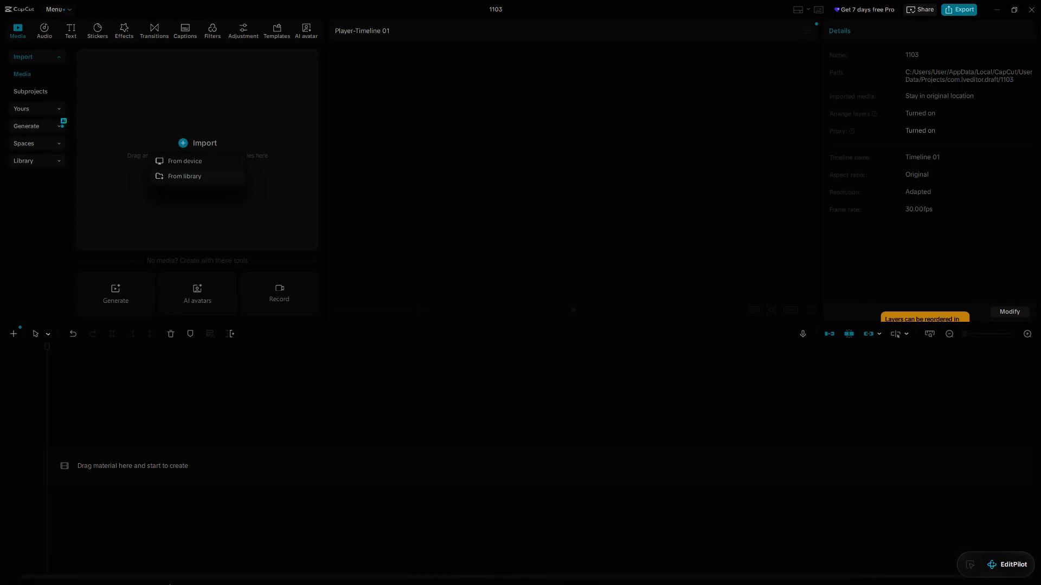
Import the raze moment clip from the device's Videos folder into the project media.
left_click(216, 152)
left_click(209, 157)
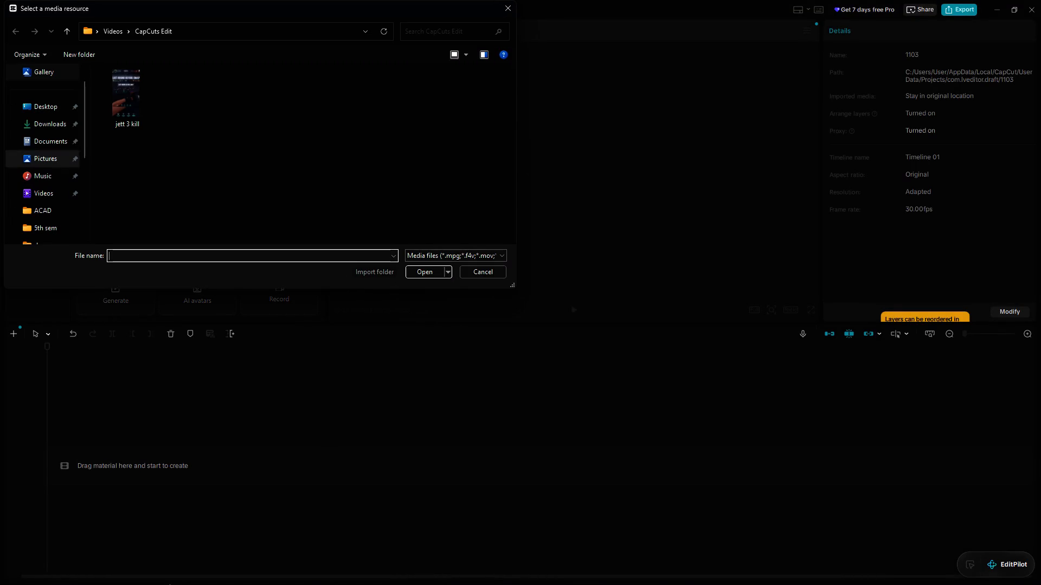
left_click(59, 127)
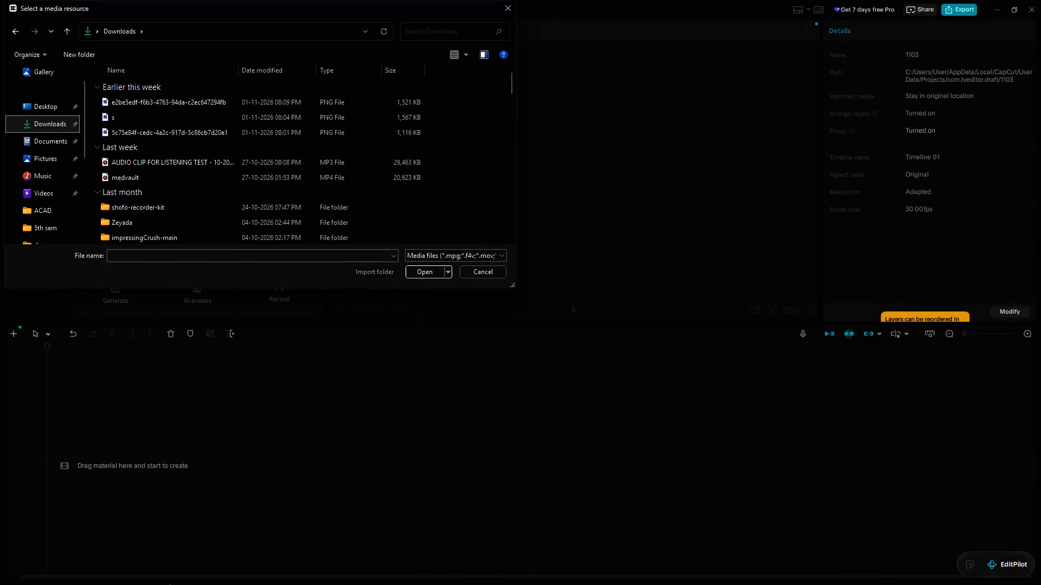
left_click(50, 193)
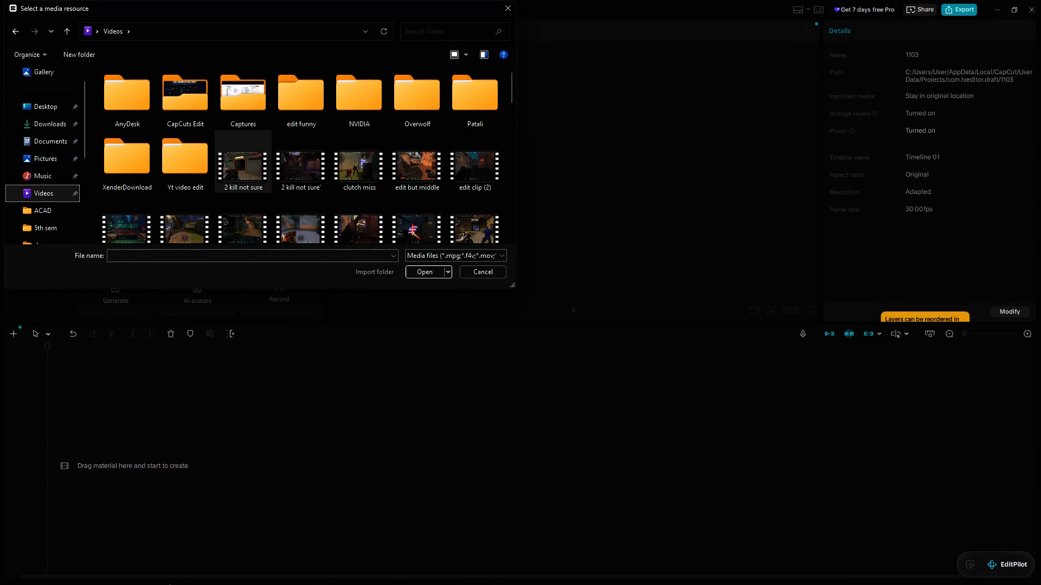
scroll(248, 144, "down", 1)
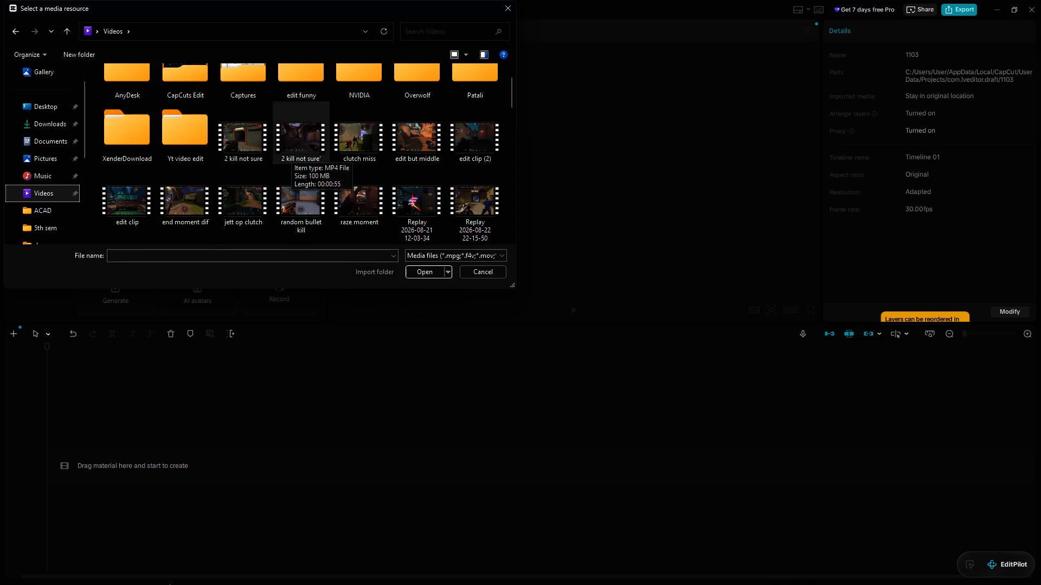
left_click(132, 192)
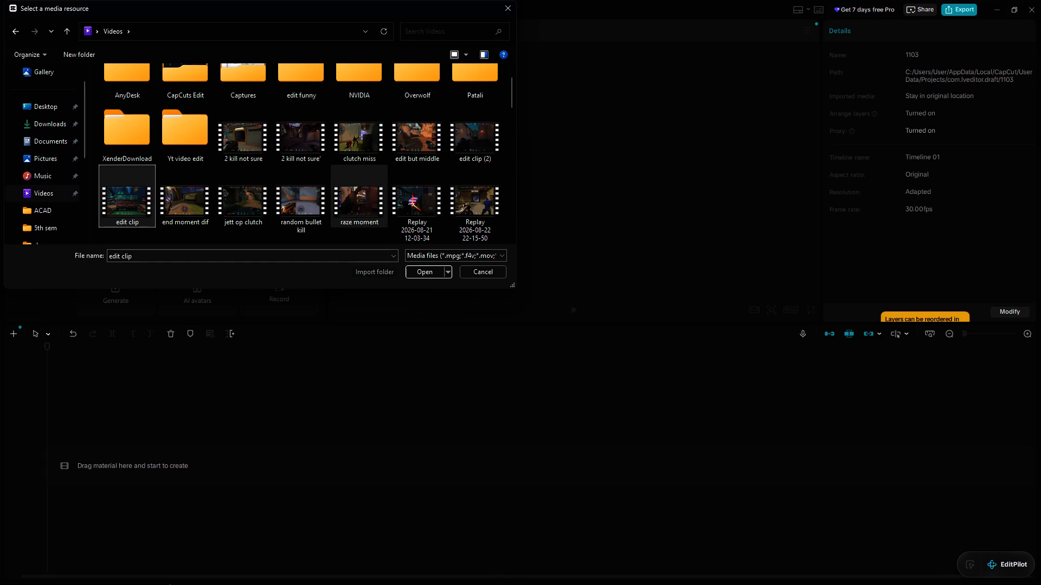
scroll(331, 172, "down", 15)
scroll(337, 175, "down", 8)
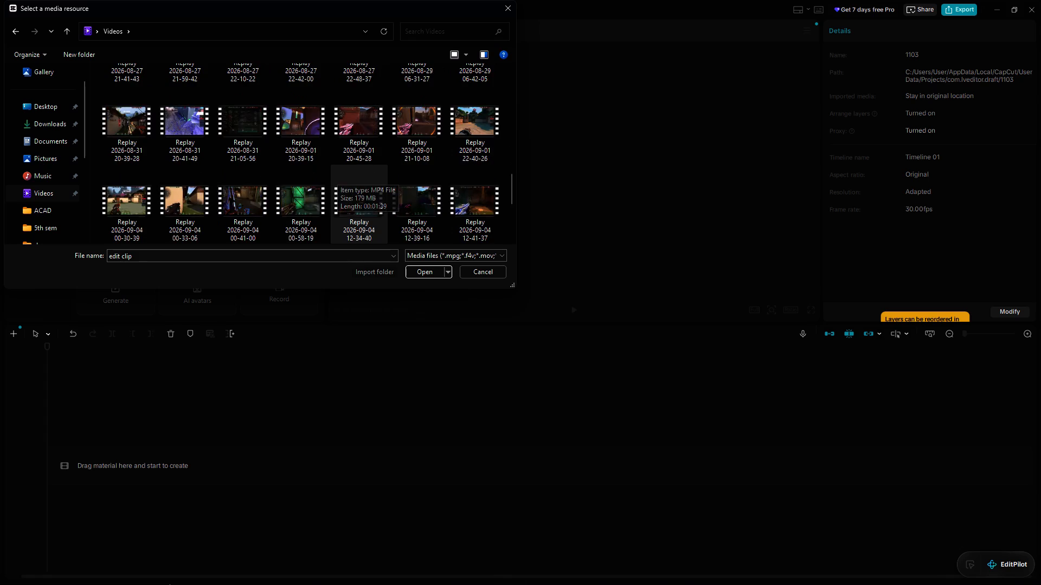
scroll(337, 175, "up", 14)
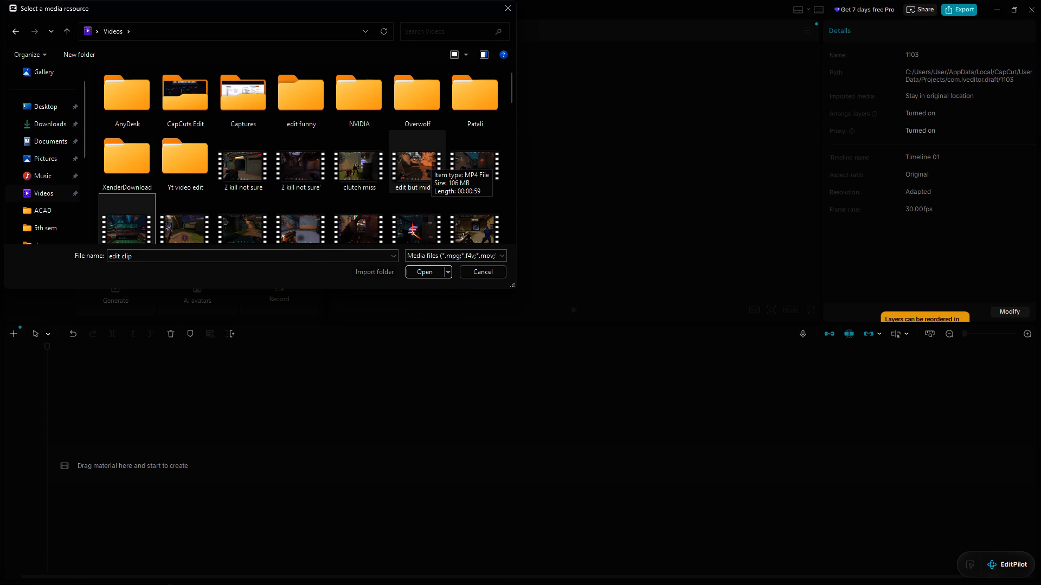
left_click(419, 170)
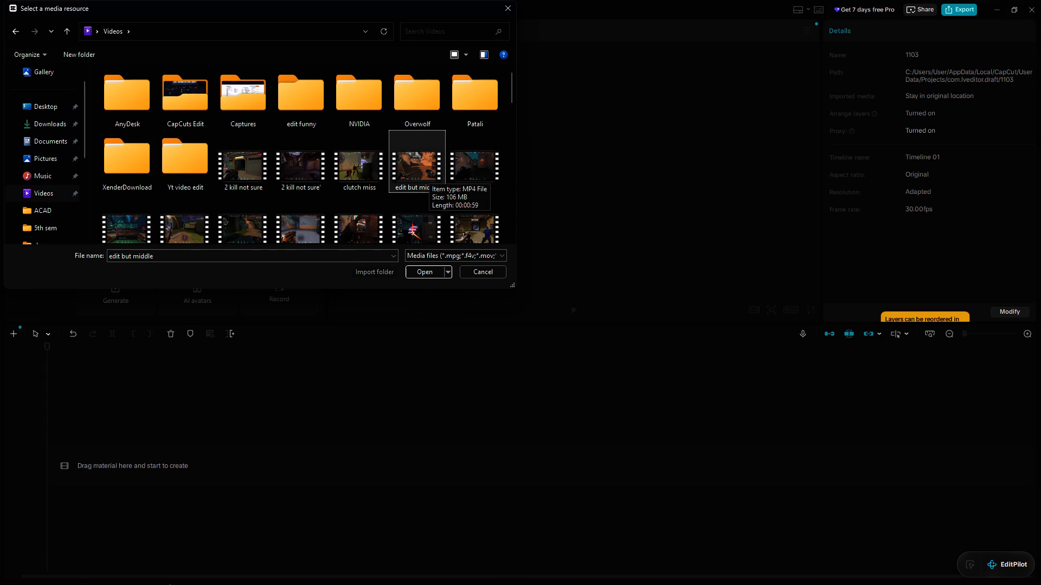
scroll(430, 167, "down", 1)
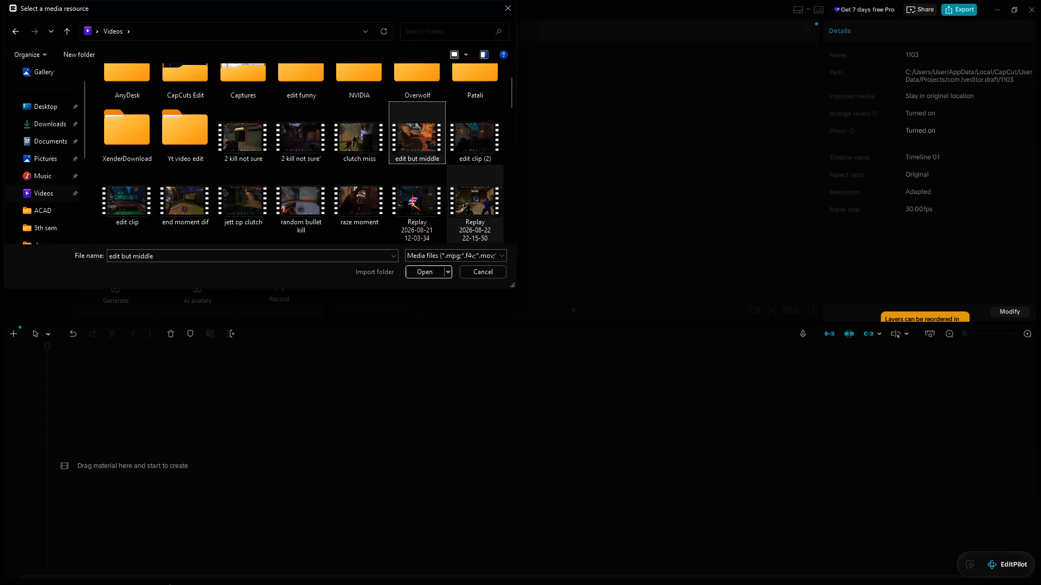
left_click(357, 197)
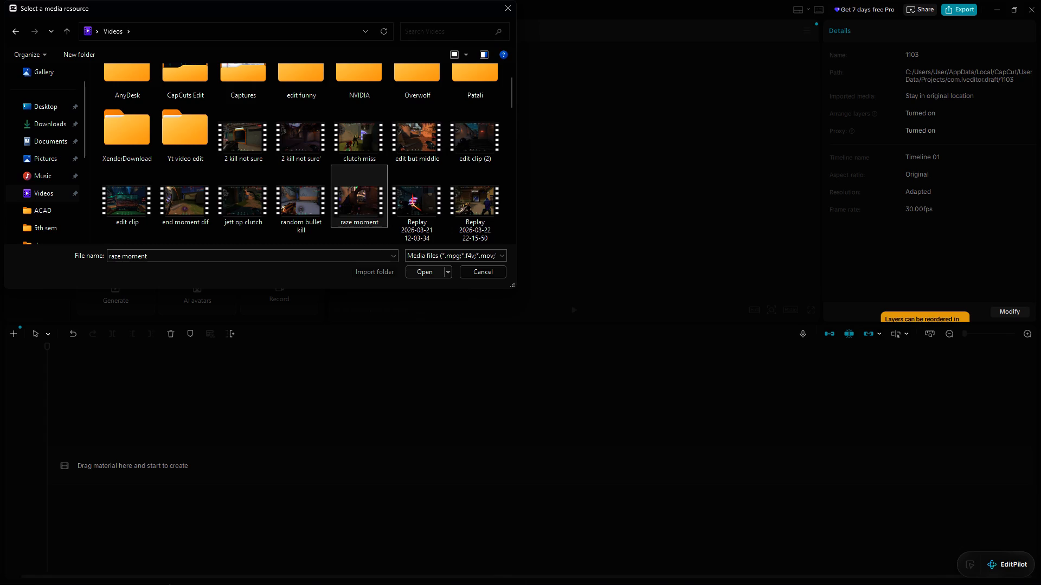
left_click(415, 269)
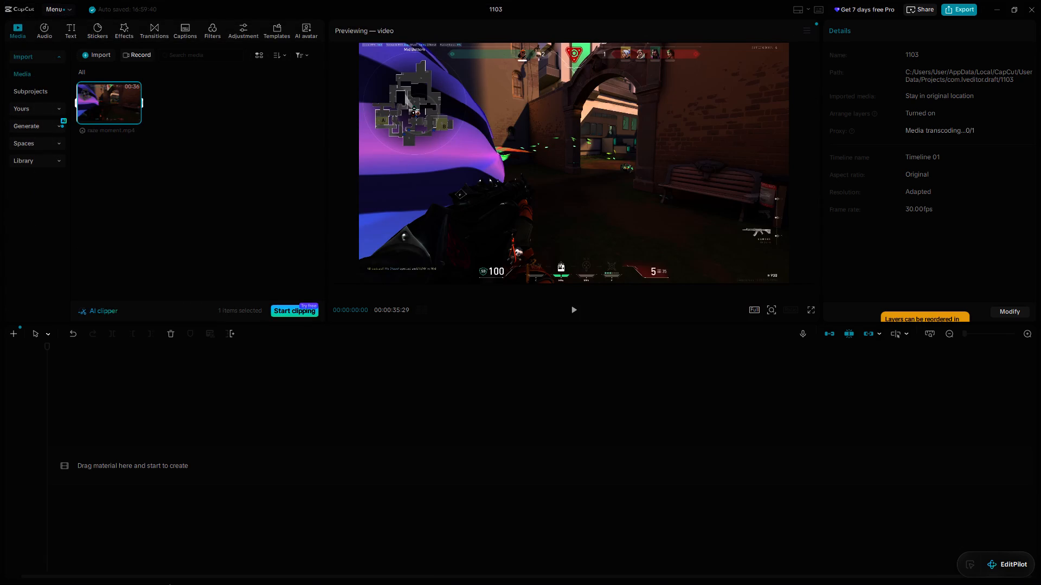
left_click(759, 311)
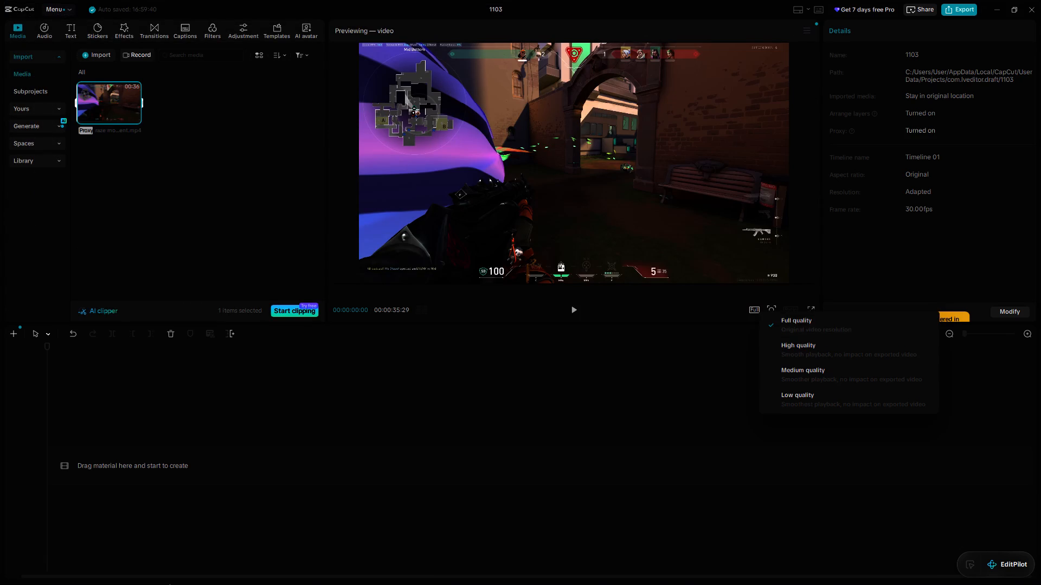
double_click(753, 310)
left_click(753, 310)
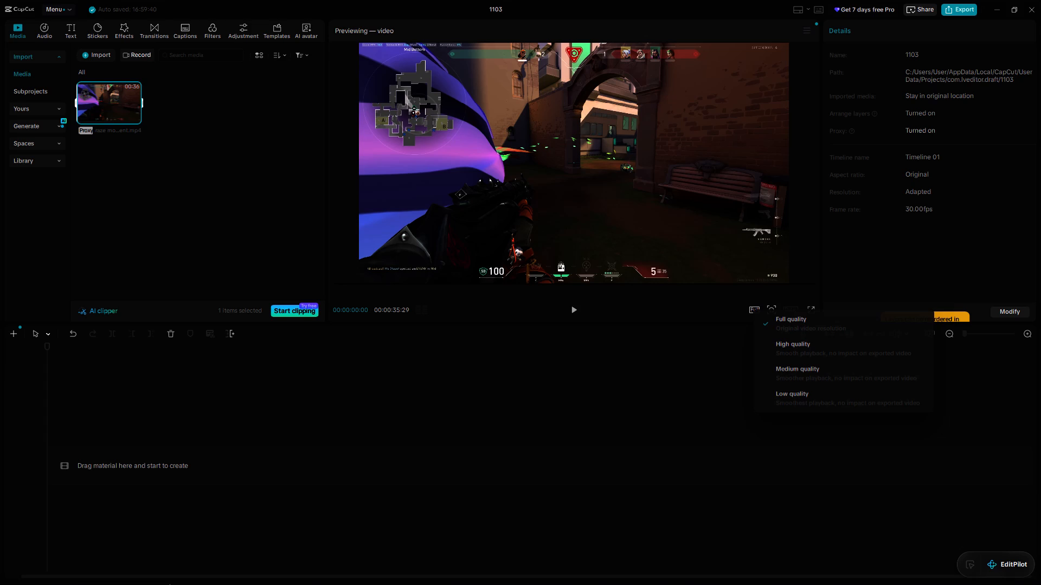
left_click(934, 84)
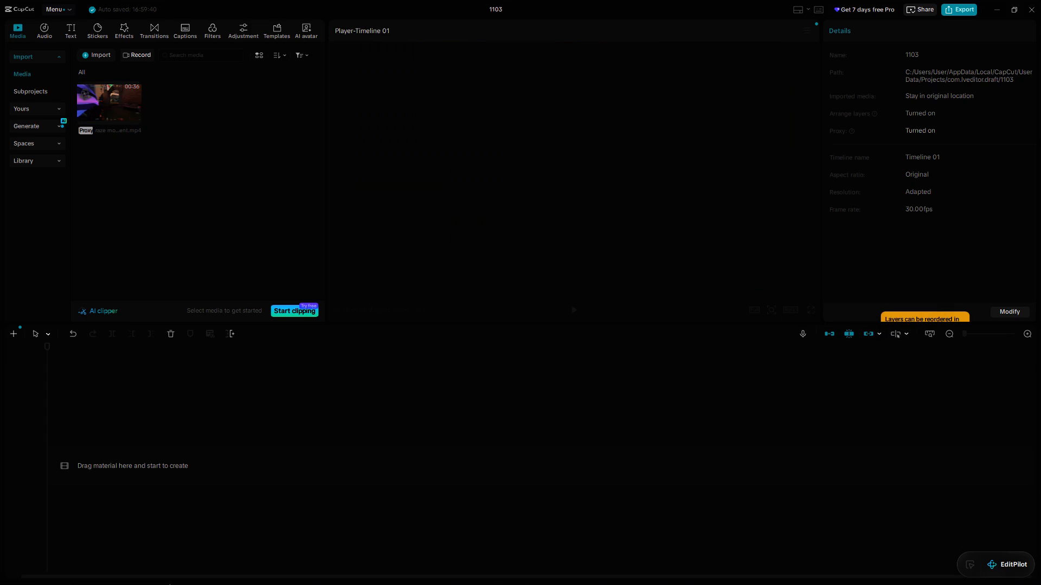
Place the imported raze moment clip at the start of the empty timeline.
left_click(120, 108)
left_click_drag(113, 104, 107, 463)
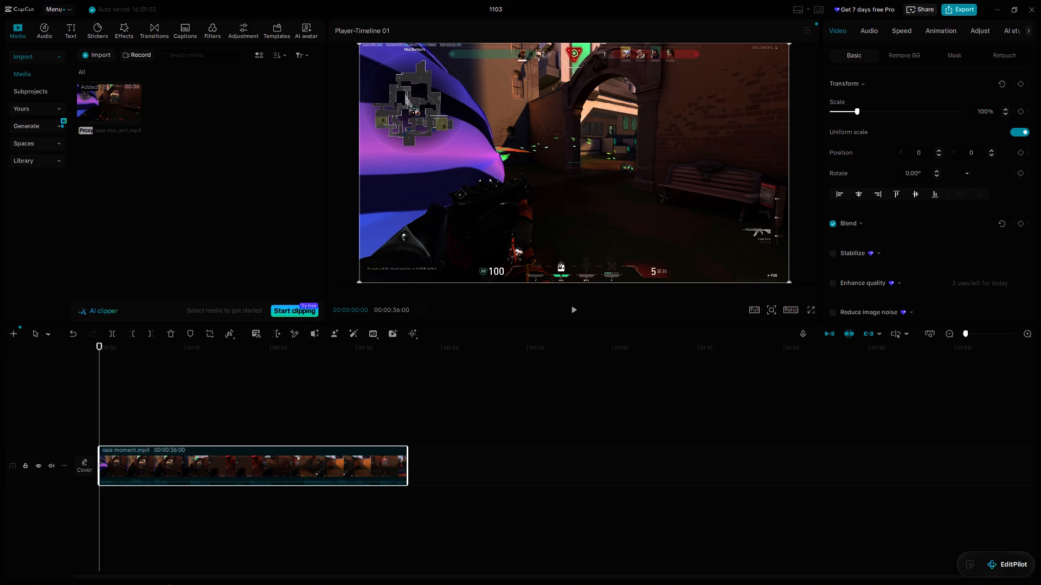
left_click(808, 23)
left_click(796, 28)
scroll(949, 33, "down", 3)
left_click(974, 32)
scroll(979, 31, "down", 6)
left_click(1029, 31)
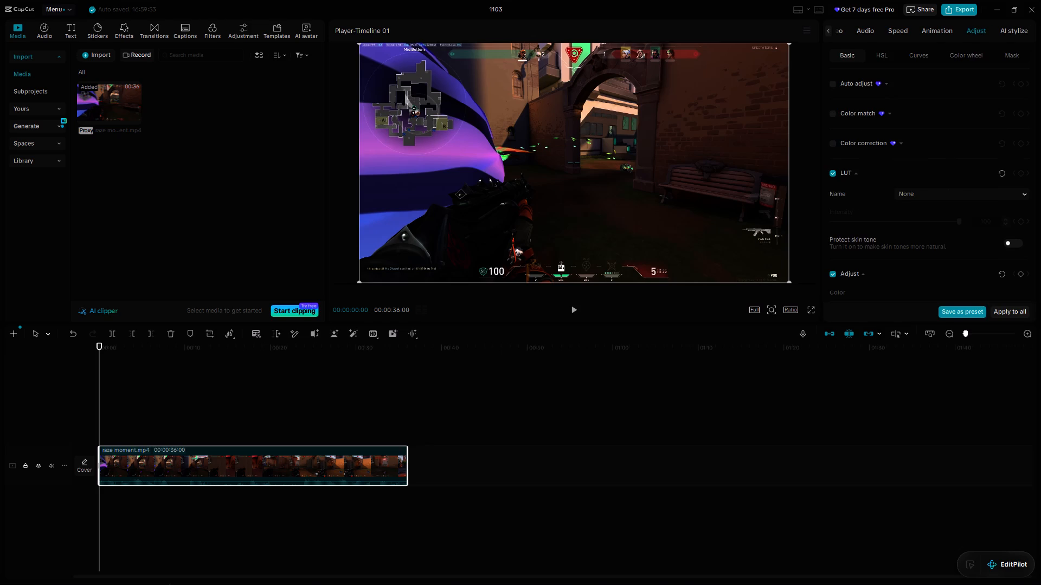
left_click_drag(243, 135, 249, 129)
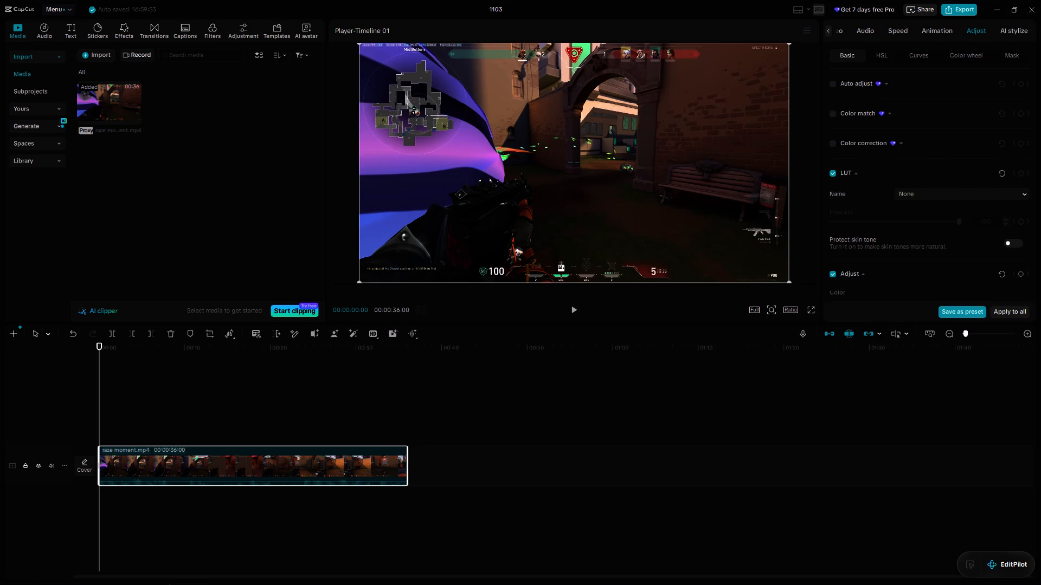
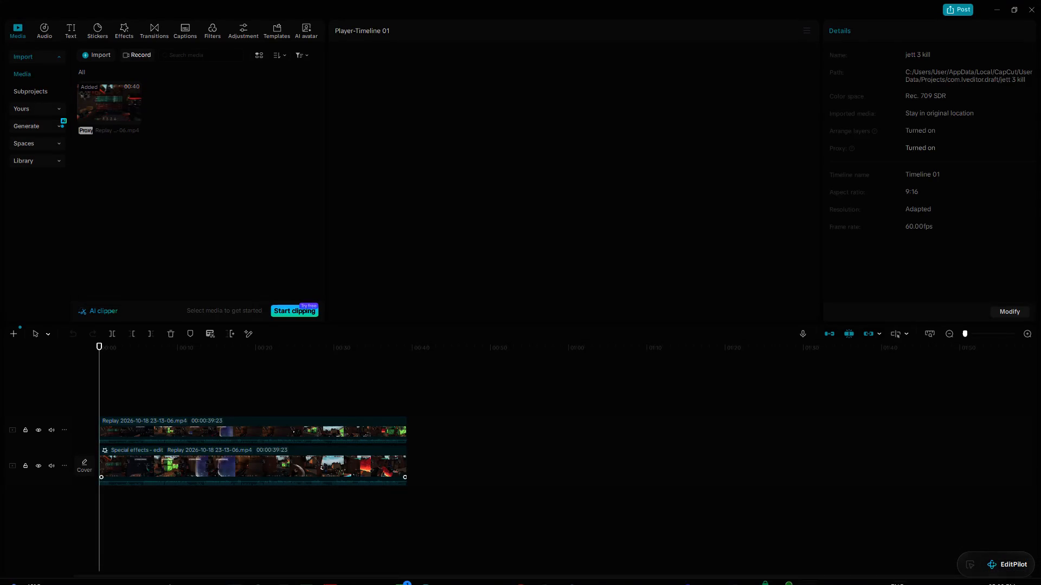
Inspect the scale and effects settings of the two stacked replay clips in the jett 3 kill project.
left_click(191, 459)
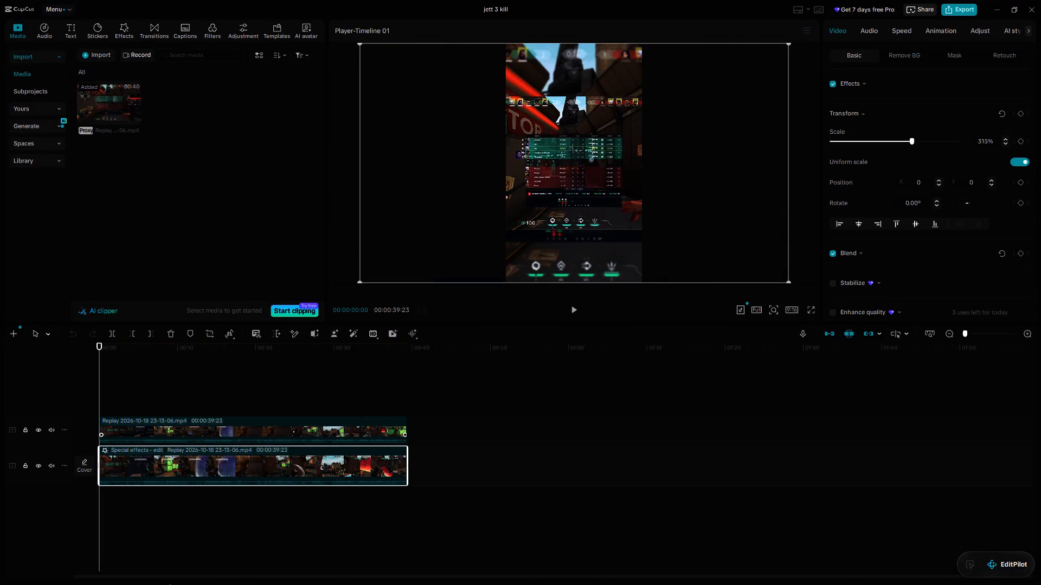
left_click(264, 431)
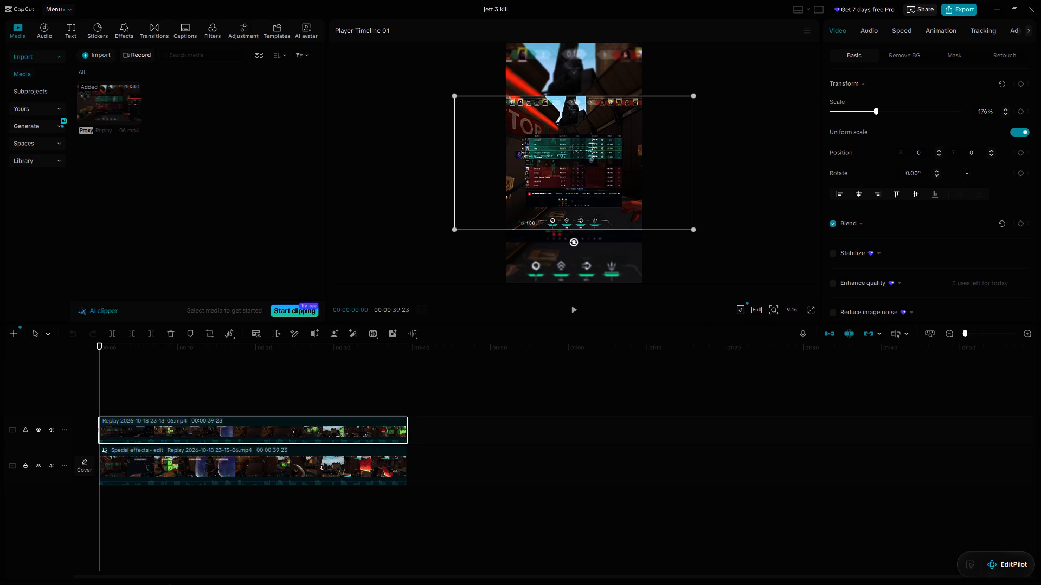
left_click(214, 465)
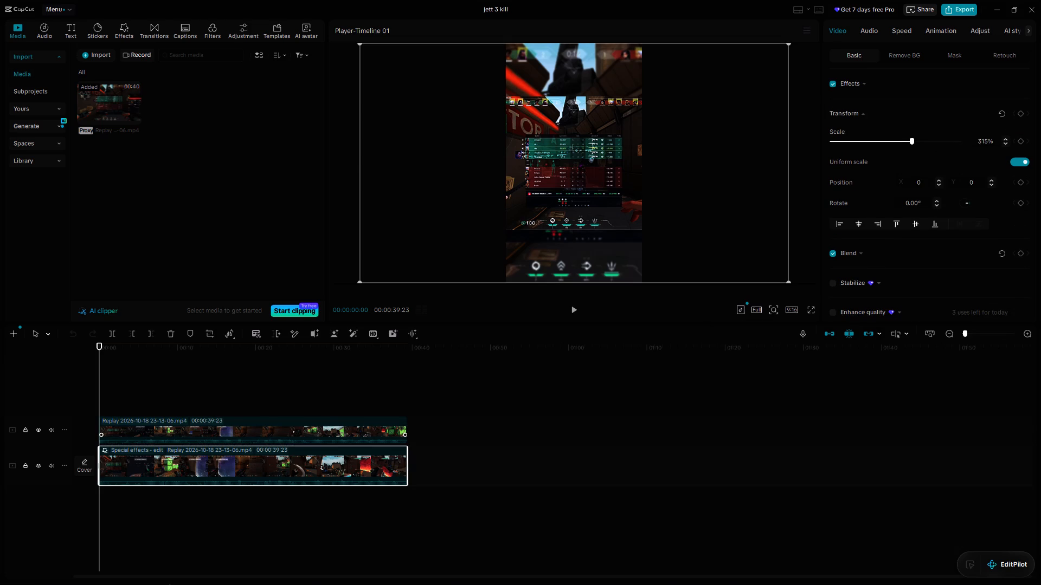
left_click_drag(545, 388, 552, 385)
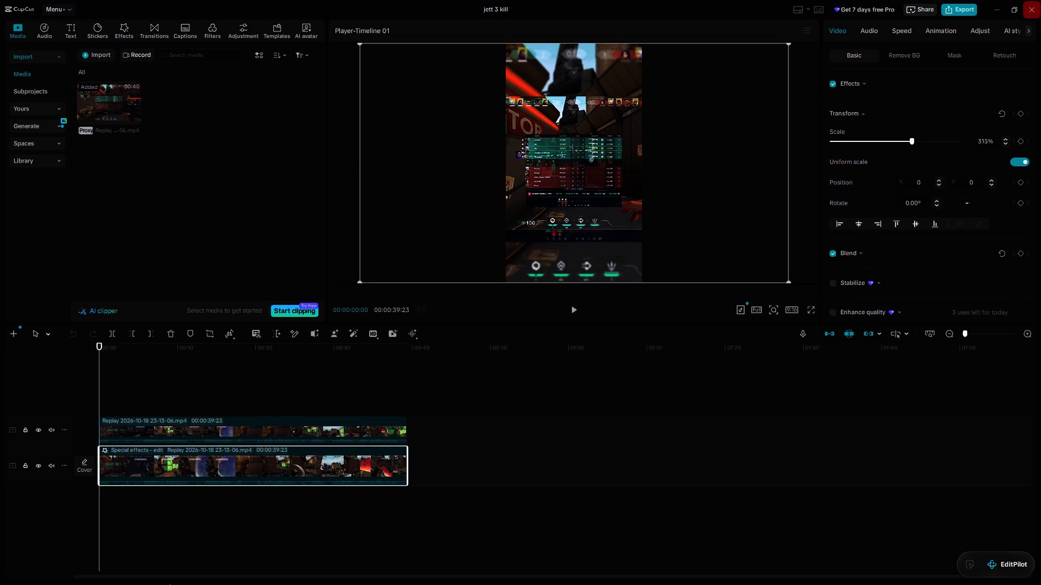
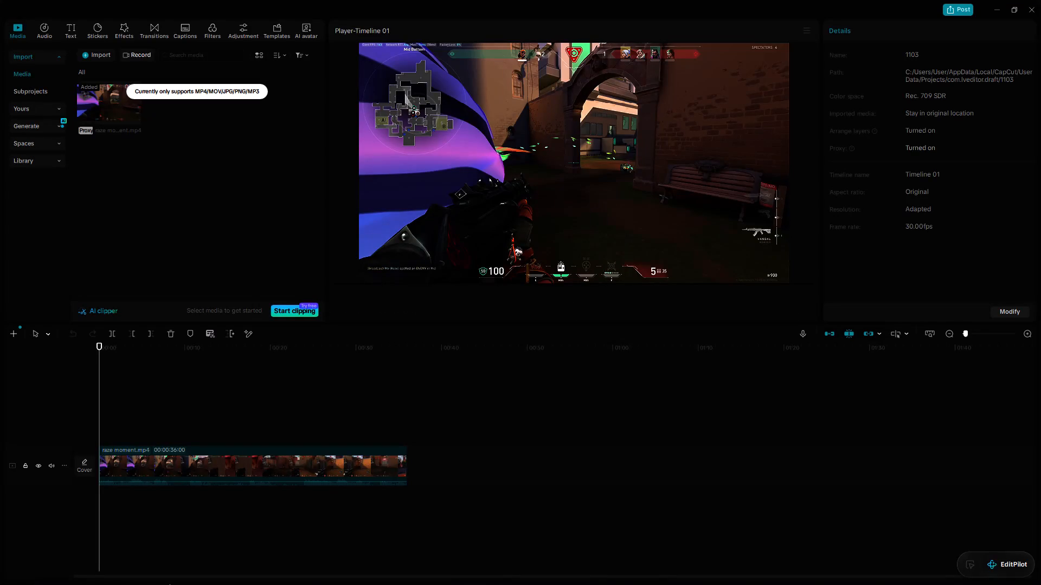
Set the raze moment project's aspect ratio to 9:16.
scroll(190, 116, "up", 1)
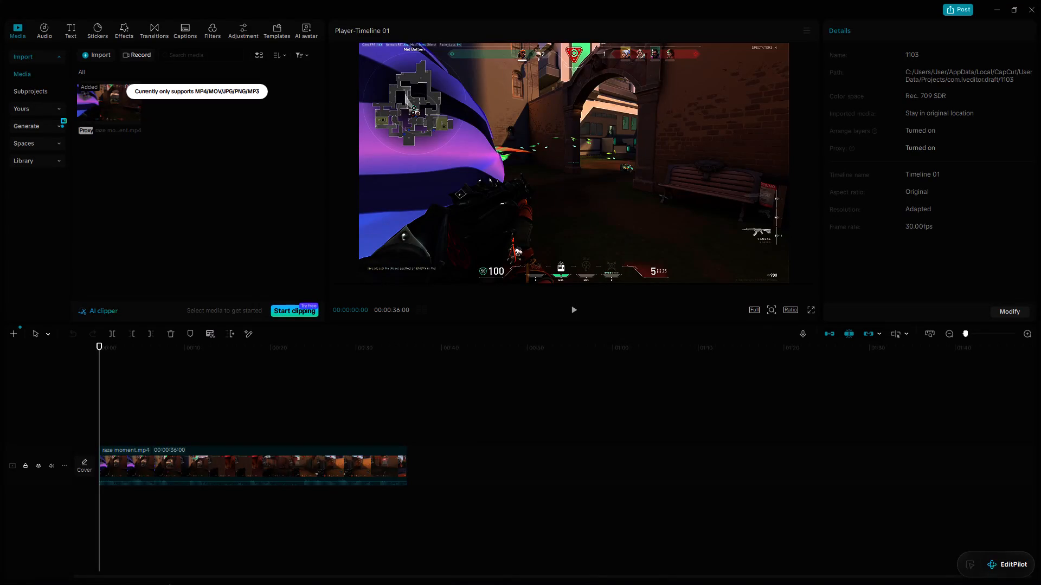
left_click(265, 463)
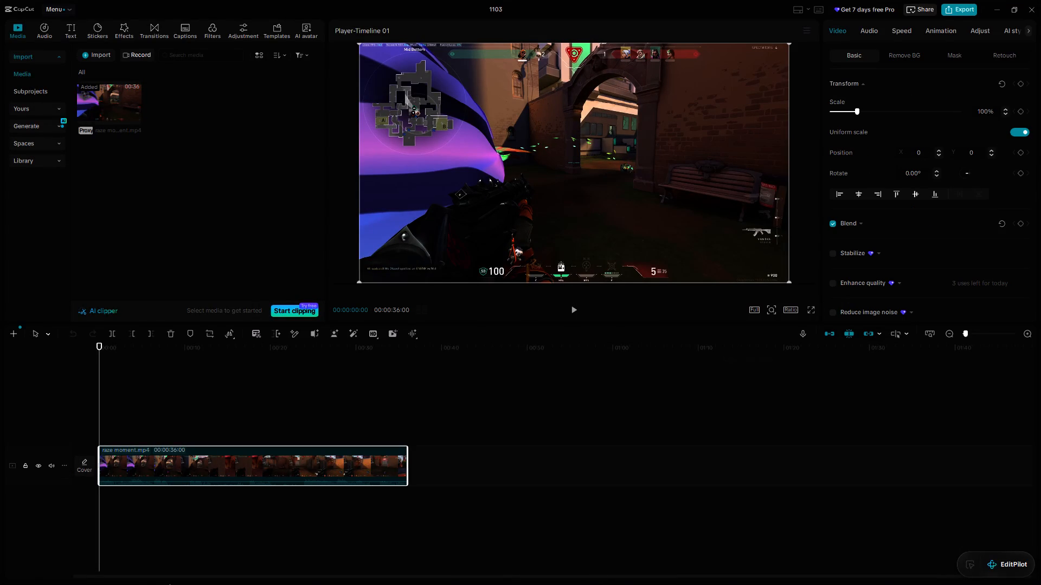
left_click(794, 307)
left_click(793, 311)
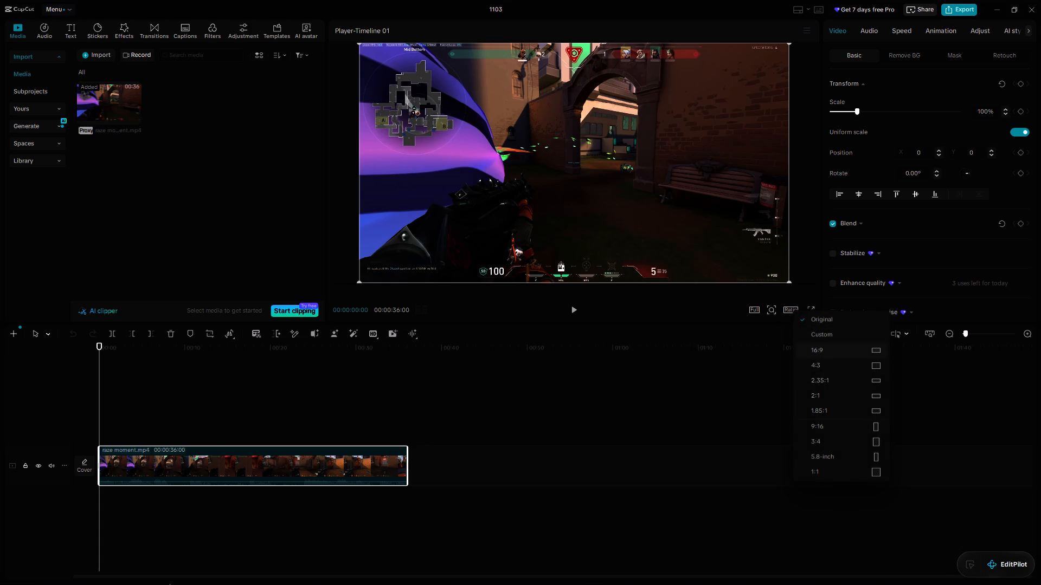
left_click(843, 430)
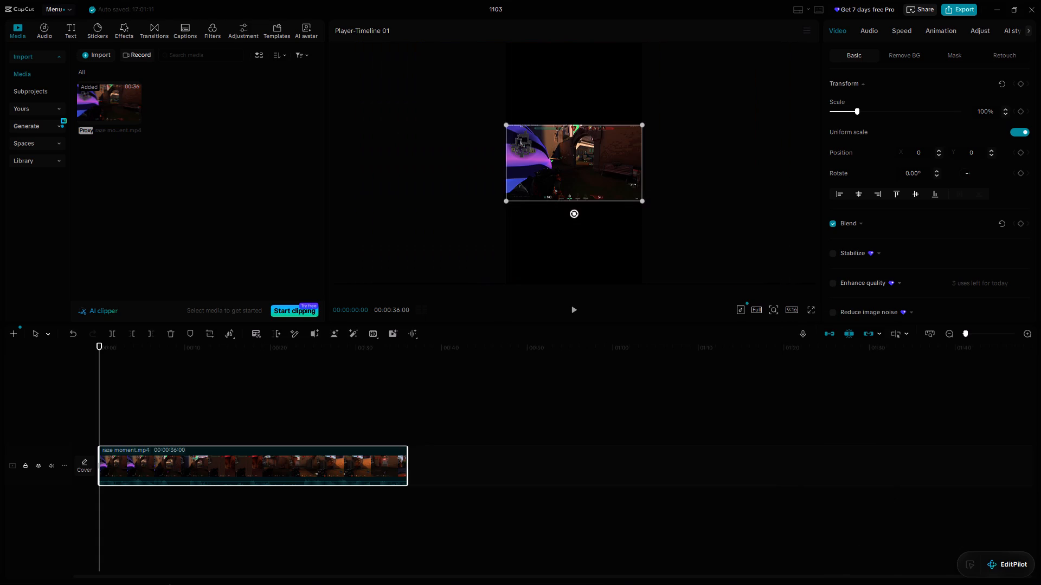
Enlarge the raze moment clip to about 316% scale so it fills the vertical frame.
left_click_drag(643, 201, 646, 204)
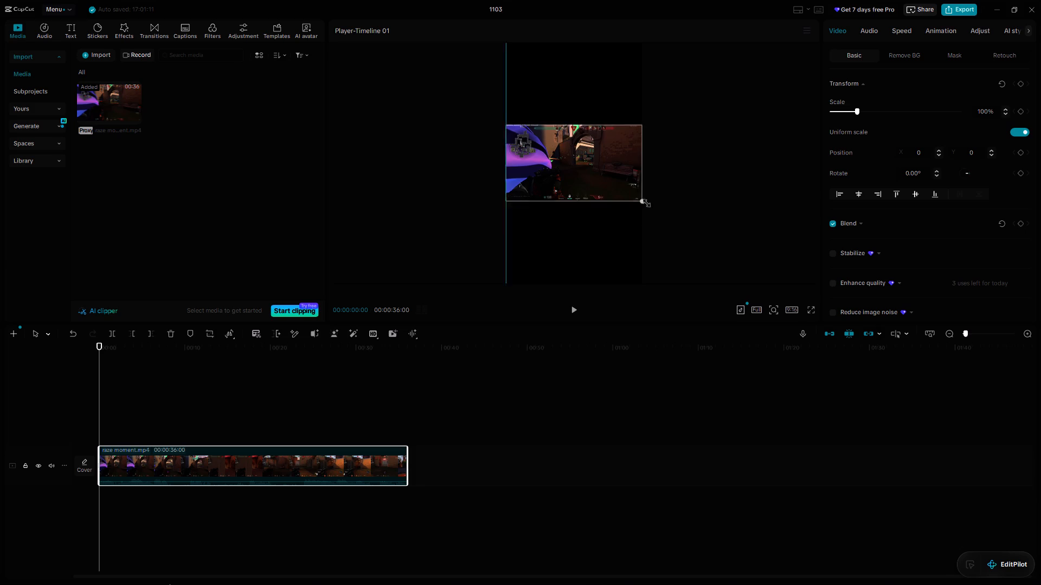
left_click_drag(646, 204, 844, 318)
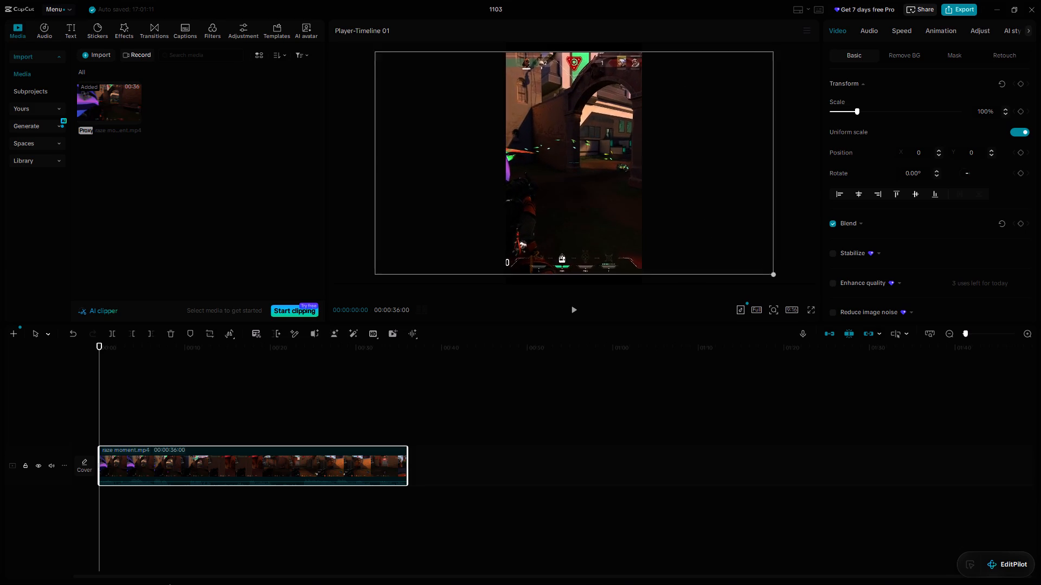
left_click_drag(844, 318, 862, 329)
Review the raze moment footage for an end point and trim away everything after 00:00:31:23.
left_click(574, 314)
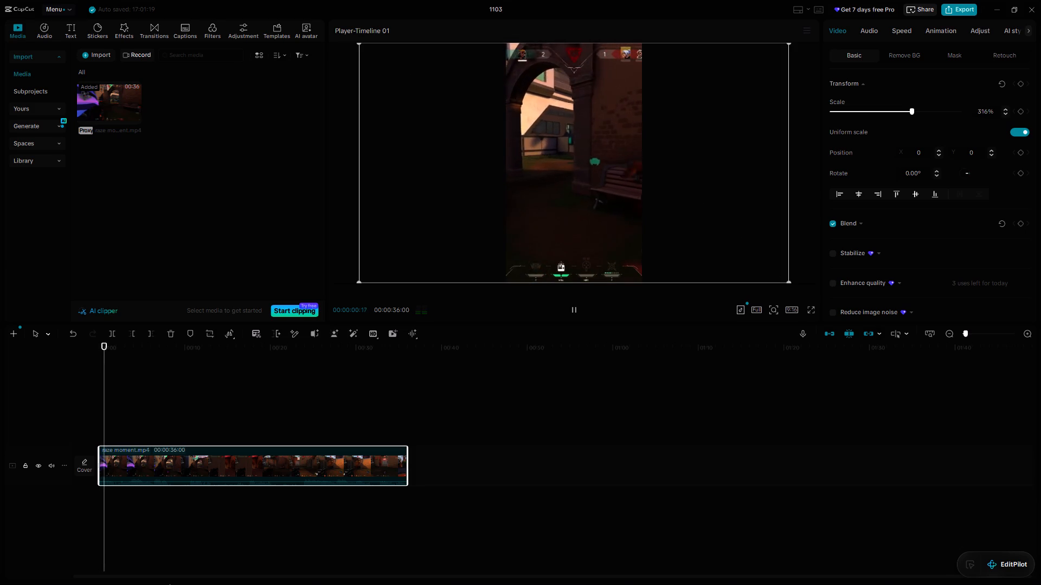
left_click(574, 311)
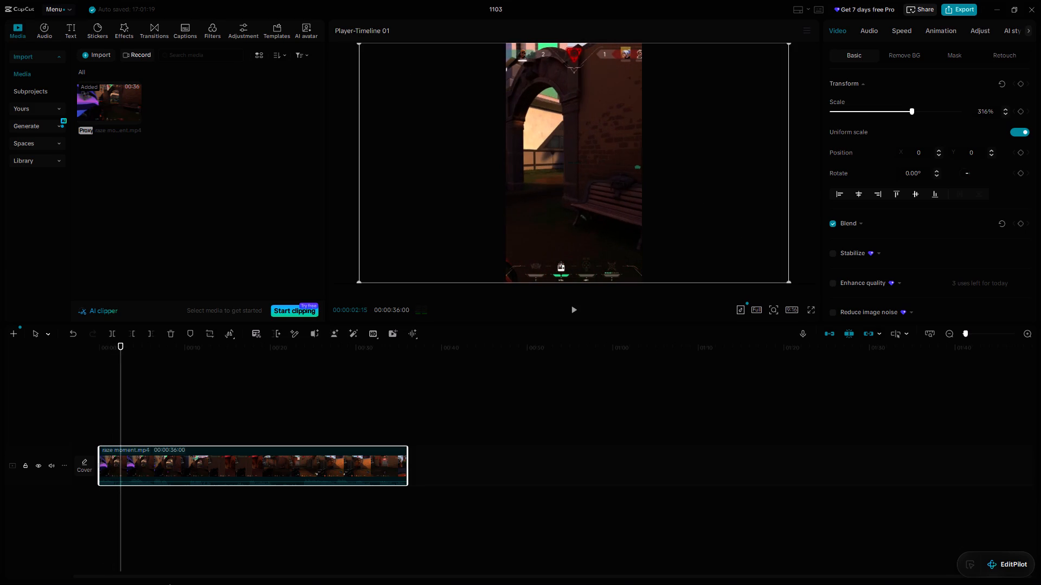
left_click(574, 311)
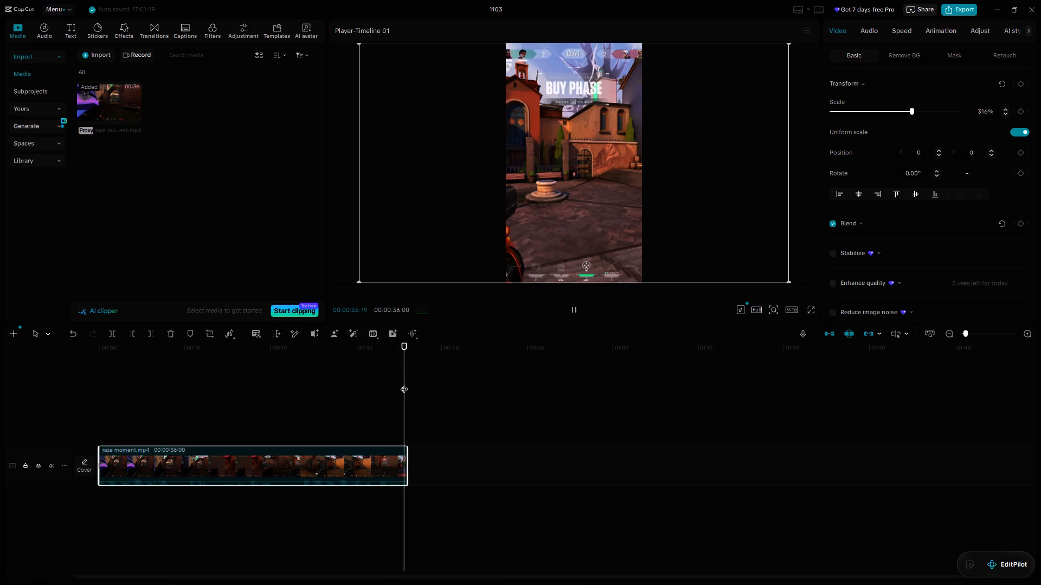
left_click_drag(408, 376, 347, 375)
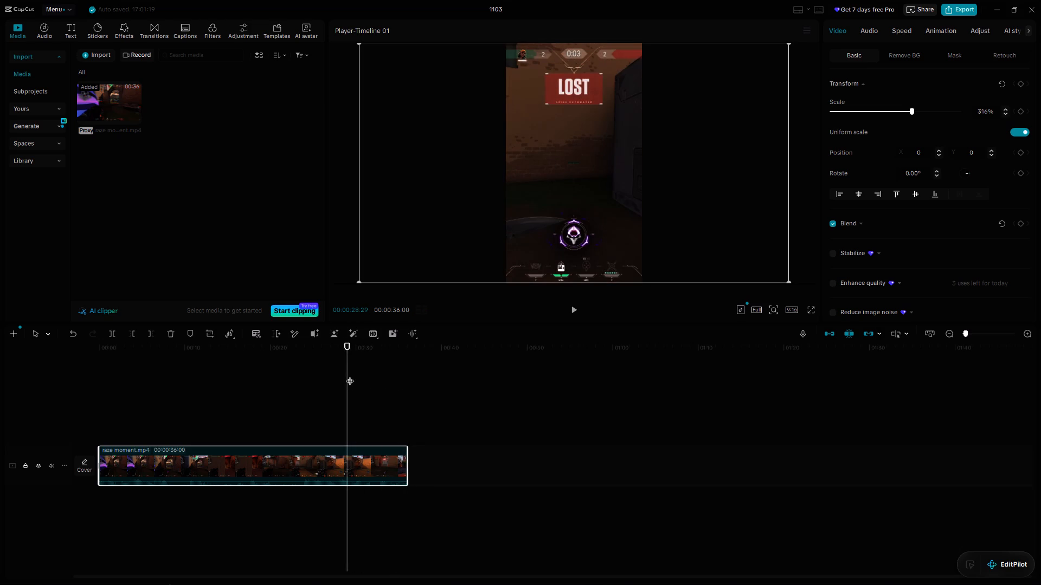
left_click_drag(346, 372, 316, 375)
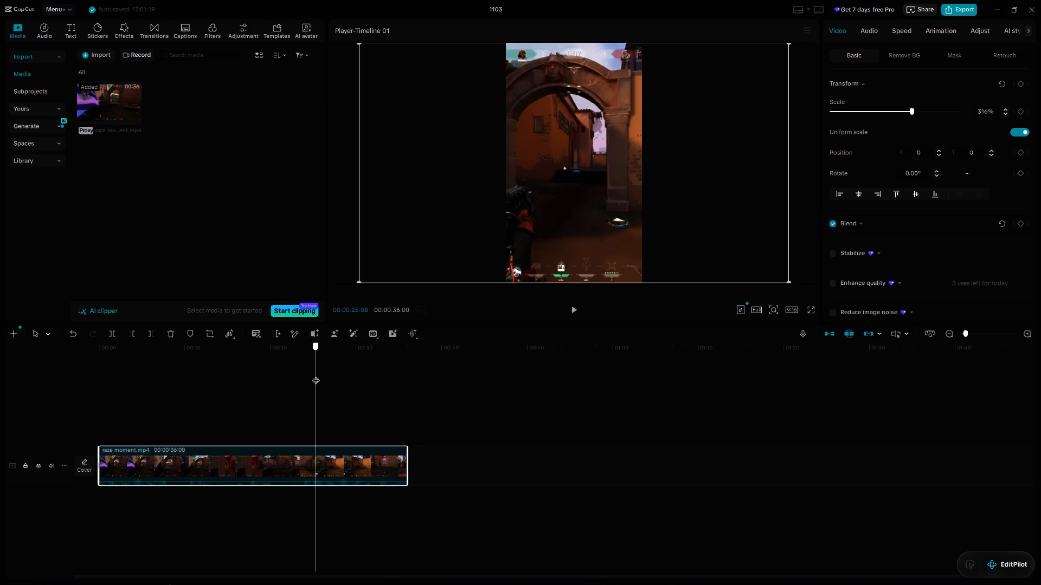
left_click_drag(316, 375, 316, 375)
left_click(571, 309)
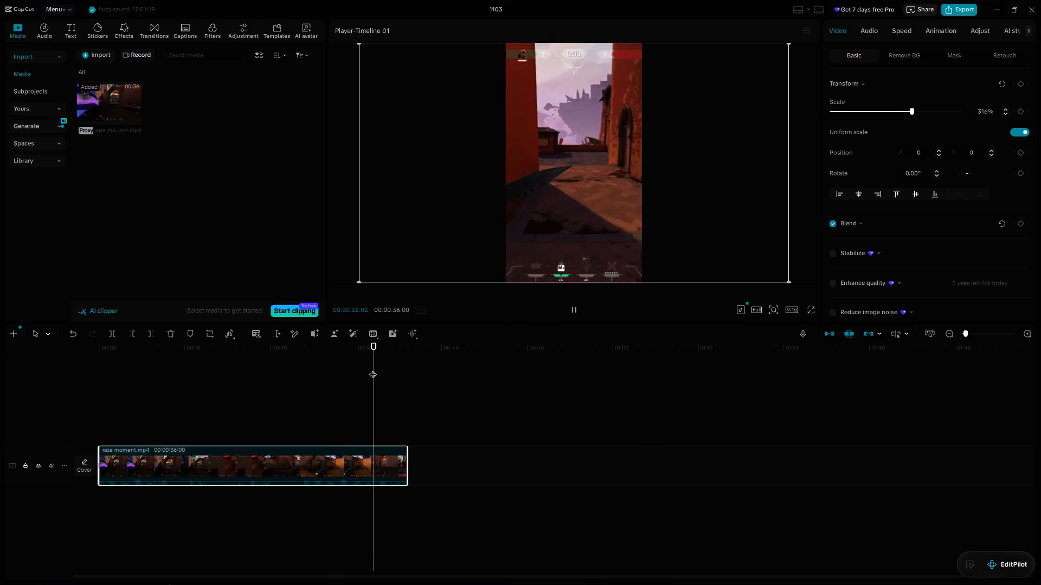
left_click_drag(374, 369, 342, 375)
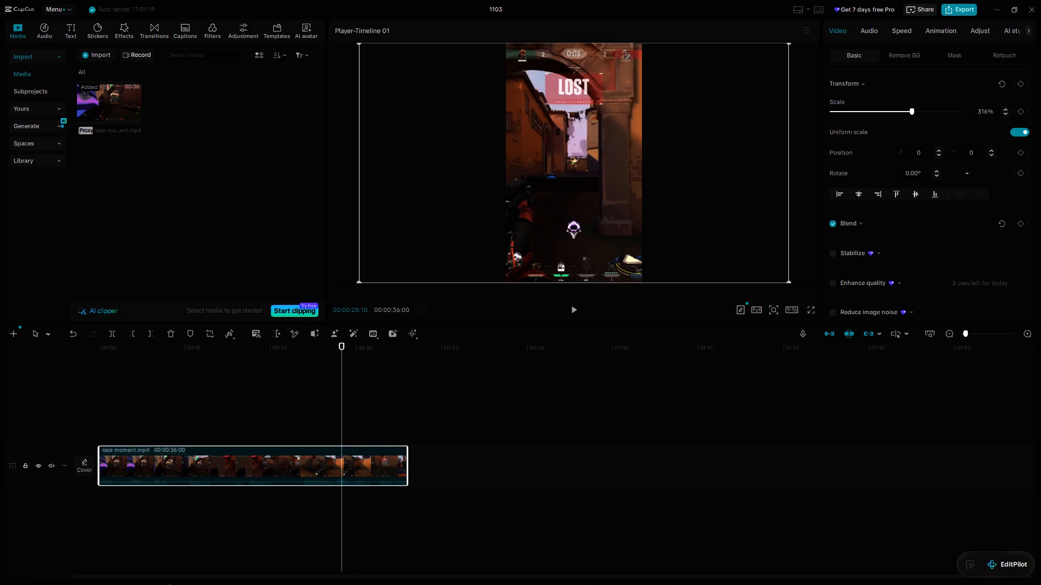
left_click(571, 310)
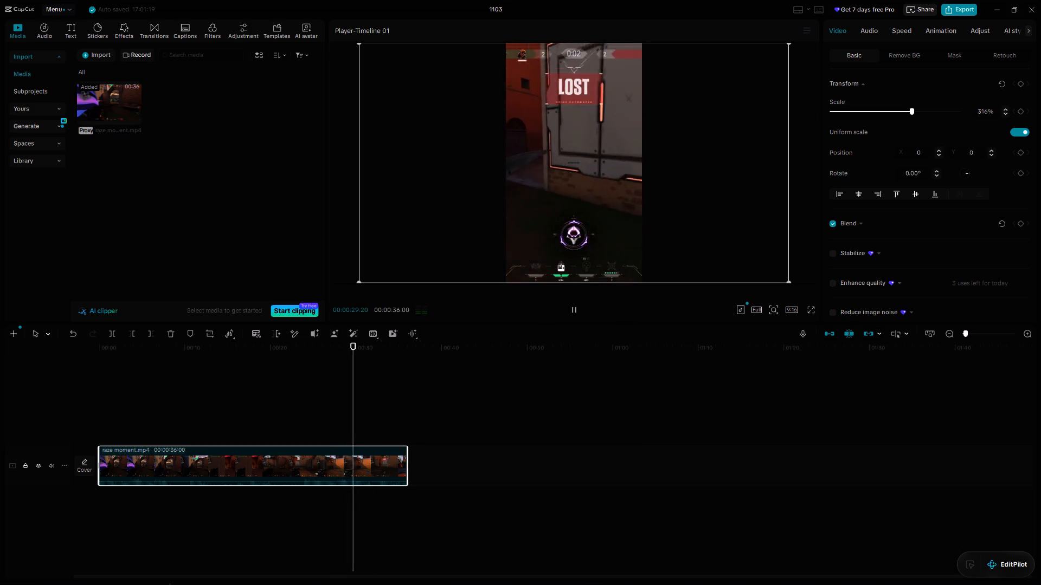
left_click(571, 310)
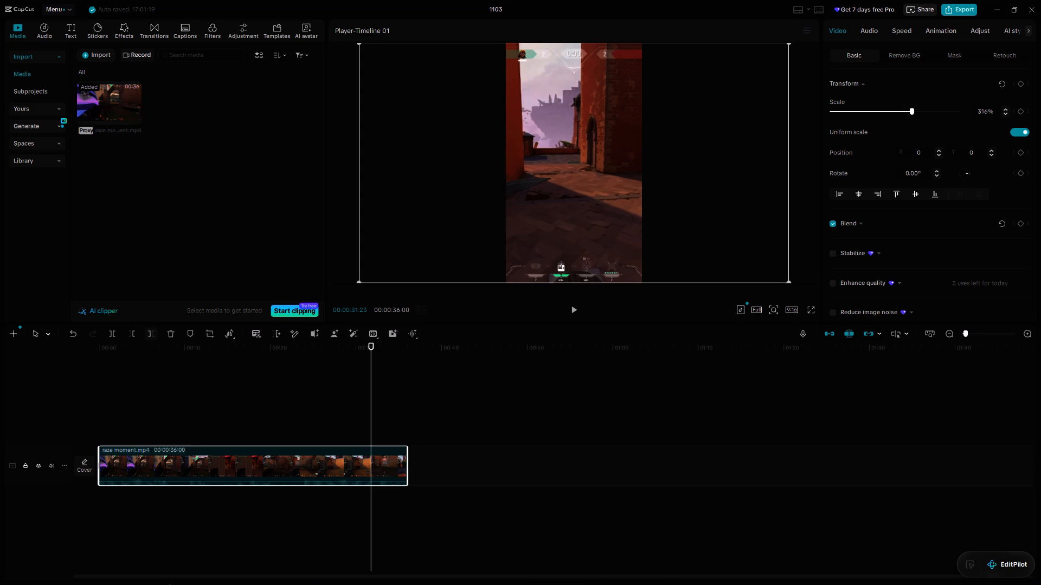
key("w")
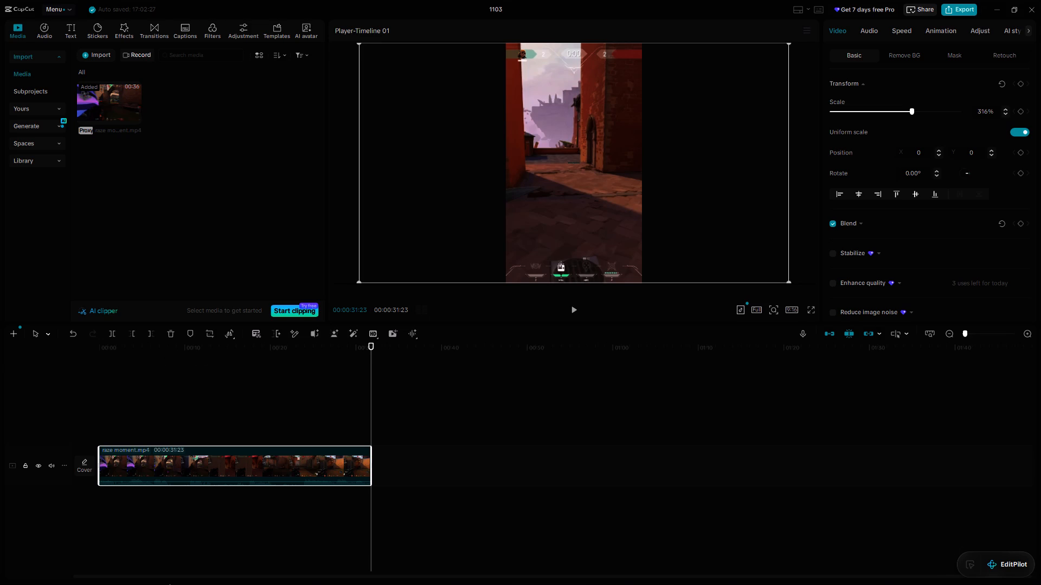
Play back the opening seconds of the trimmed clip to check the action and vertical framing, returning to the start.
left_click_drag(370, 392, 81, 417)
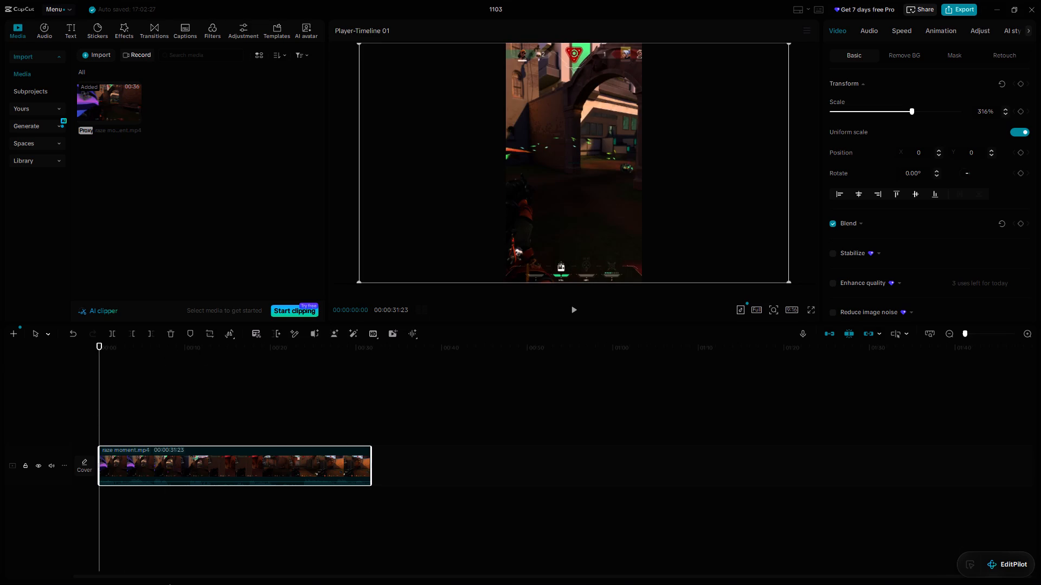
left_click(575, 310)
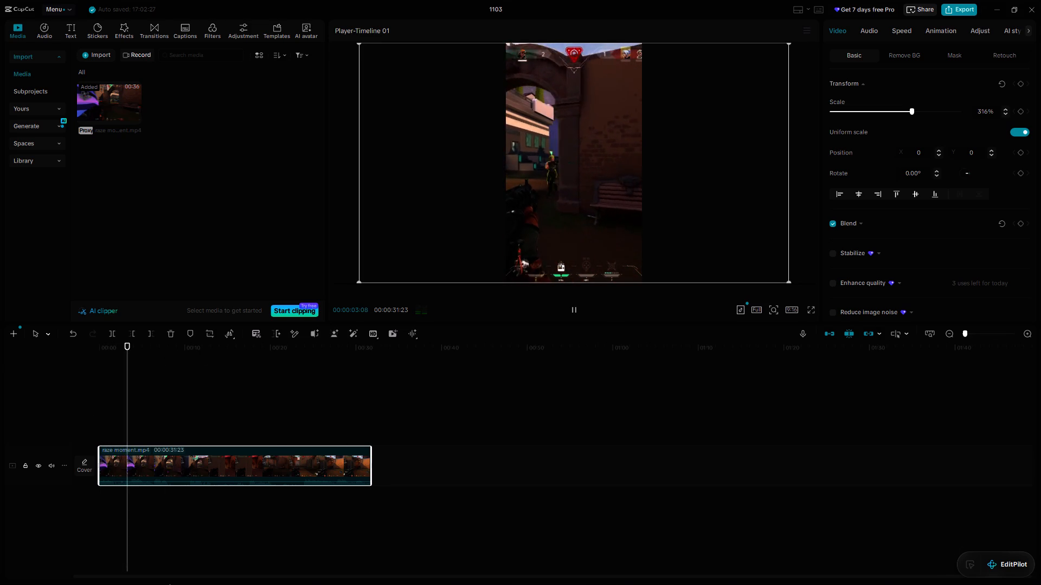
left_click(574, 310)
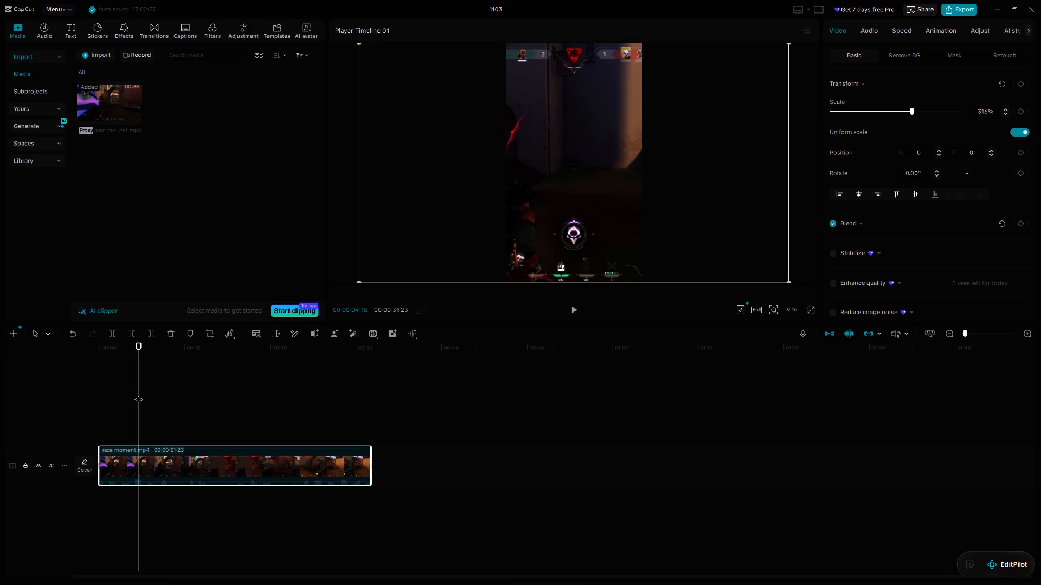
left_click_drag(138, 394, 97, 396)
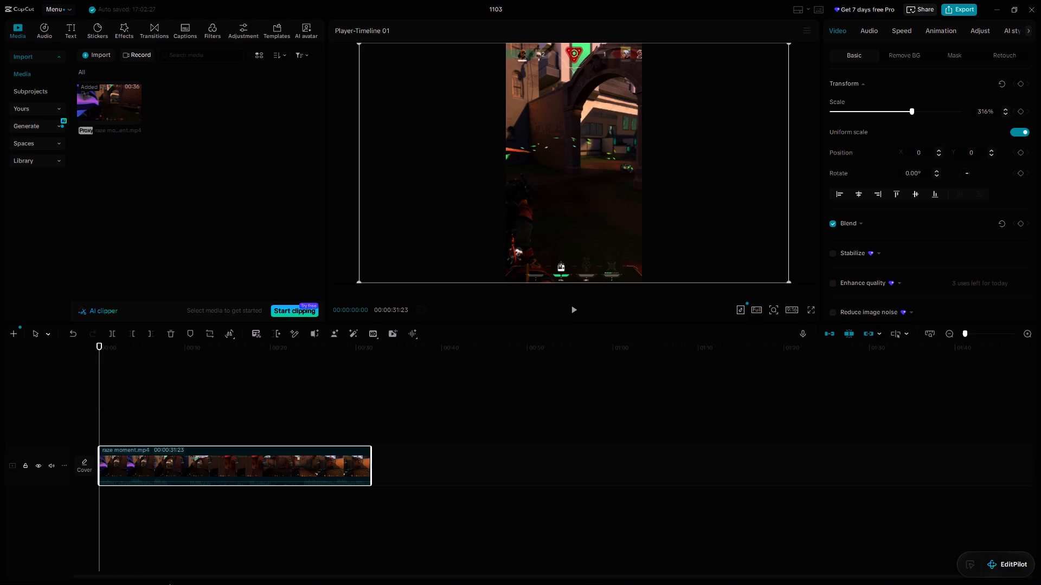
left_click(571, 308)
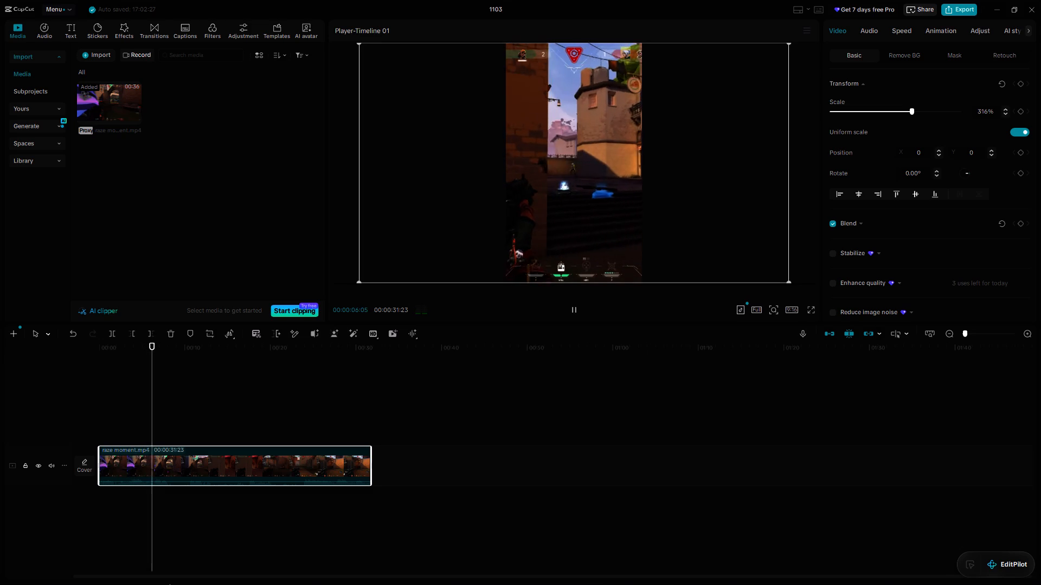
left_click(571, 308)
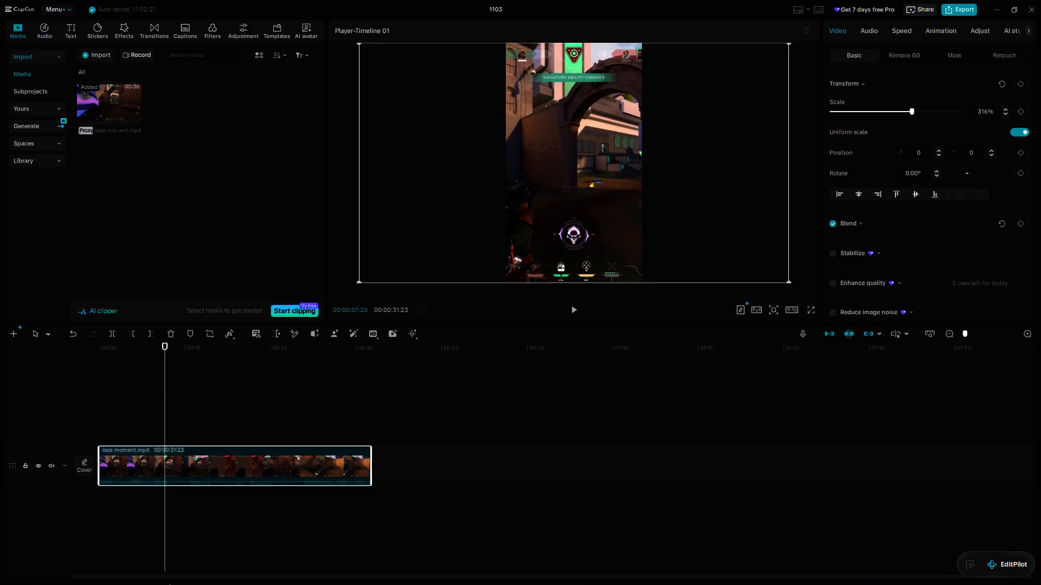
left_click_drag(164, 378, 53, 396)
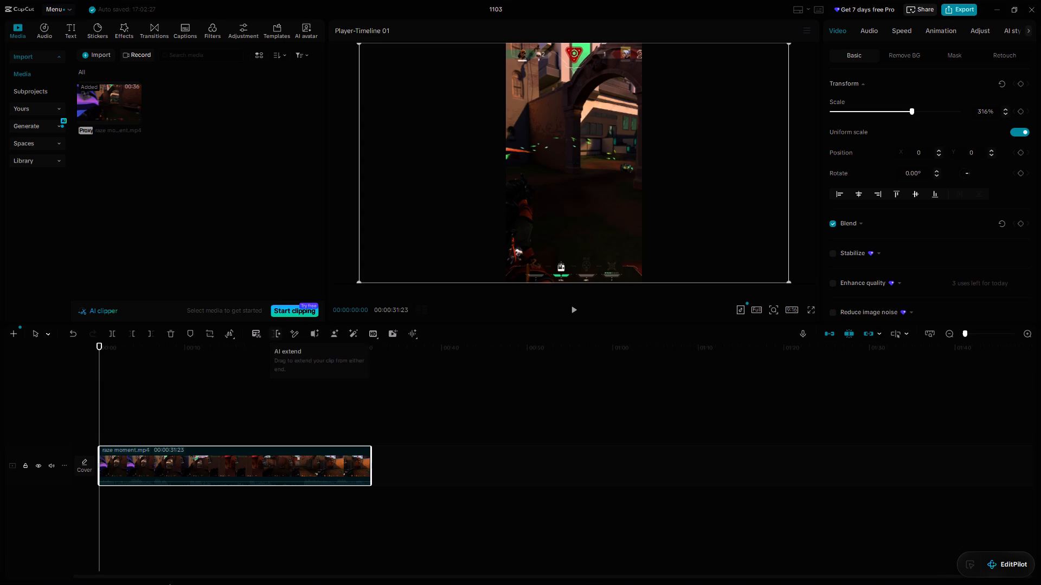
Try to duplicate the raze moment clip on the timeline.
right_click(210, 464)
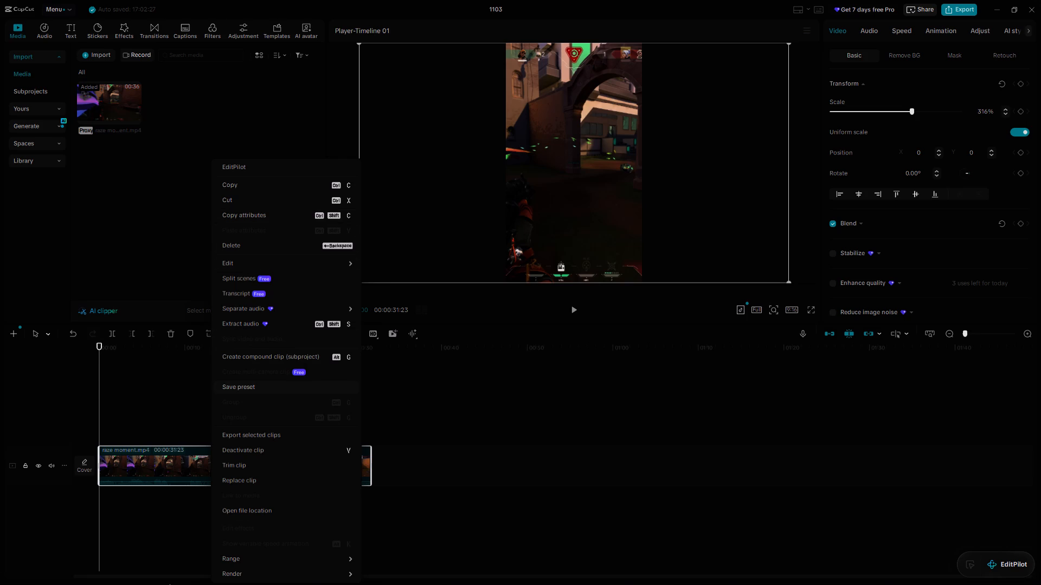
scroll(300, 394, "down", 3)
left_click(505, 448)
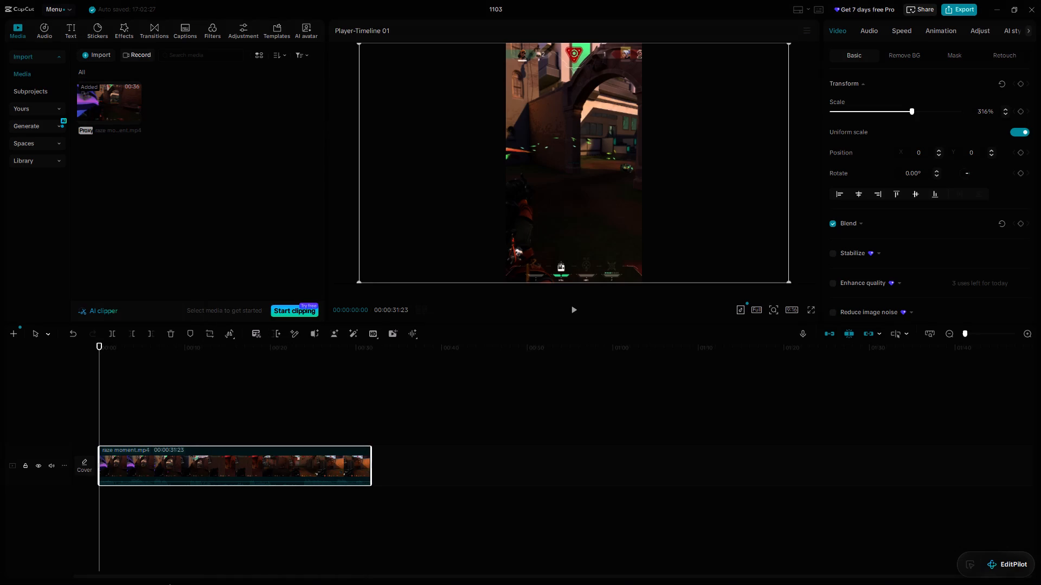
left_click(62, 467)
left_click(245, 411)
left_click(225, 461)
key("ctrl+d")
Switch to Microsoft Edge and search the web for "how to dublicate in cap cut".
left_click(427, 575)
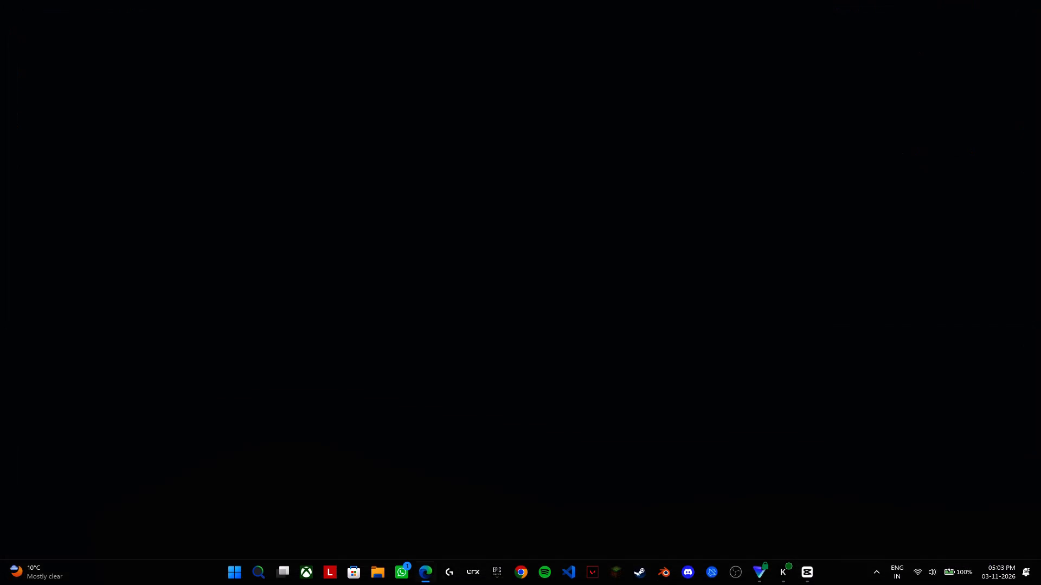
left_click(67, 116)
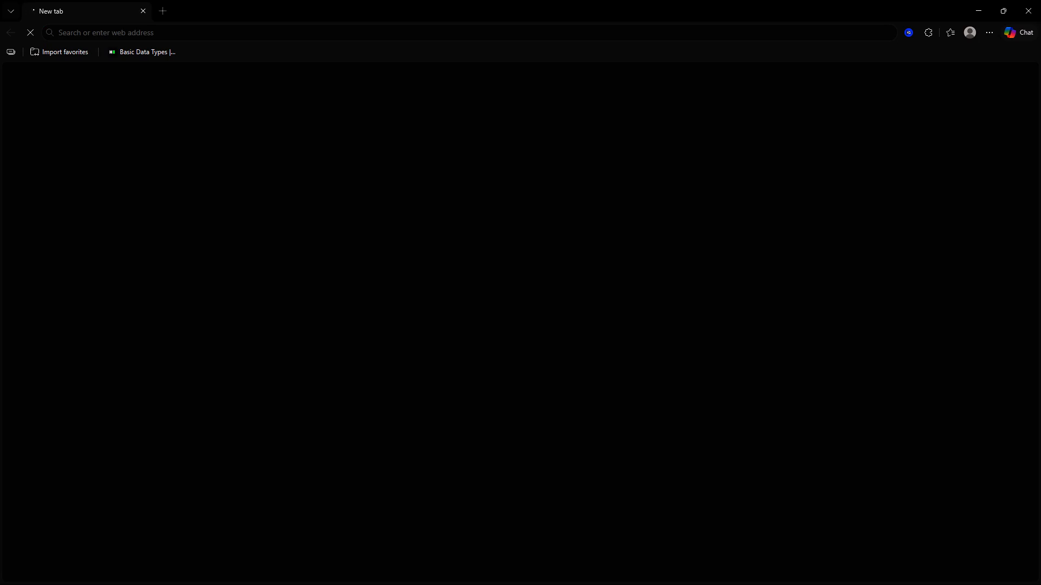
left_click(972, 10)
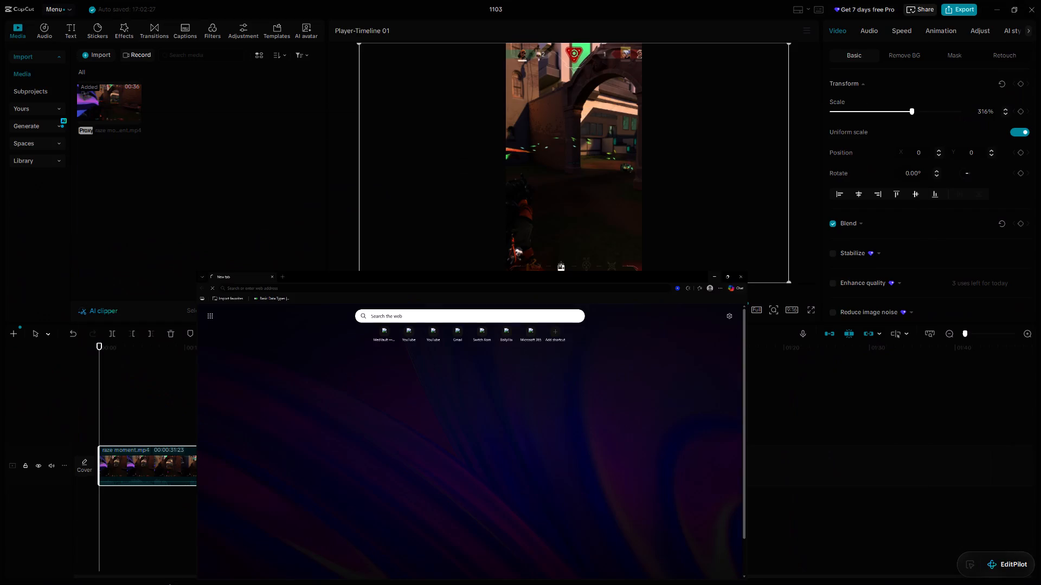
key("alt+Tab")
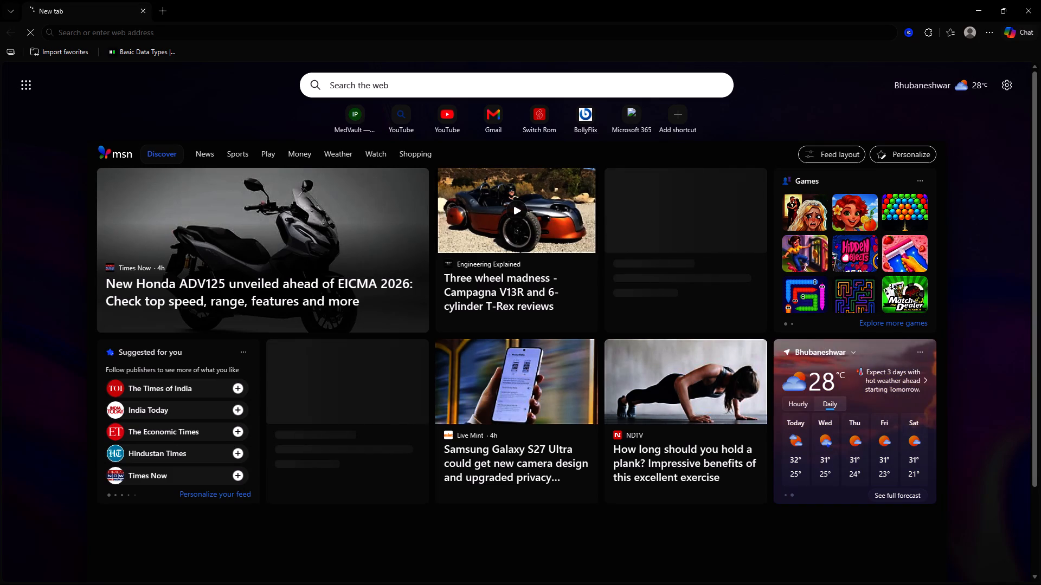
left_click(406, 86)
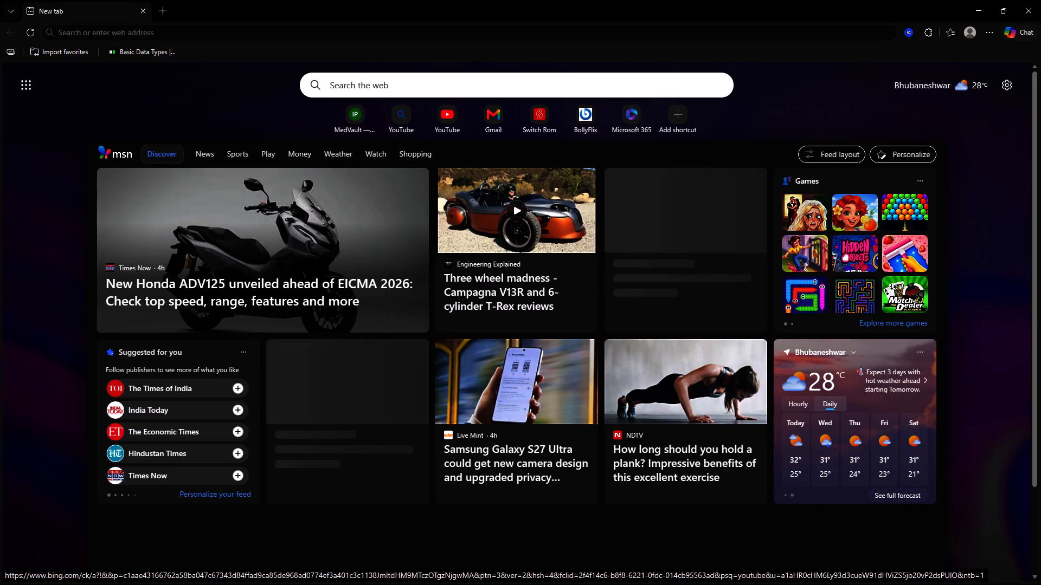
type("who")
key("BackSpace")
key("BackSpace")
key("BackSpace")
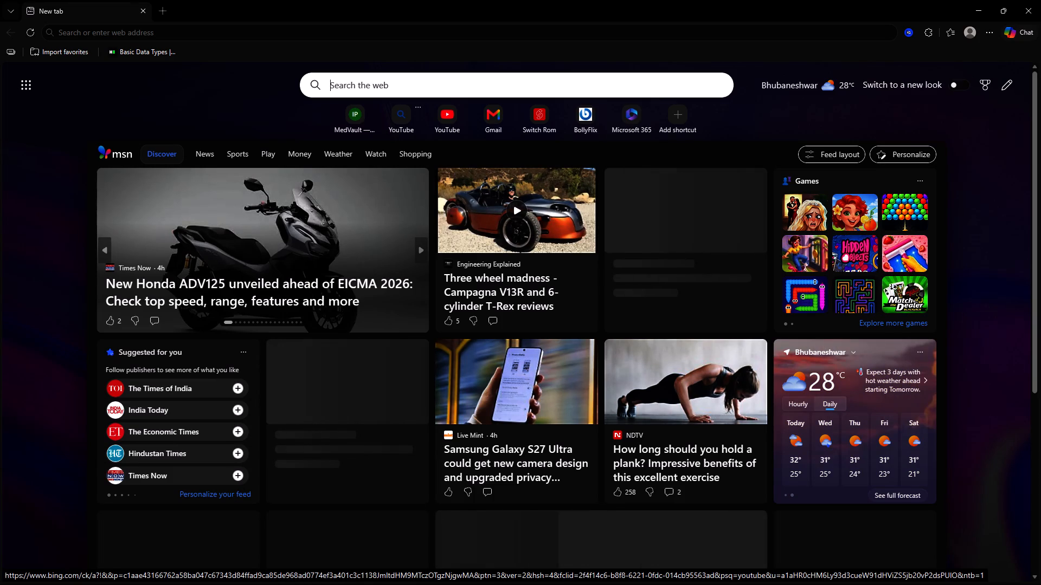
type("how to dublicate in cap cut")
key("Return")
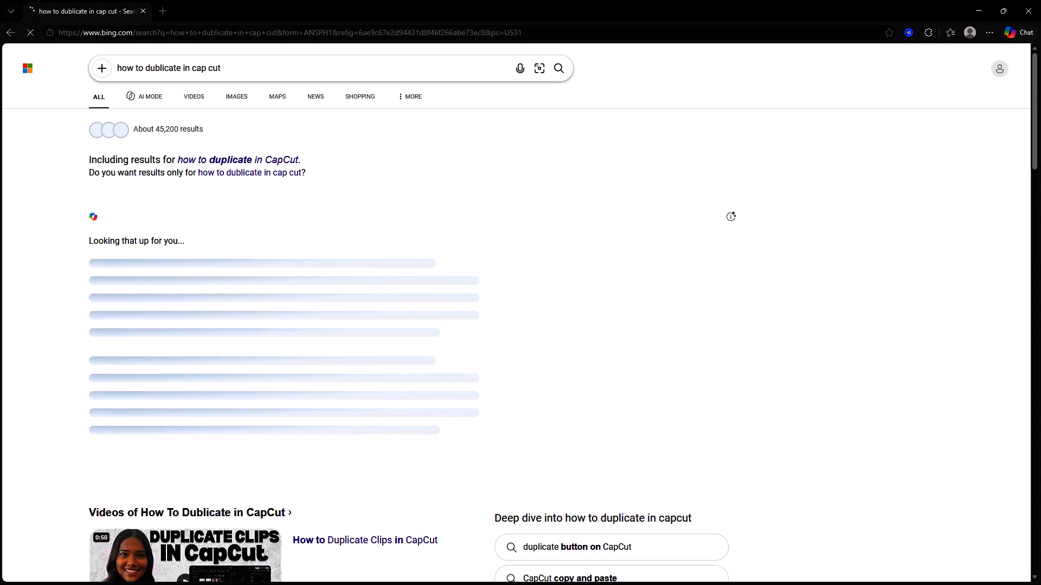
Refine the web search to "how to dublicate in cap cut pc" and open the results for the corrected spelling.
left_click(975, 5)
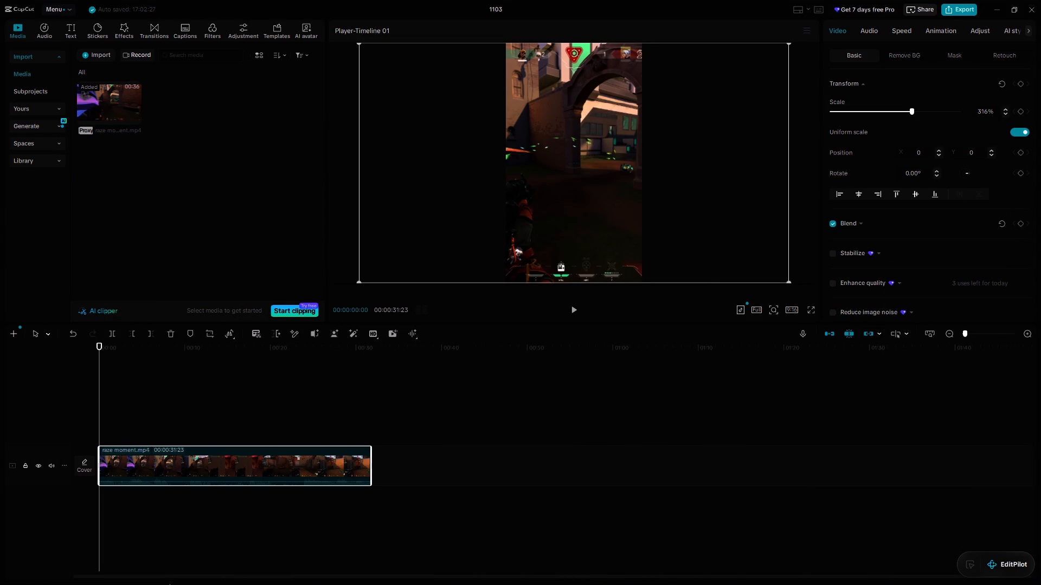
key("alt+Tab")
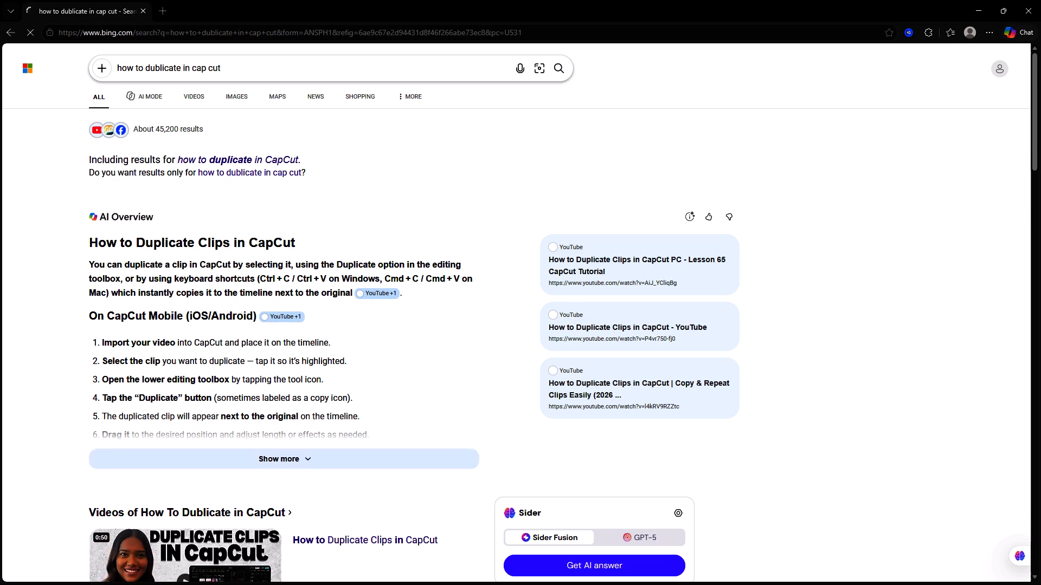
left_click(243, 68)
key("space")
type("pc")
key("Return")
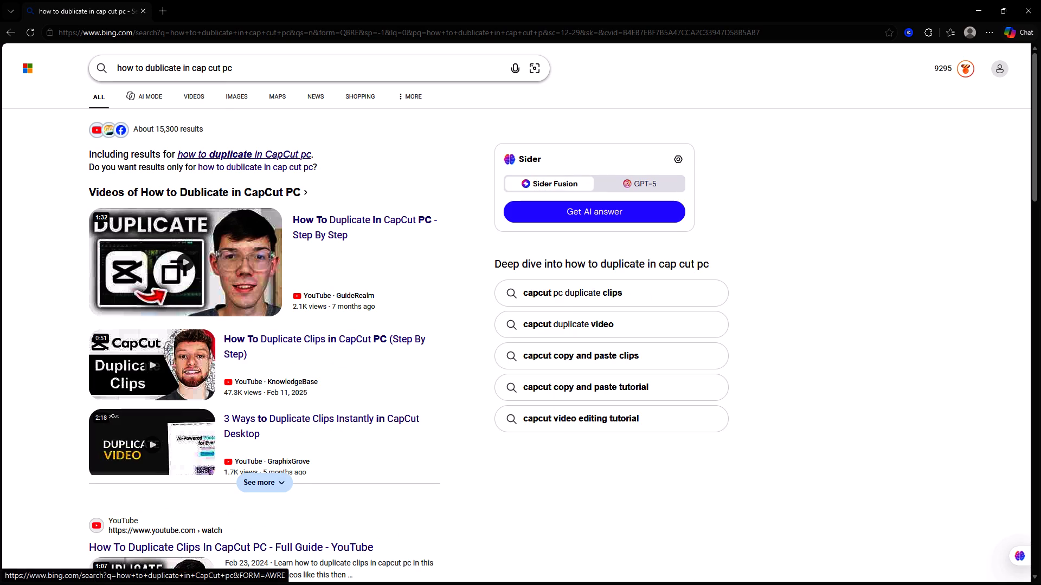
scroll(256, 152, "down", 5)
scroll(256, 152, "up", 7)
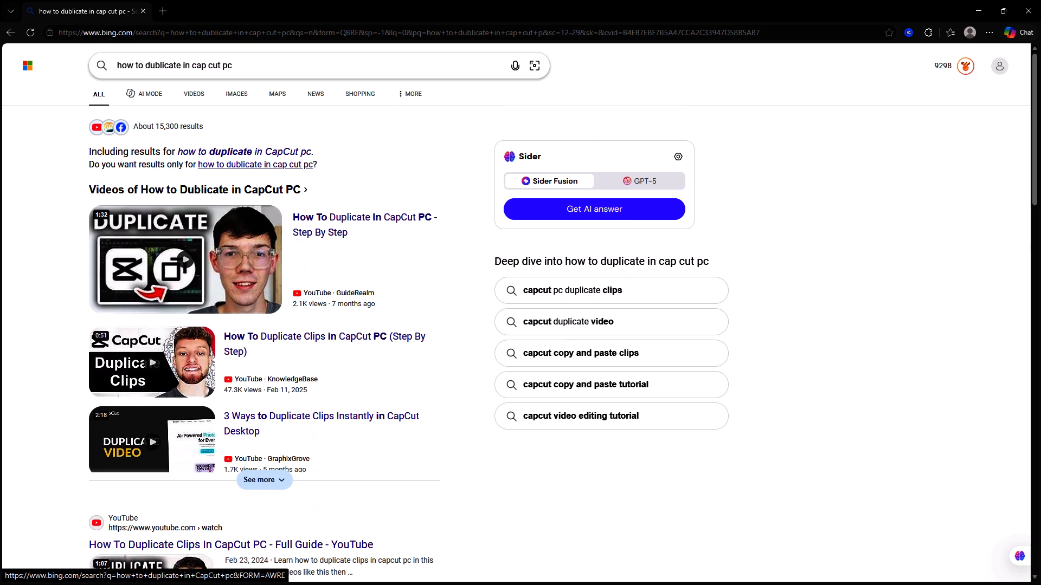
left_click(242, 152)
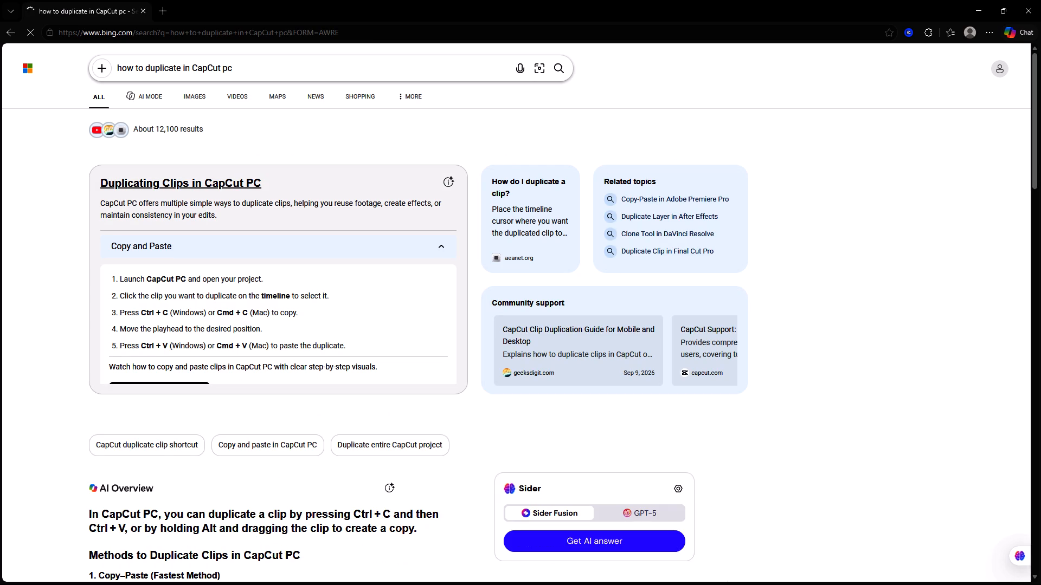
Switch back to CapCut and copy the raze moment clip onto a new track above the original, starting at 00:00:00:00.
key("alt+Tab")
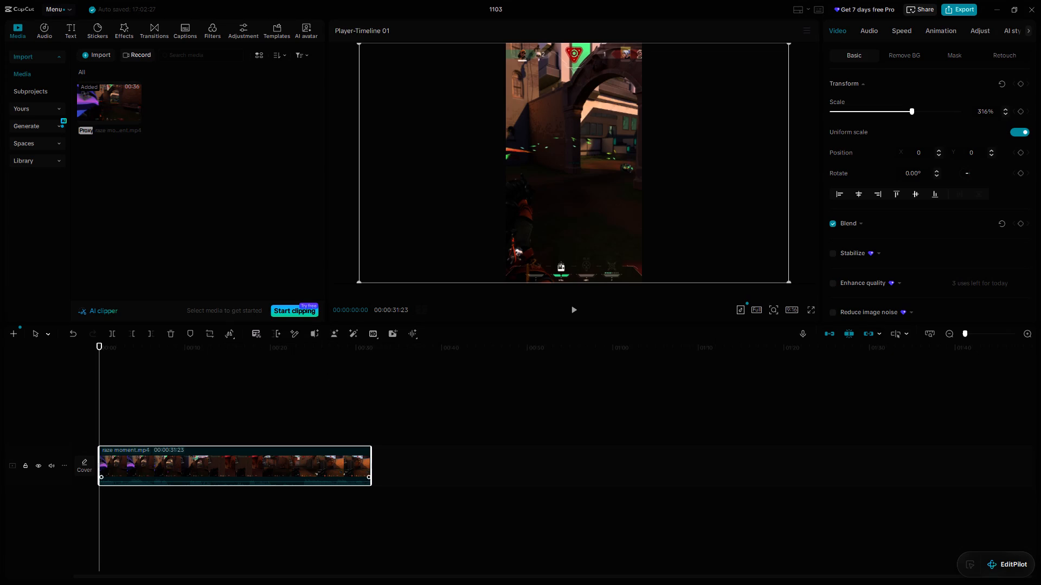
key("ctrl+c")
key("ctrl+v")
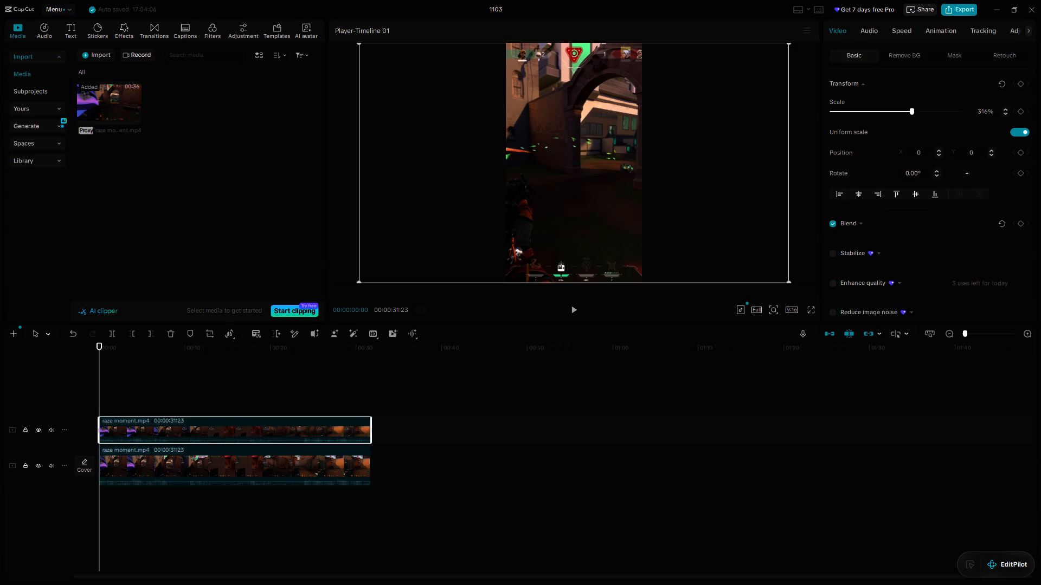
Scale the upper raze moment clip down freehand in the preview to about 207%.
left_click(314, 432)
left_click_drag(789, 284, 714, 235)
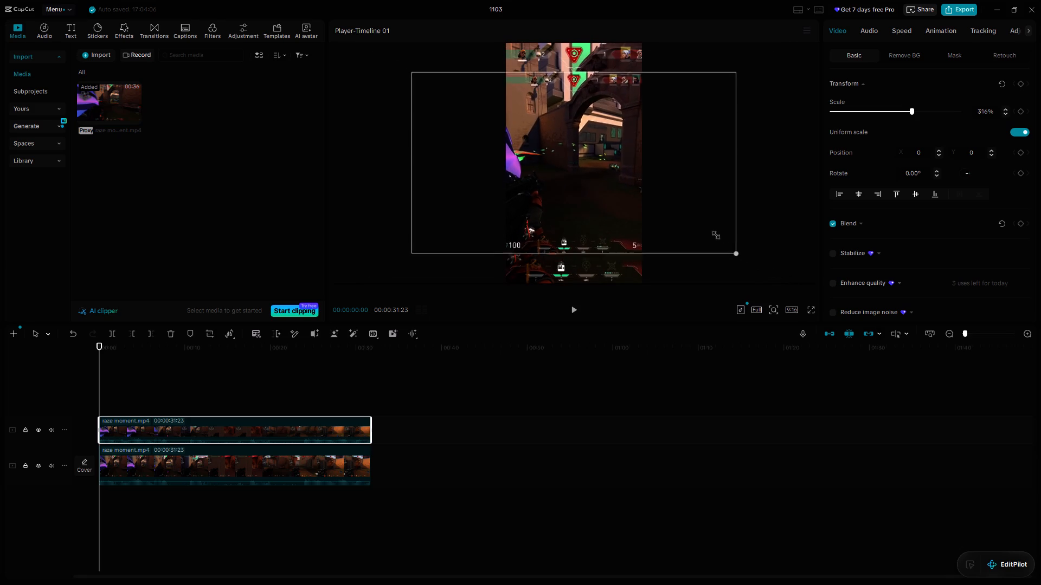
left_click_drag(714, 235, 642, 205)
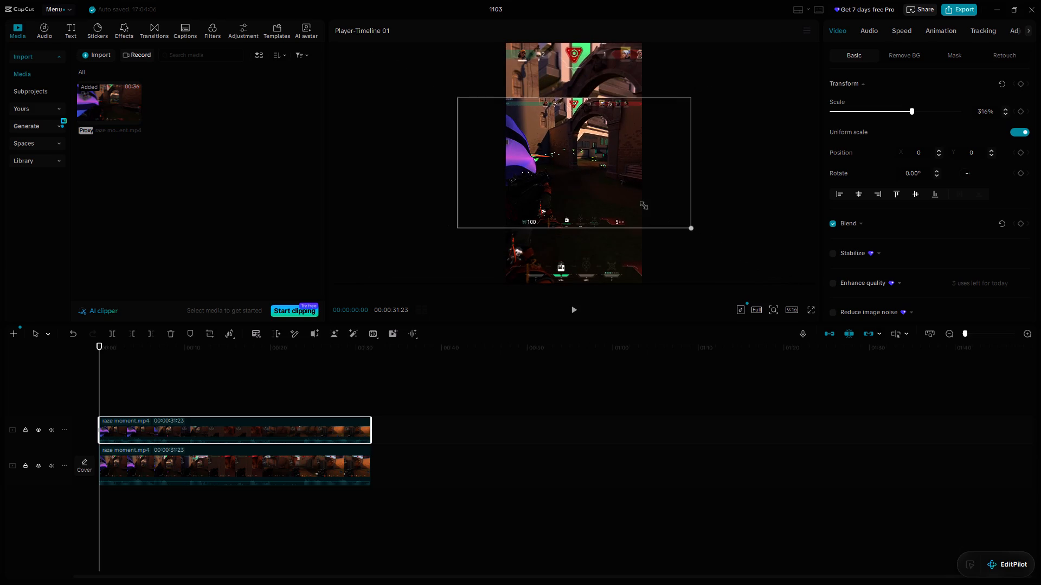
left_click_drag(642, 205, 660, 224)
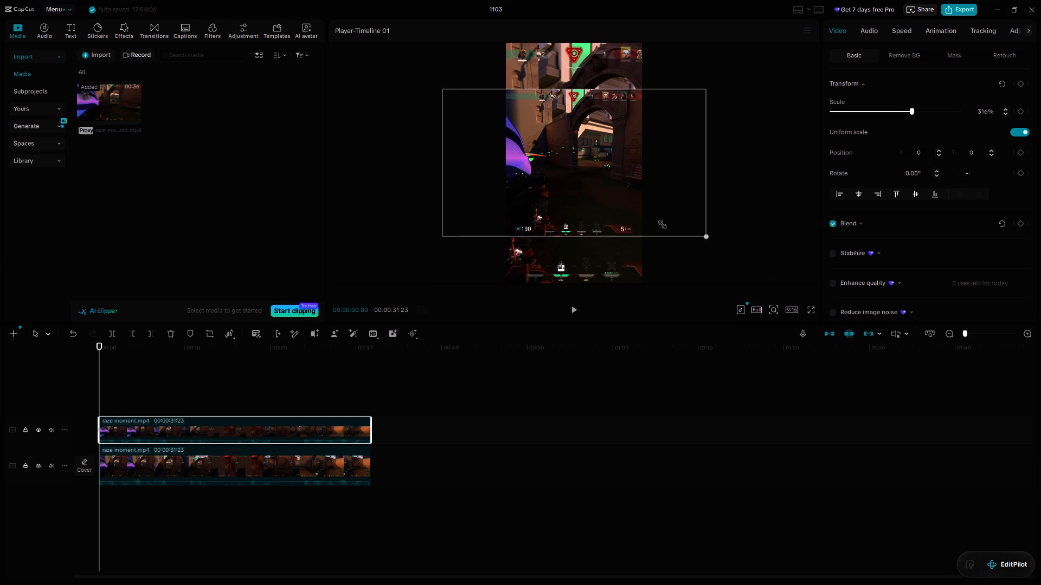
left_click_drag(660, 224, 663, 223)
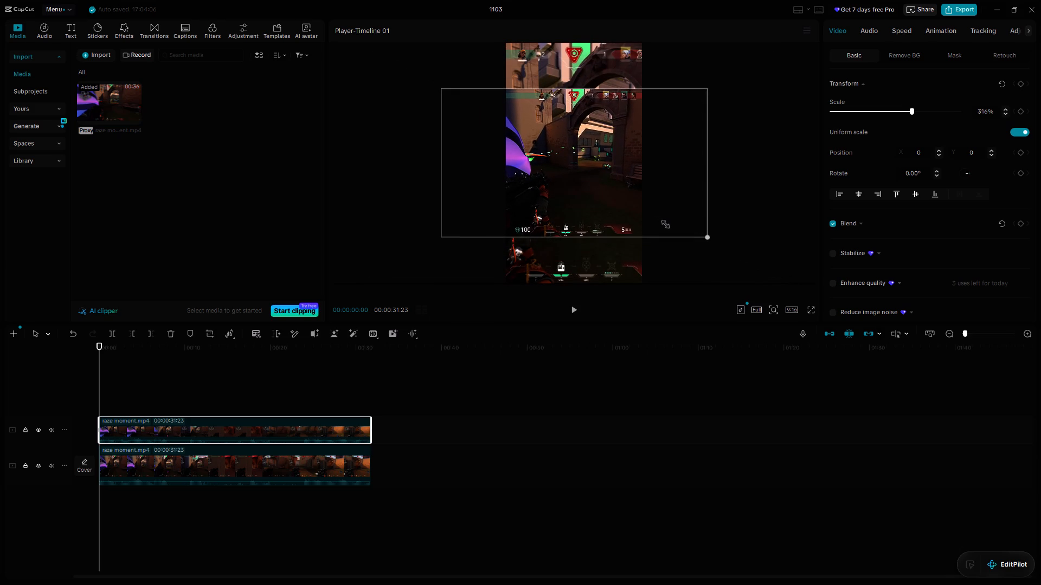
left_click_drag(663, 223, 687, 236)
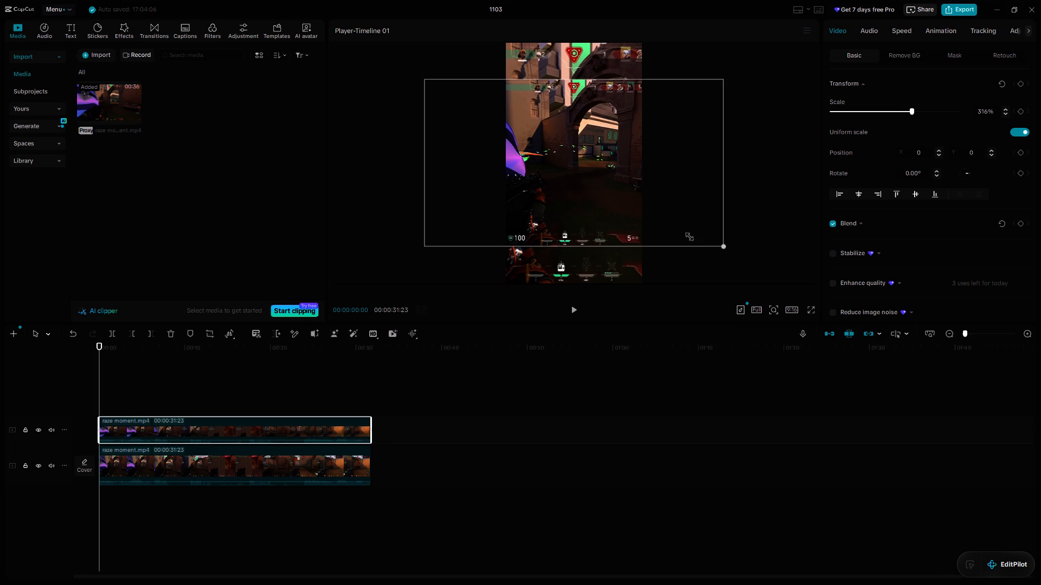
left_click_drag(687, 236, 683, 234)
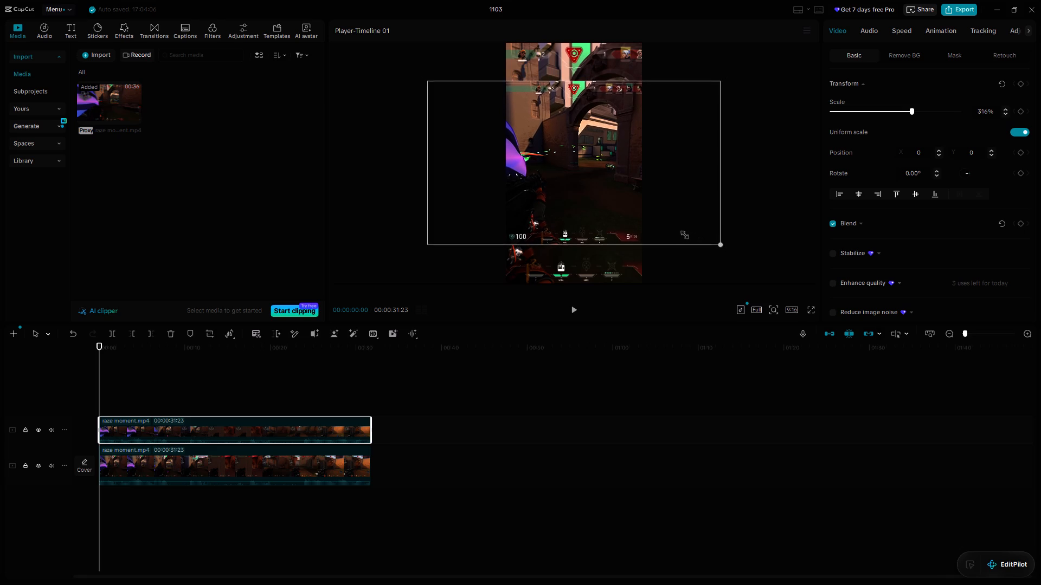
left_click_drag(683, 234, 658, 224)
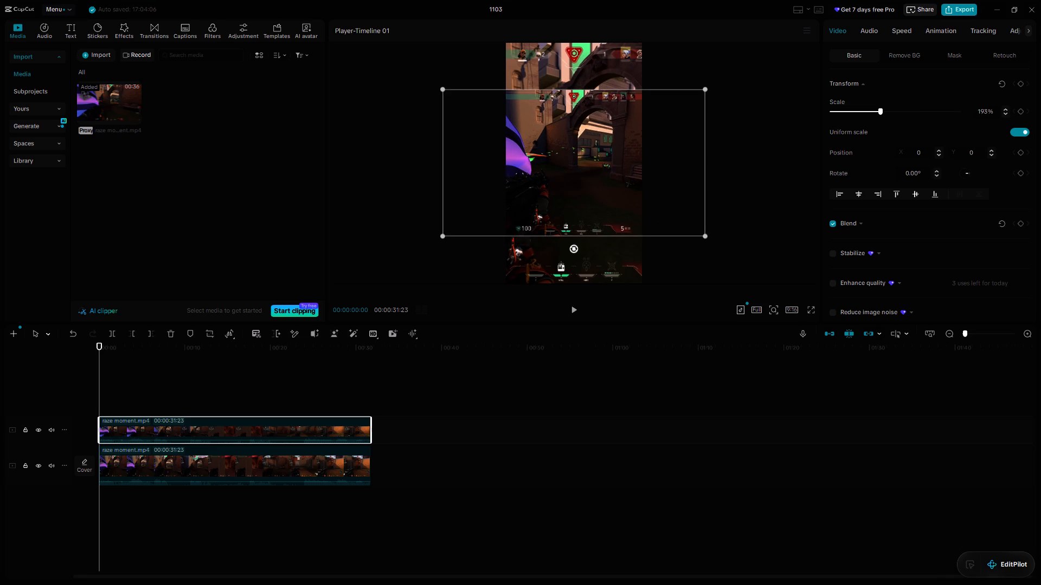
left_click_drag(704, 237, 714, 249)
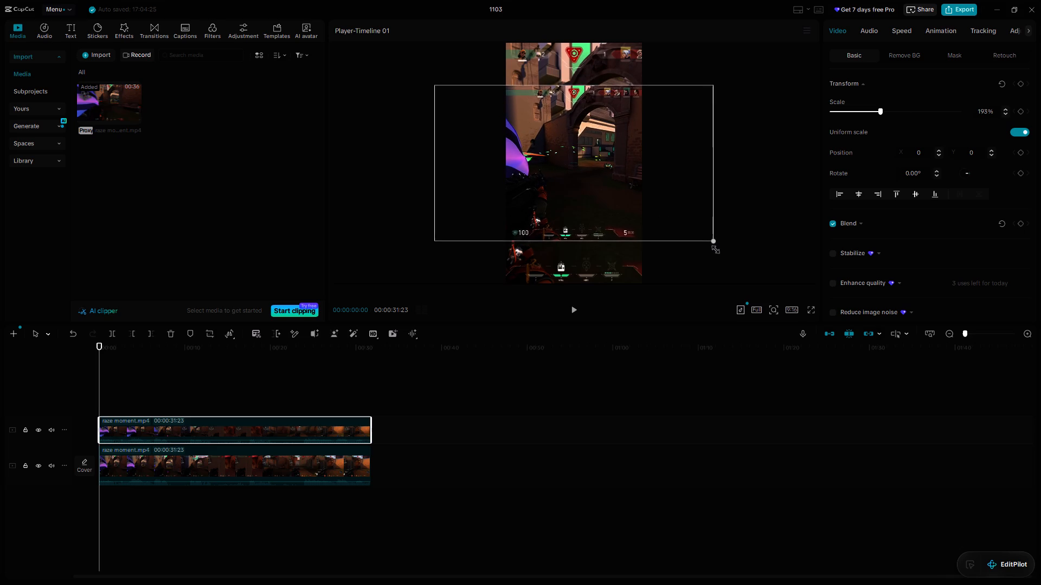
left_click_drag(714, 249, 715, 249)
Switch to File Explorer and play the jett 3 kill video from the CapCuts Edit folder in Videos as a framing reference, closing both windows.
left_click(379, 576)
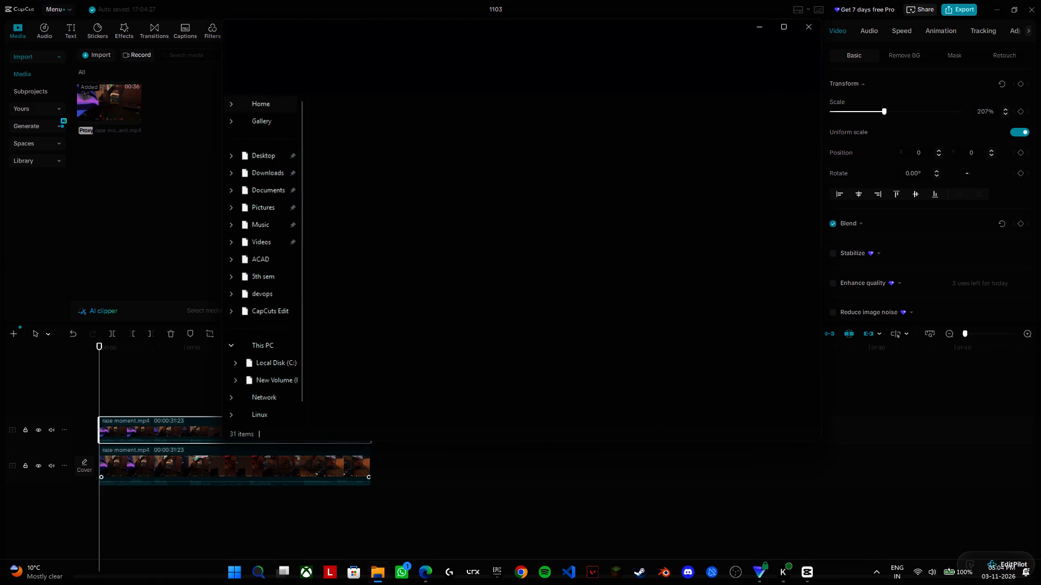
left_click(273, 177)
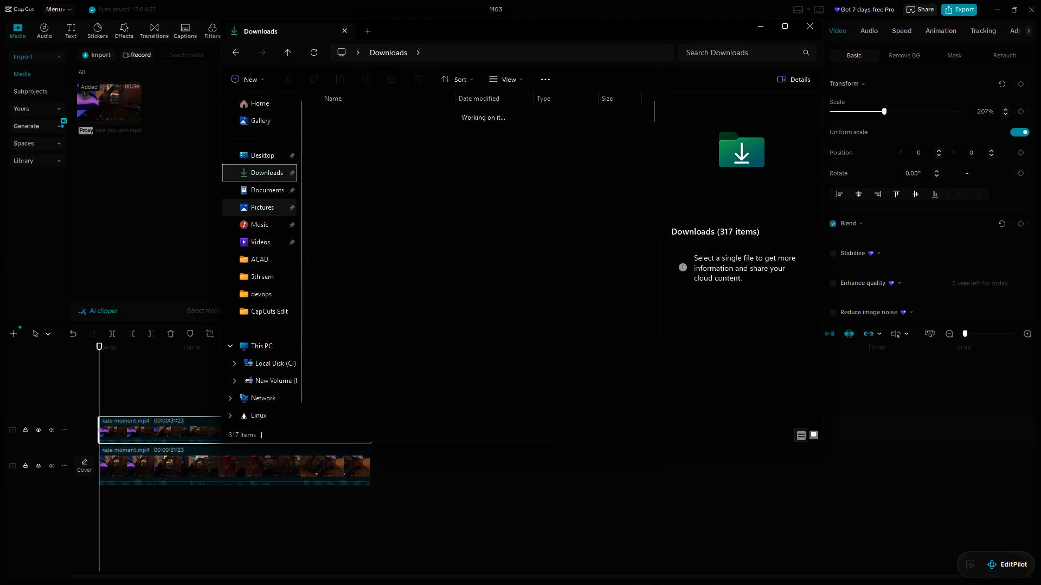
left_click(256, 239)
double_click(409, 140)
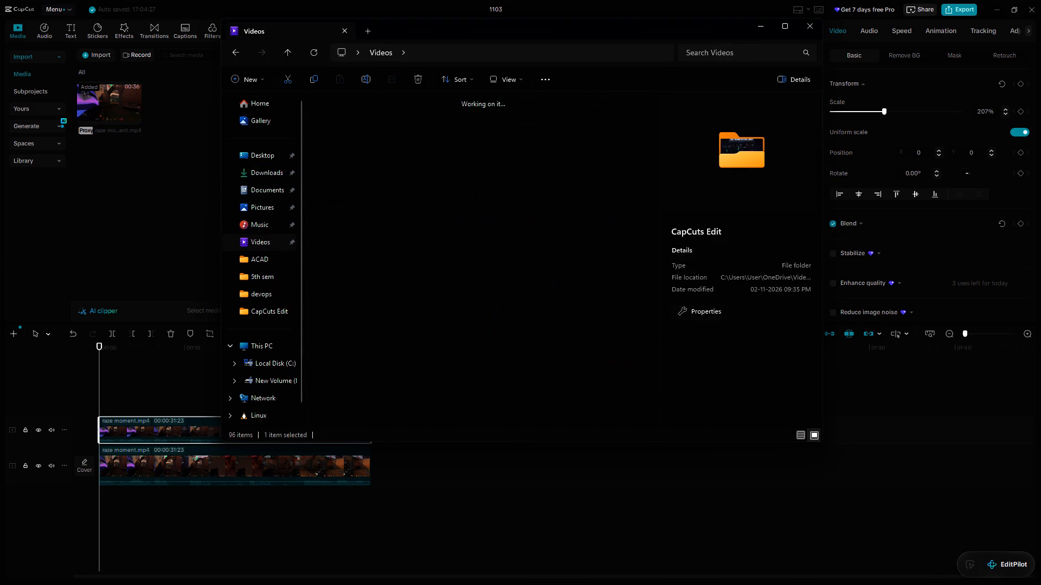
double_click(343, 136)
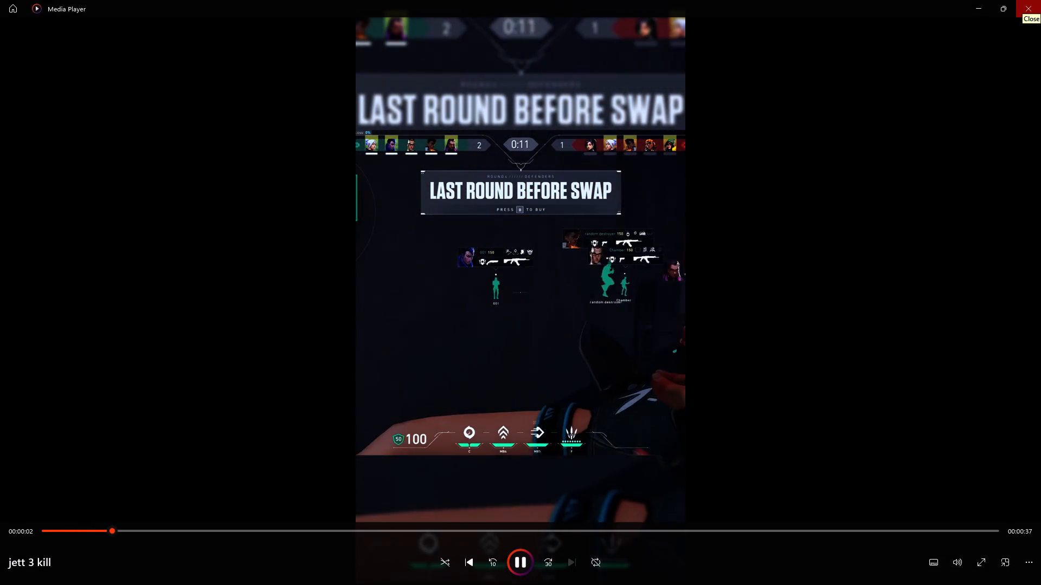
left_click(1037, 3)
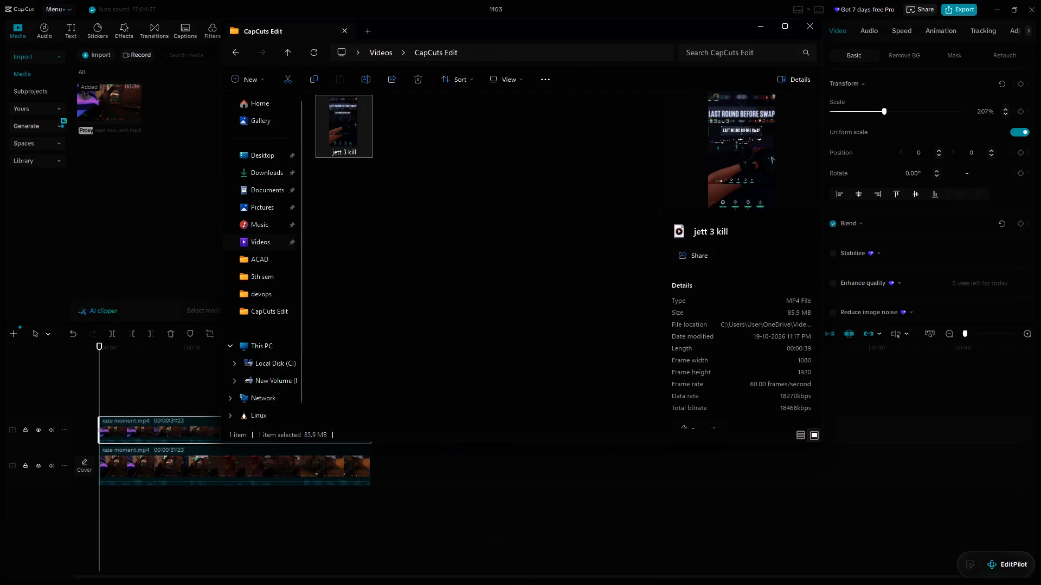
left_click(807, 23)
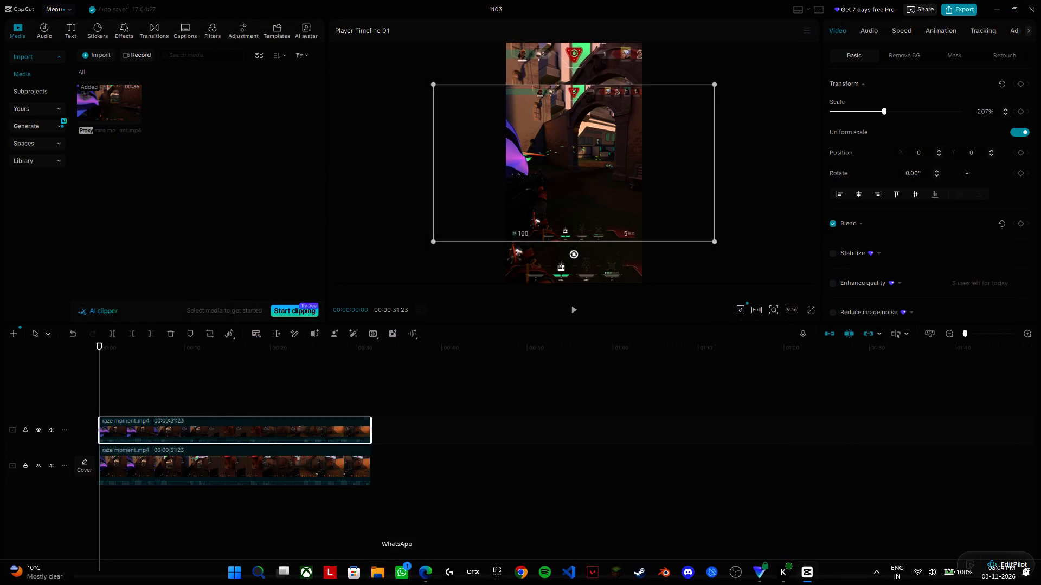
Reopen the jett 3 kill video from the CapCuts Edit folder to recheck its foreground size, and return to CapCut.
left_click(376, 578)
left_click(262, 248)
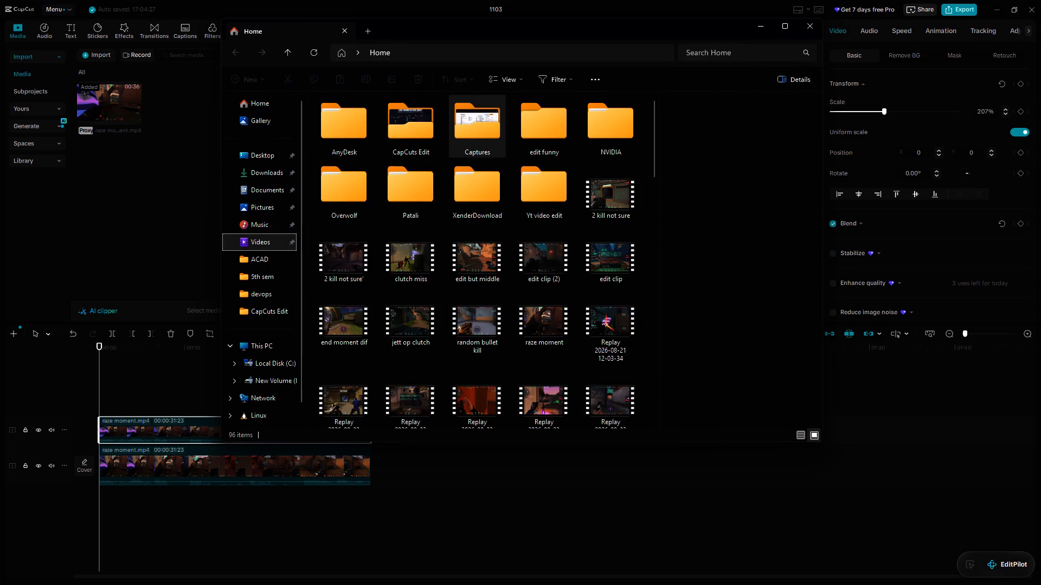
left_click(440, 133)
left_click_drag(440, 133, 426, 136)
double_click(410, 138)
double_click(351, 147)
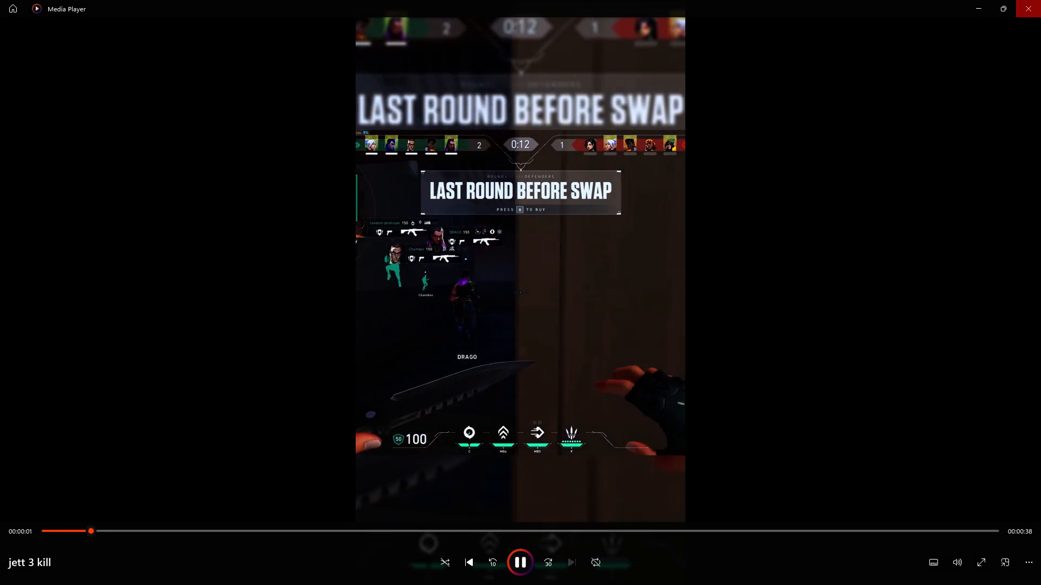
left_click(1040, 0)
left_click(818, 31)
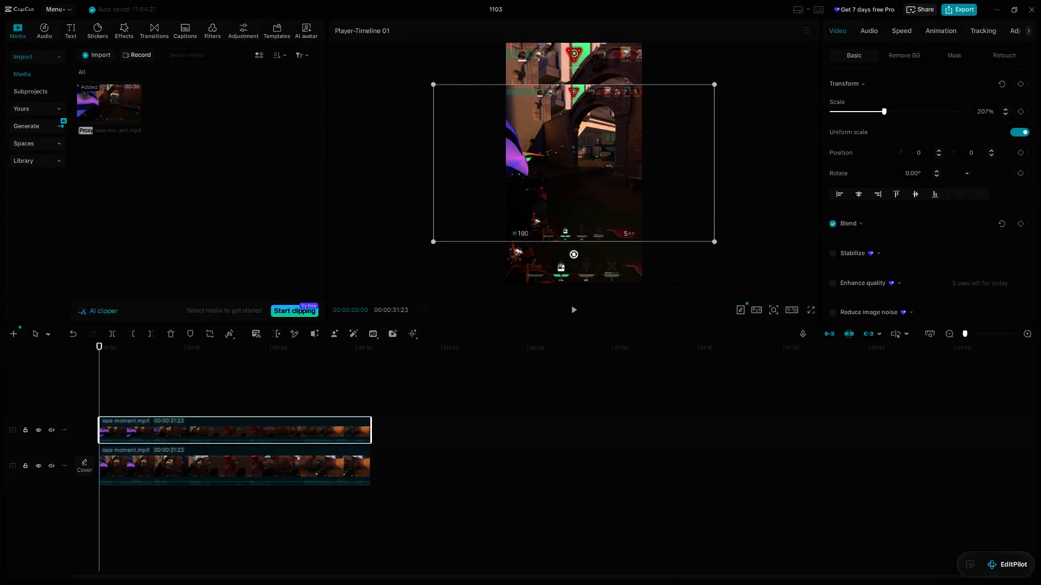
Scale the upper raze moment clip down to about 186%, leaving the enlarged lower clip showing above and below it.
left_click_drag(712, 244, 685, 236)
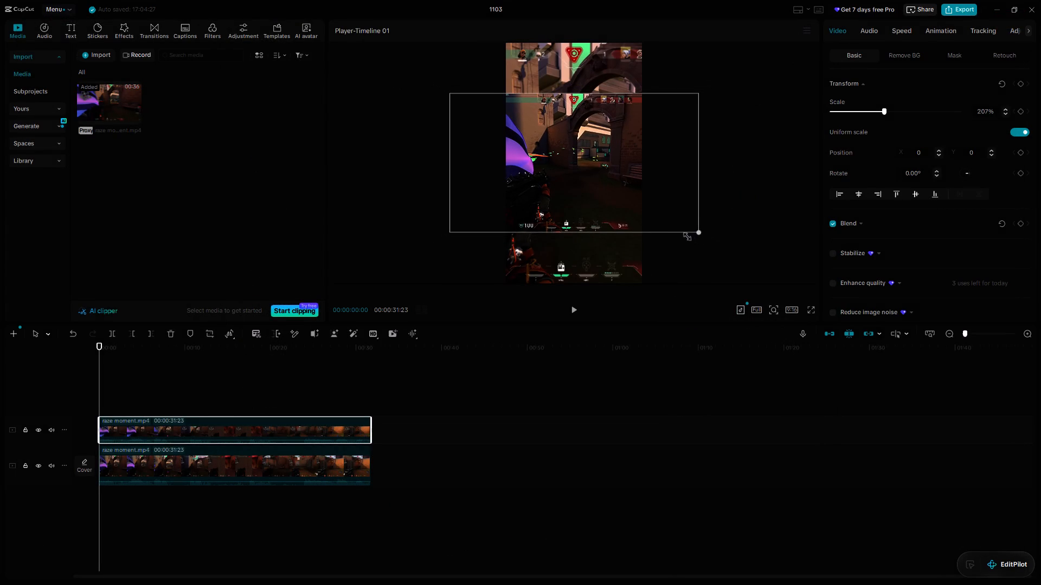
left_click_drag(685, 236, 689, 237)
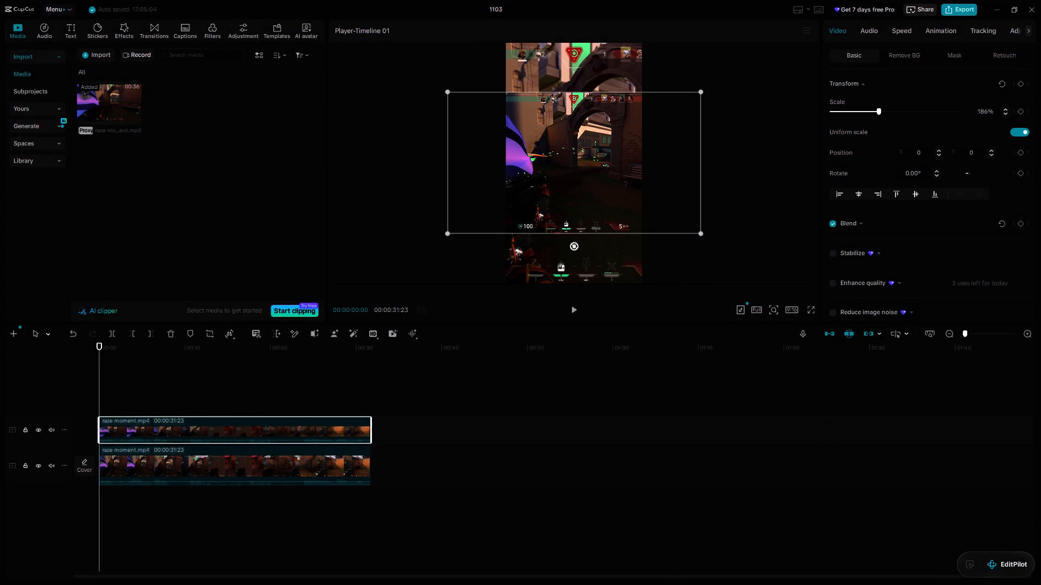
Scrub between the end and start of the timeline to check the layered framing, with the upper clip selected and the playhead back at the start.
left_click(378, 374)
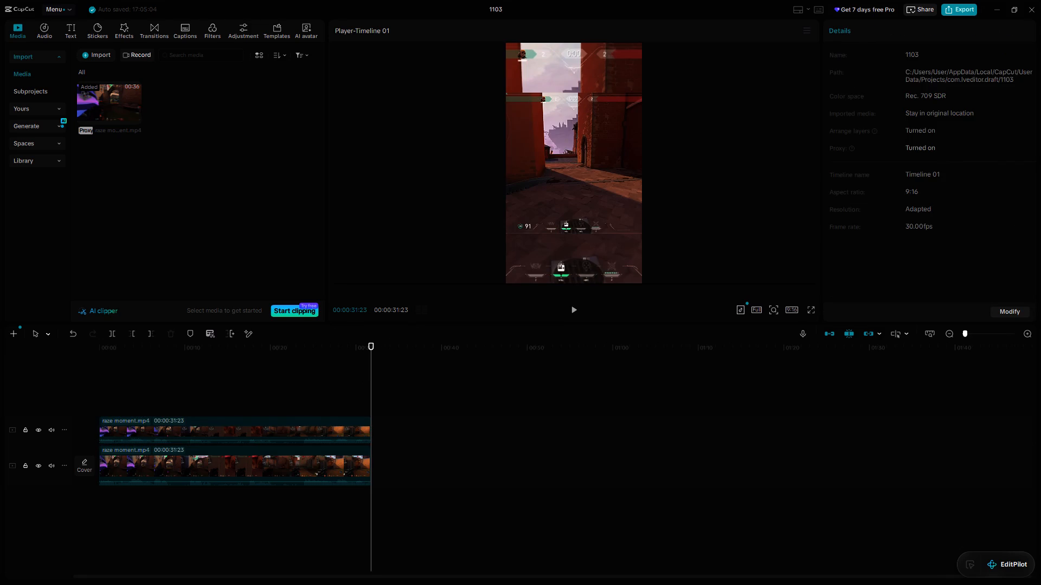
left_click_drag(371, 382, 389, 364)
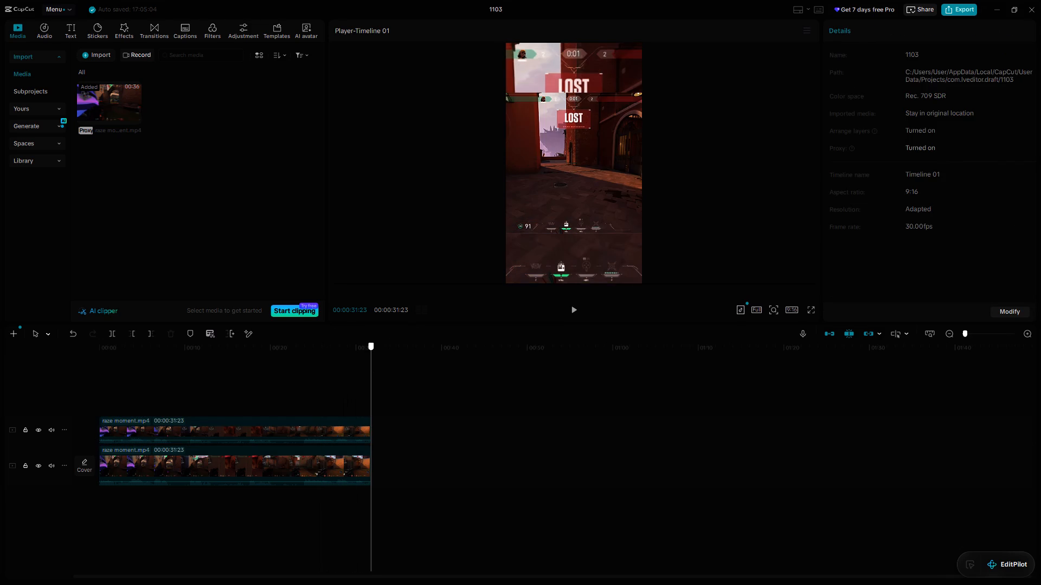
left_click_drag(389, 364, 267, 365)
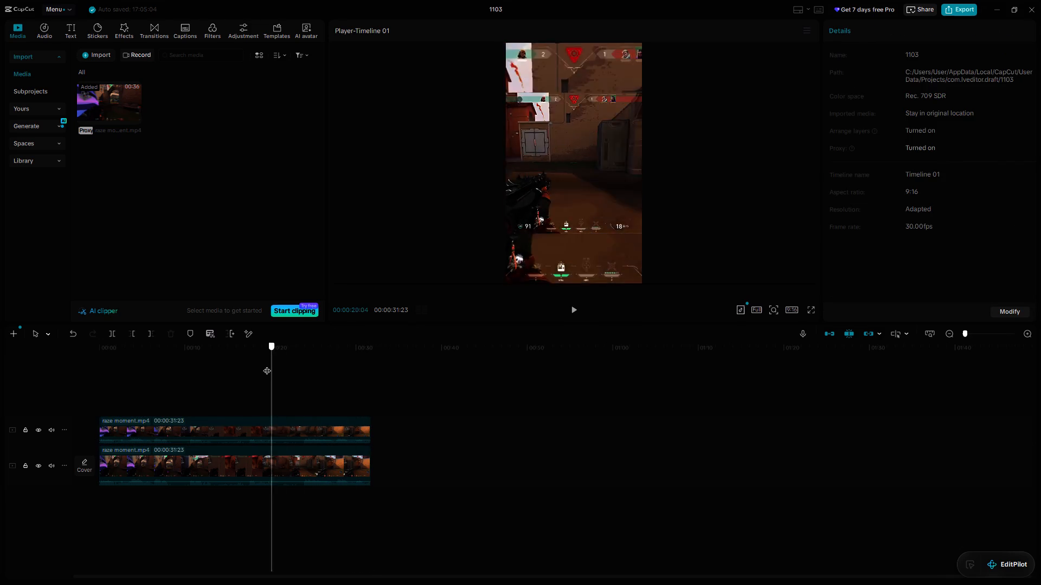
left_click_drag(267, 365, 72, 366)
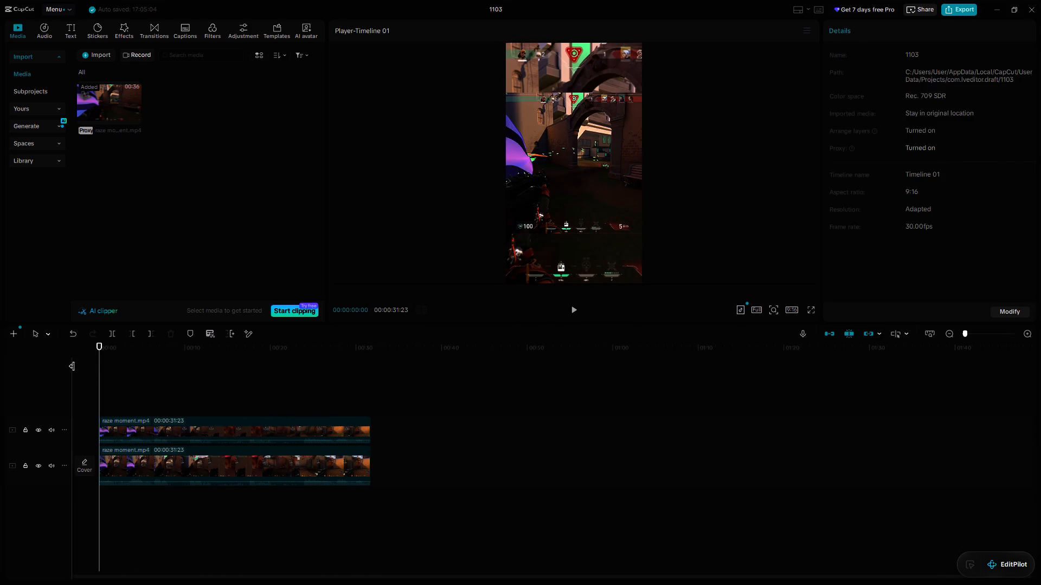
left_click(593, 178)
left_click(624, 387)
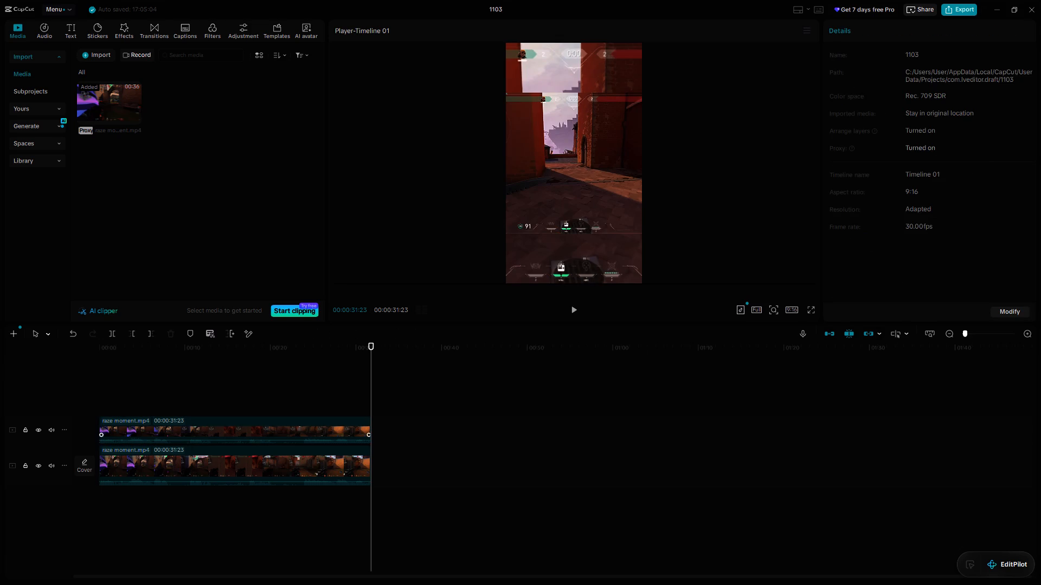
left_click(296, 431)
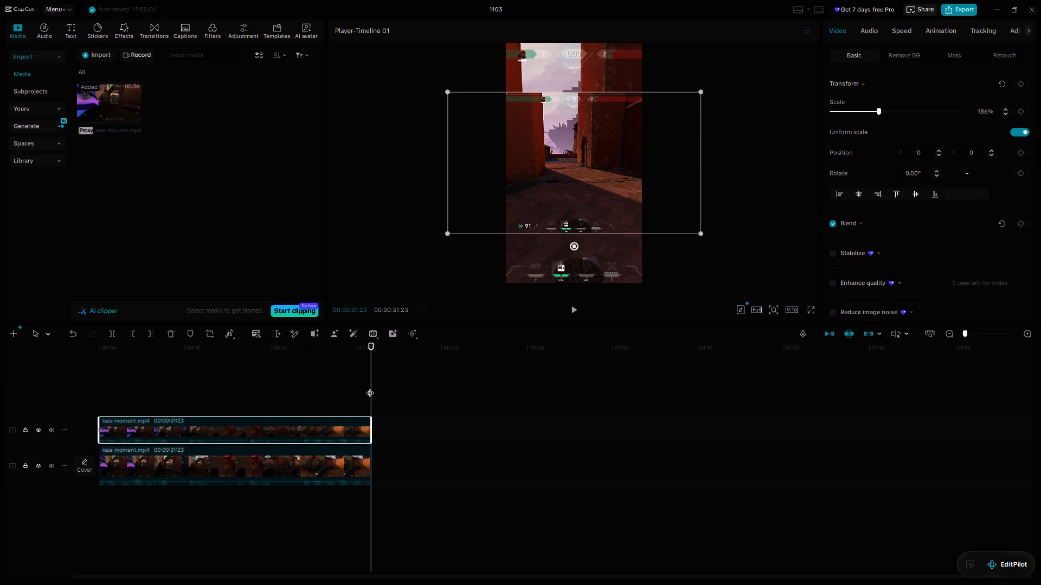
left_click_drag(372, 387, 93, 377)
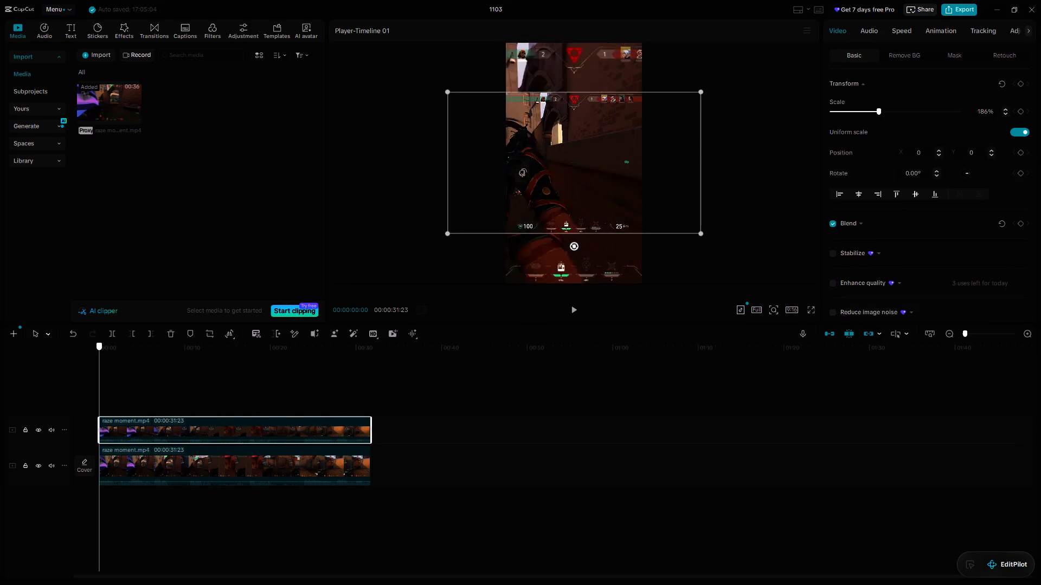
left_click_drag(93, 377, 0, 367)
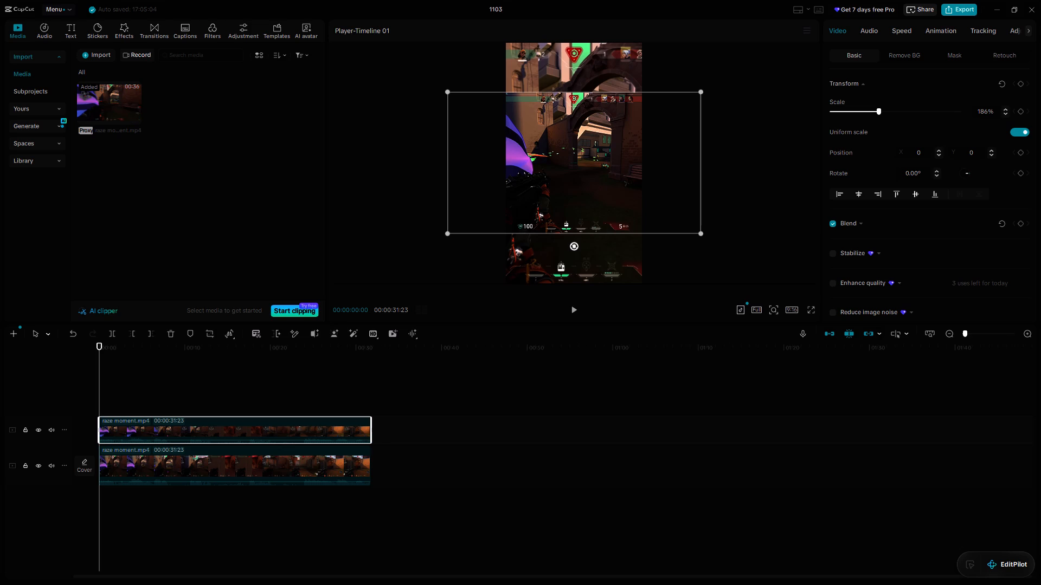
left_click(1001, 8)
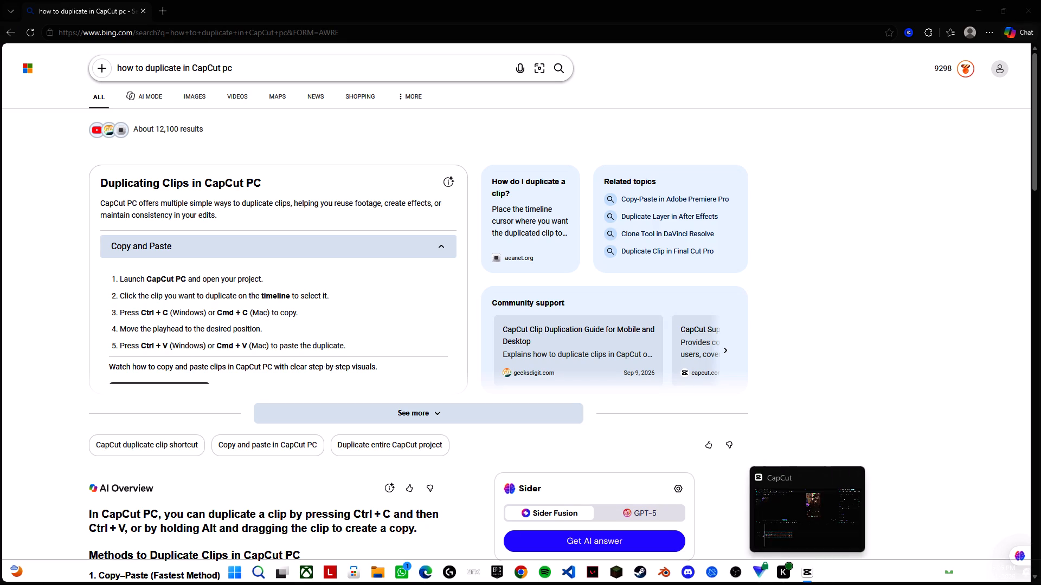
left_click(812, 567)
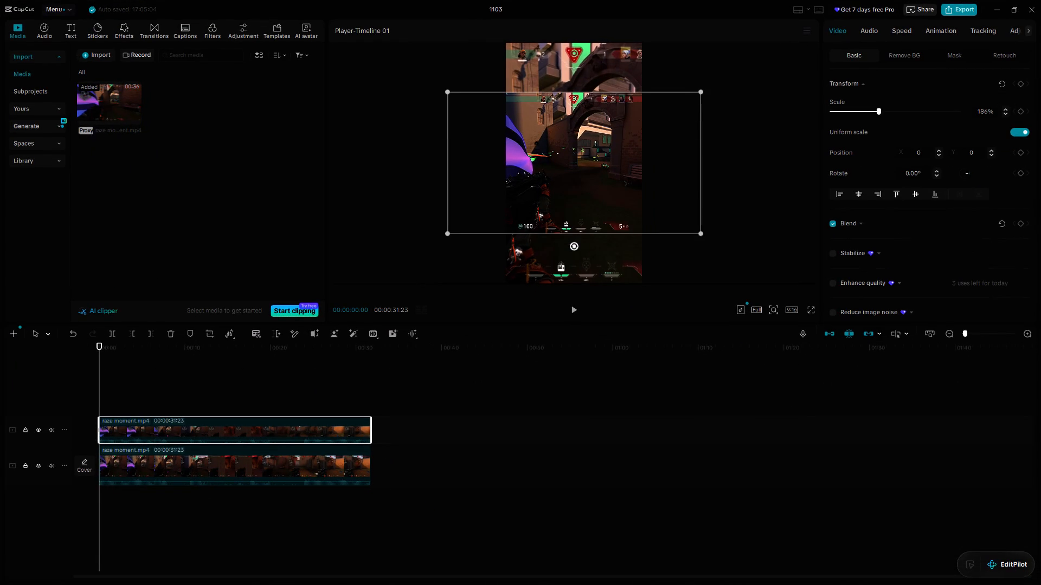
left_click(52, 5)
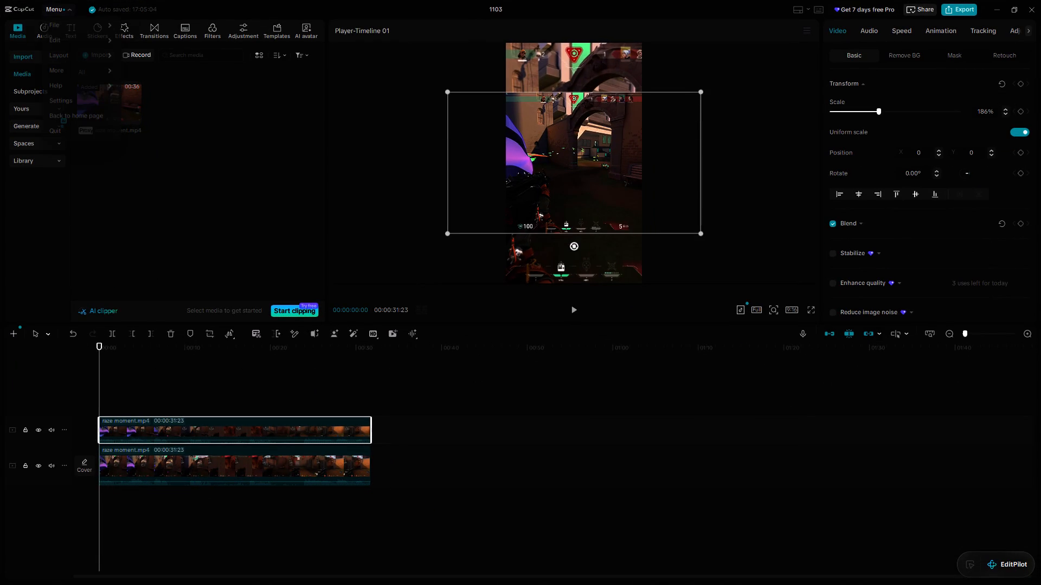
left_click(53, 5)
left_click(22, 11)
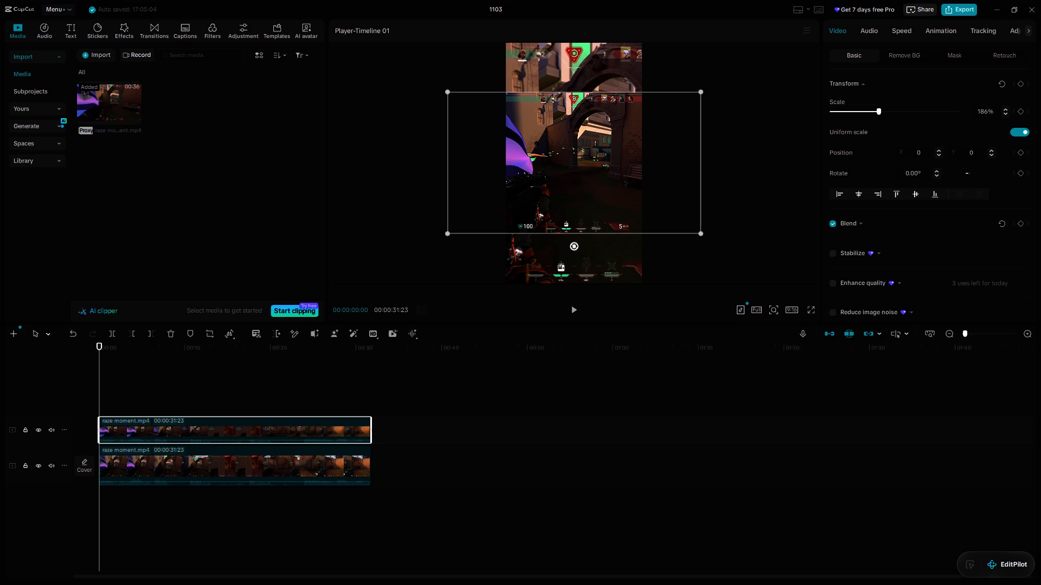
Save project 1103, close it to the home page, and open the jett 3 kill project.
key("ctrl+s")
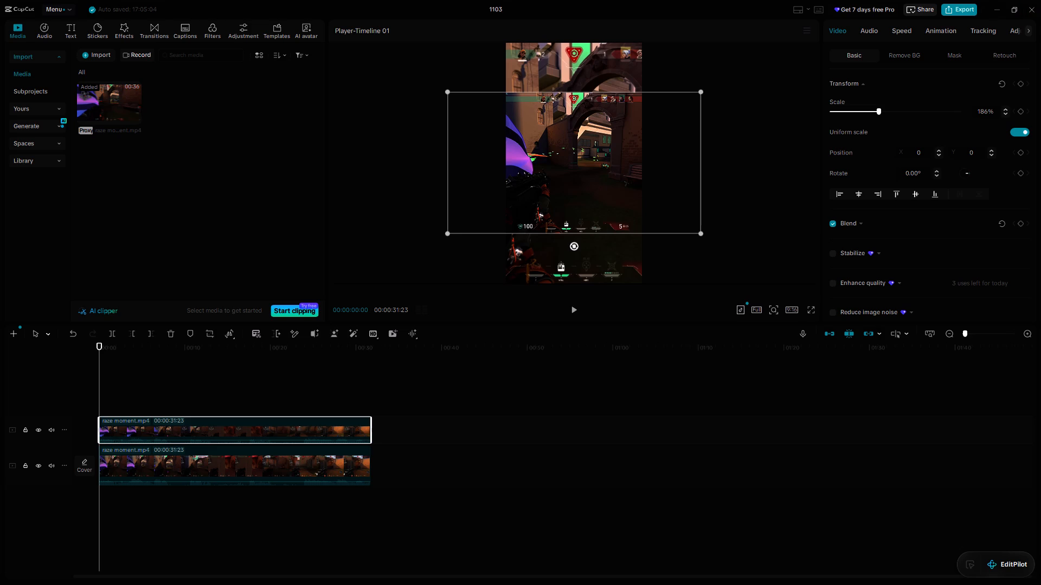
left_click(1031, 4)
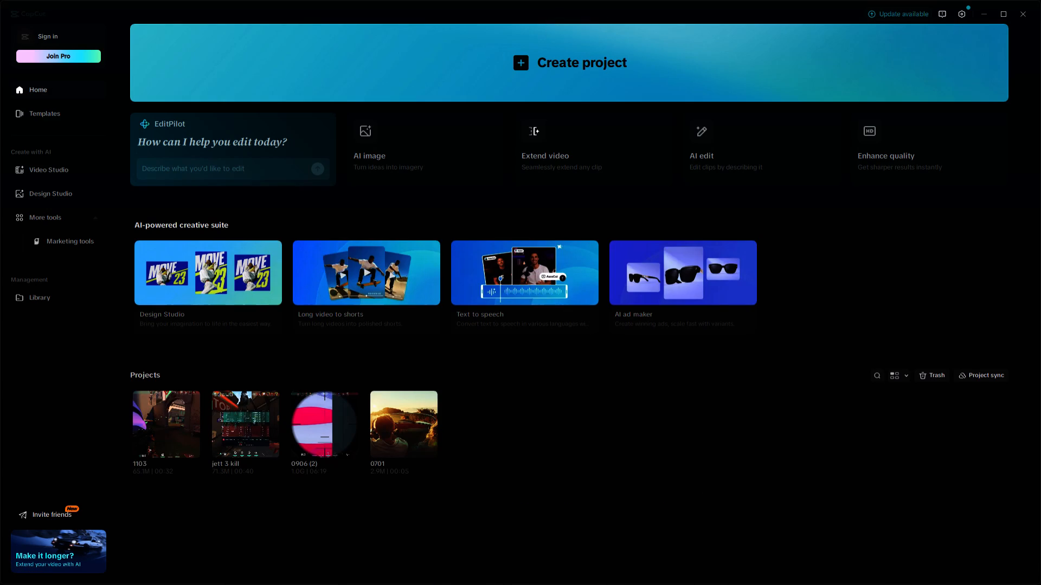
left_click(247, 424)
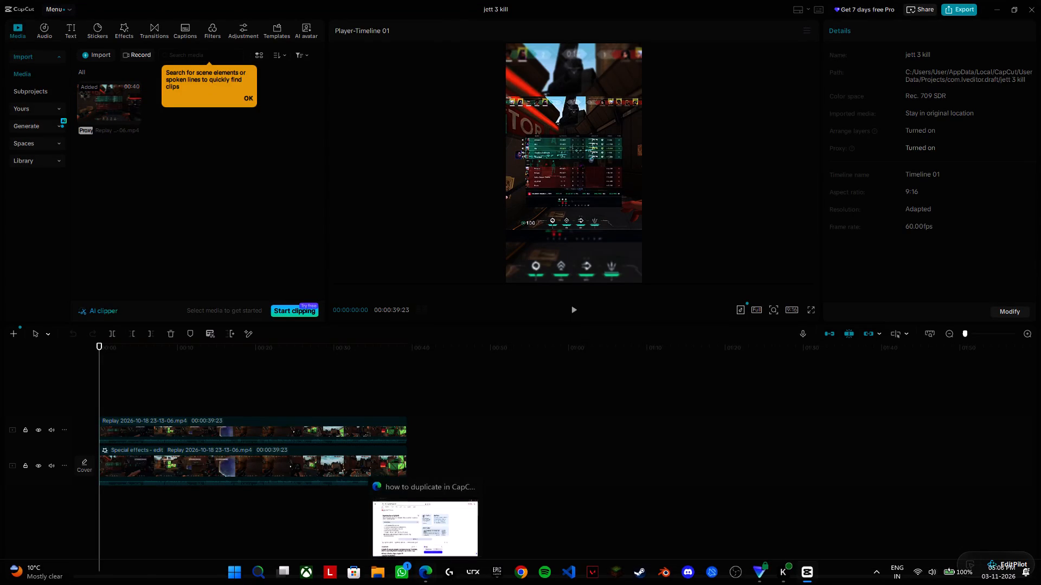
Switch to Edge, search for "how to copy the effect and filter of a edited clip in capcut pc" and expand the AI Overview.
left_click(421, 576)
left_click(250, 62)
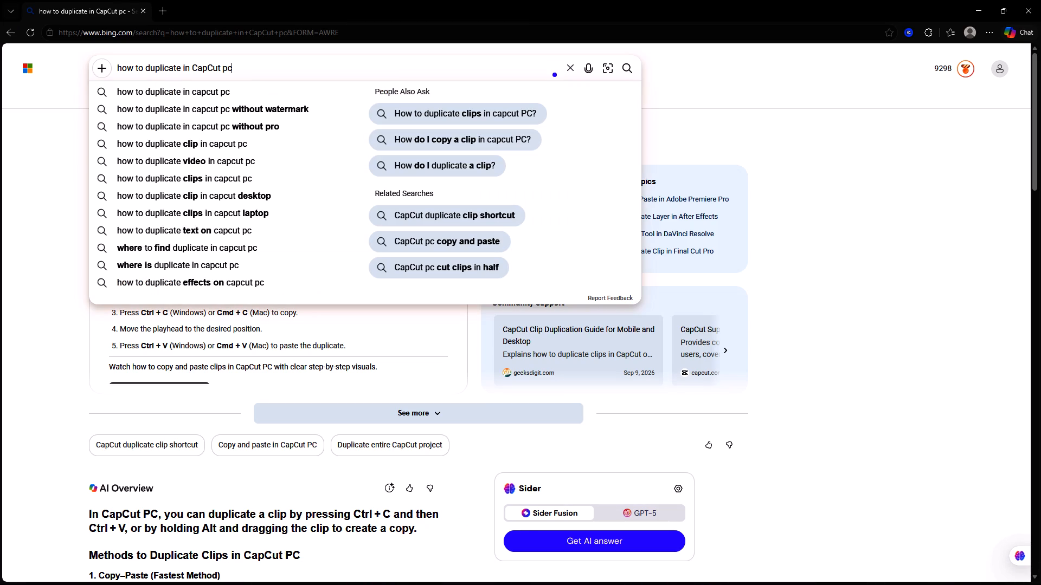
left_click(568, 63)
type("how to coppy")
key("BackSpace")
key("BackSpace")
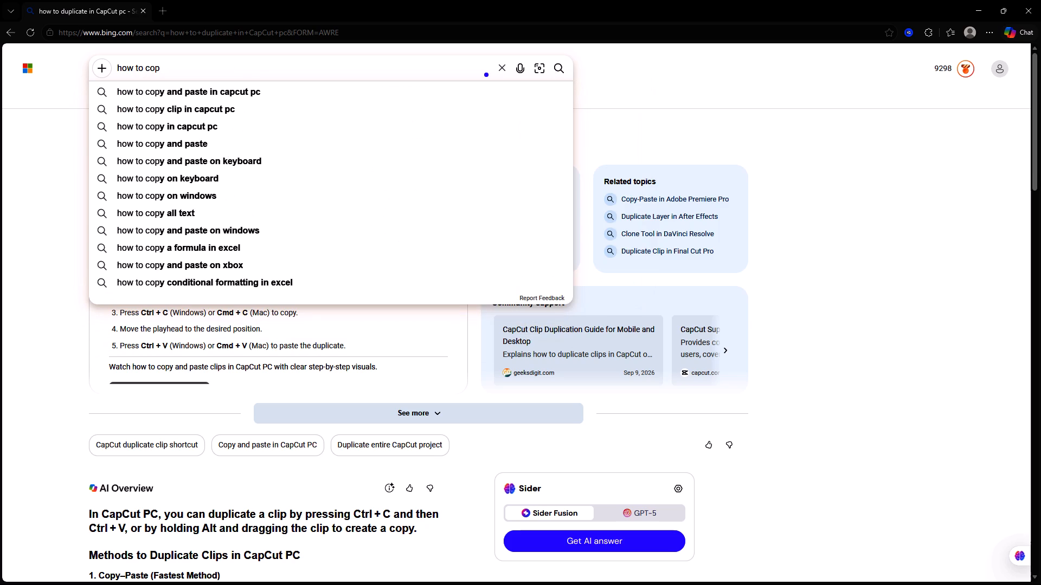
type("y the effect and filter of a")
key("space")
type("edited clip")
key("space")
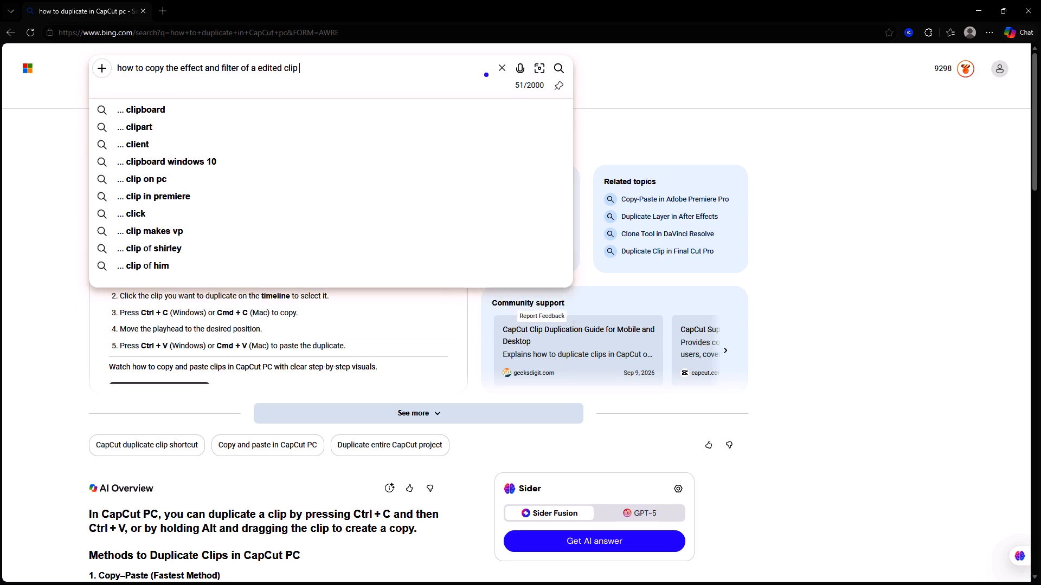
type("in capcut pc")
key("Return")
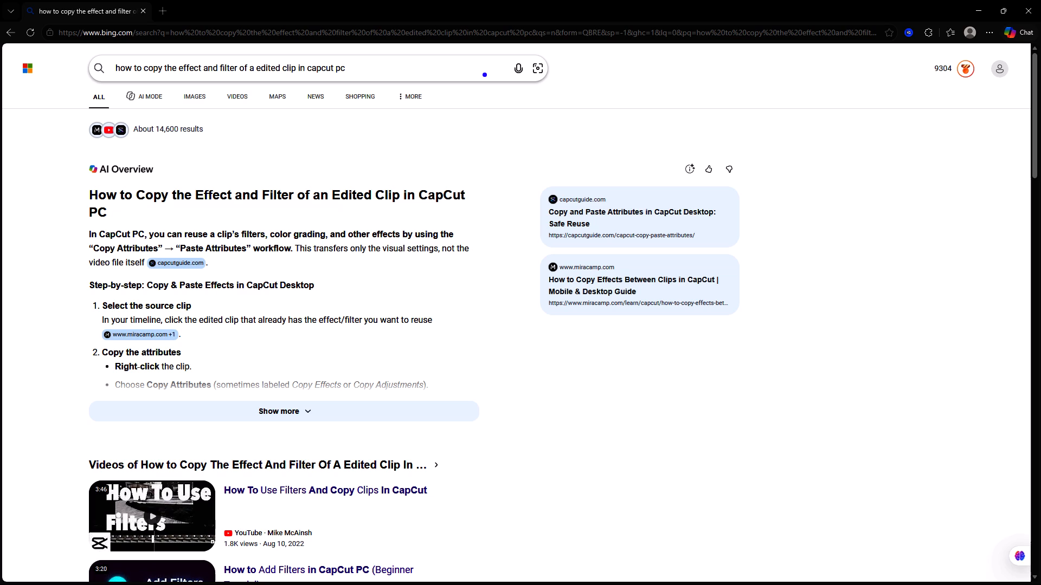
left_click(236, 408)
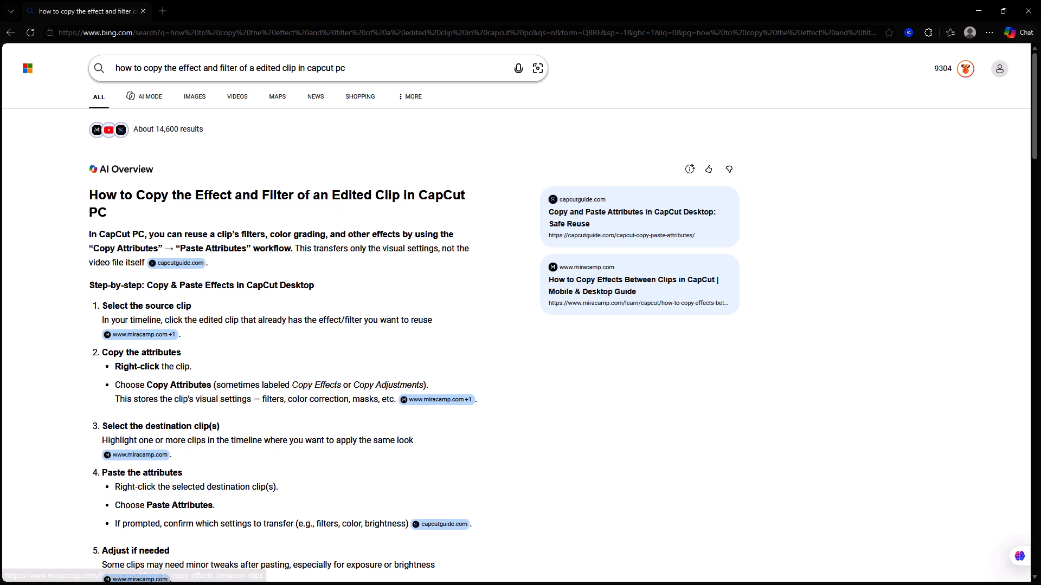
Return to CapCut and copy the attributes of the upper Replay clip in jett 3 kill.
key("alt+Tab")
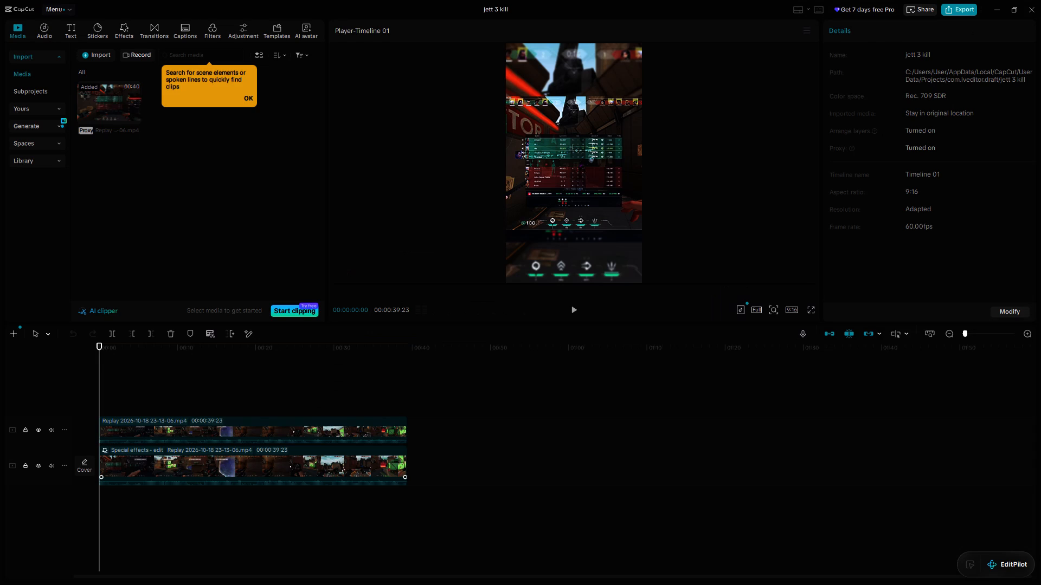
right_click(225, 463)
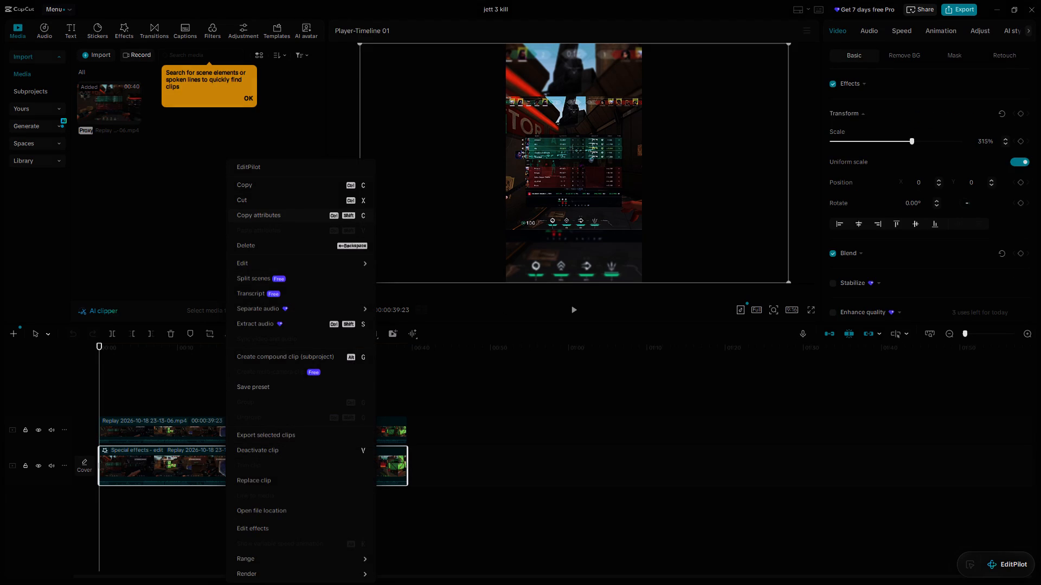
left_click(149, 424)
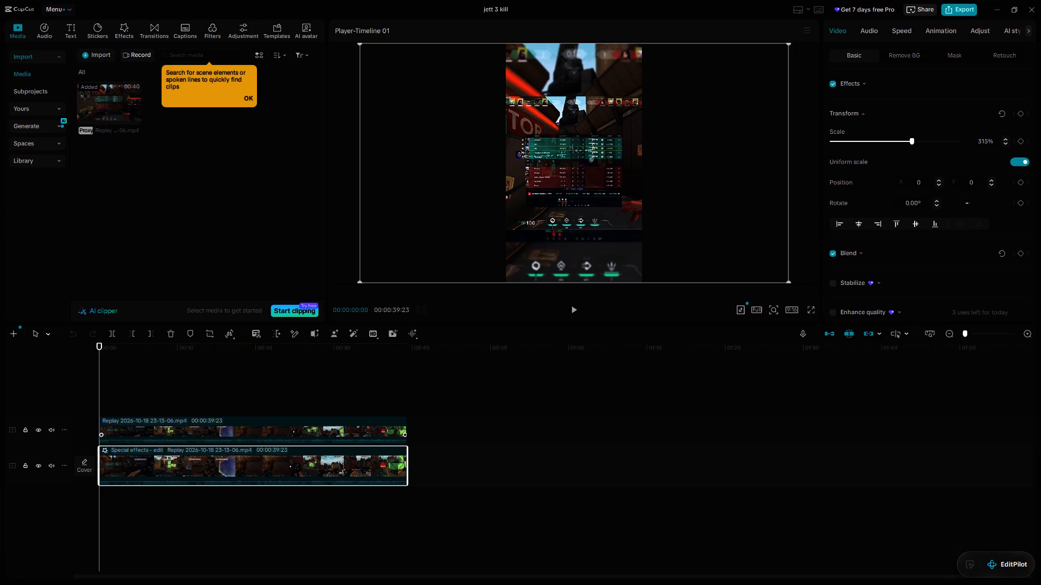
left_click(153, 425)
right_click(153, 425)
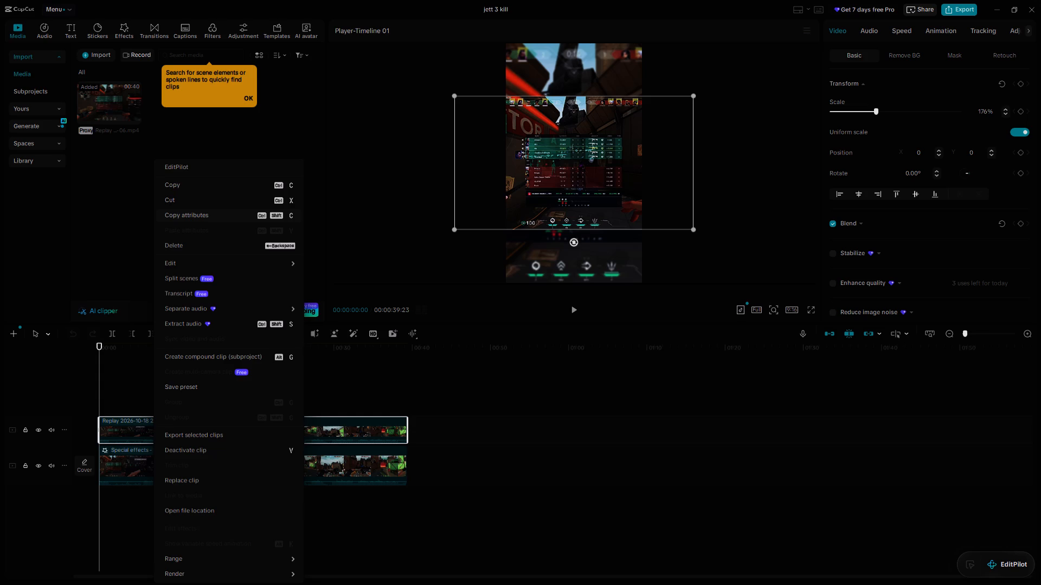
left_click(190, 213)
Reread the attribute-copying instructions in Edge, and inspect the options available for the lower Replay clip in CapCut.
key("alt+Tab")
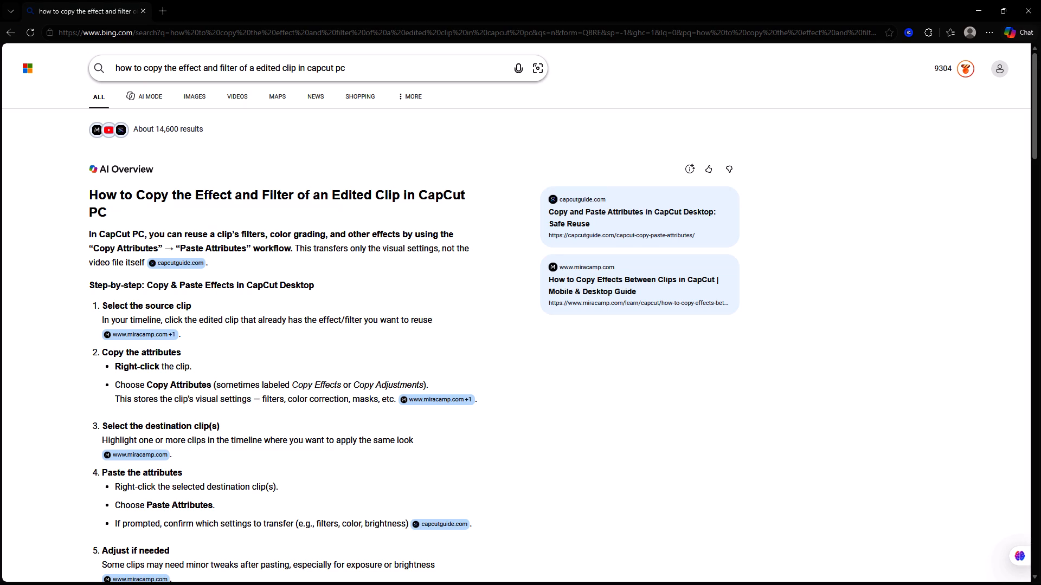
scroll(309, 385, "down", 2)
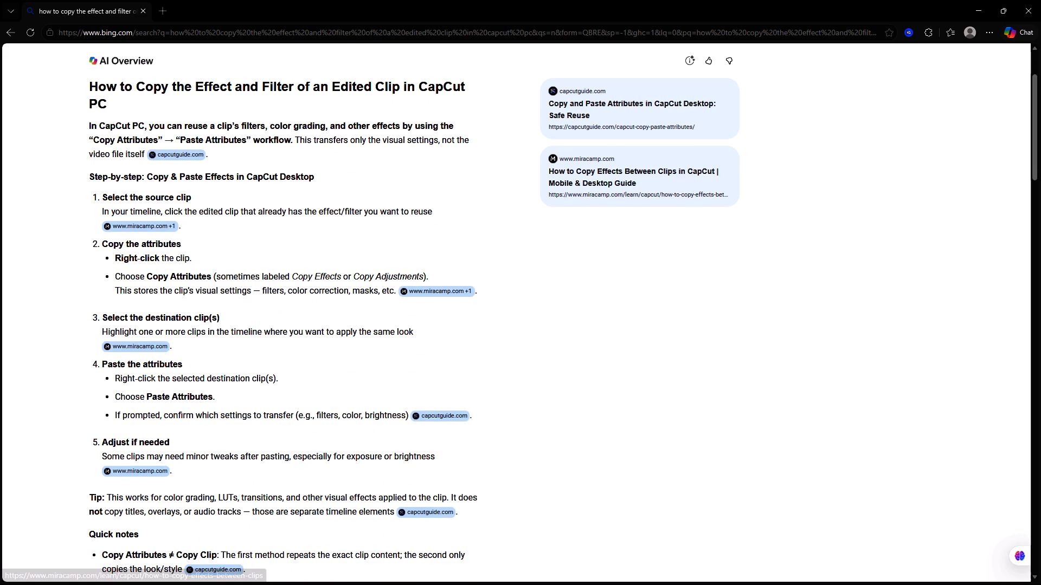
key("alt+Tab")
left_click(202, 465)
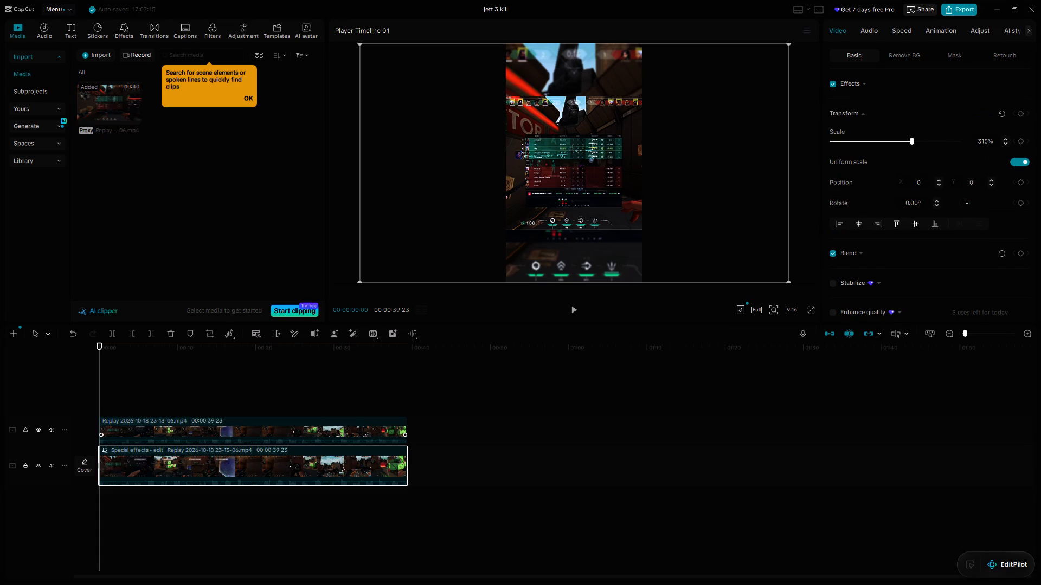
right_click(198, 476)
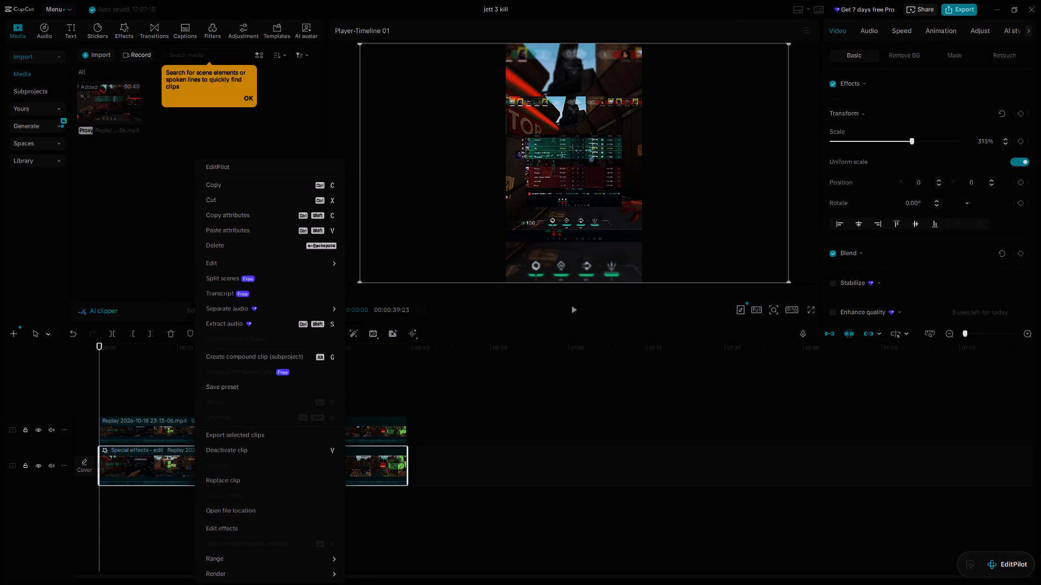
left_click(506, 511)
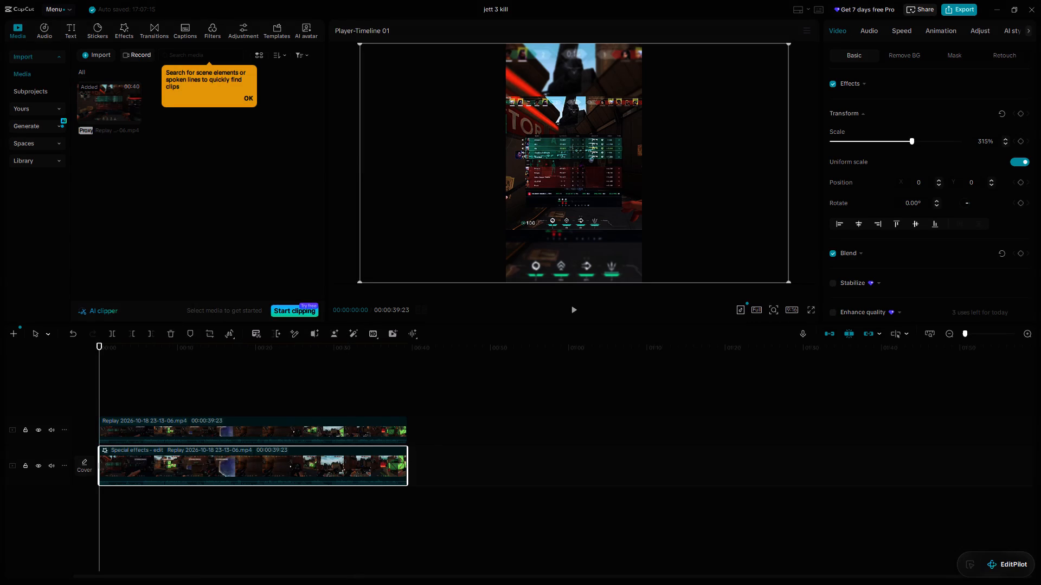
Close the jett 3 kill project and reopen project 1103.
left_click(1036, 4)
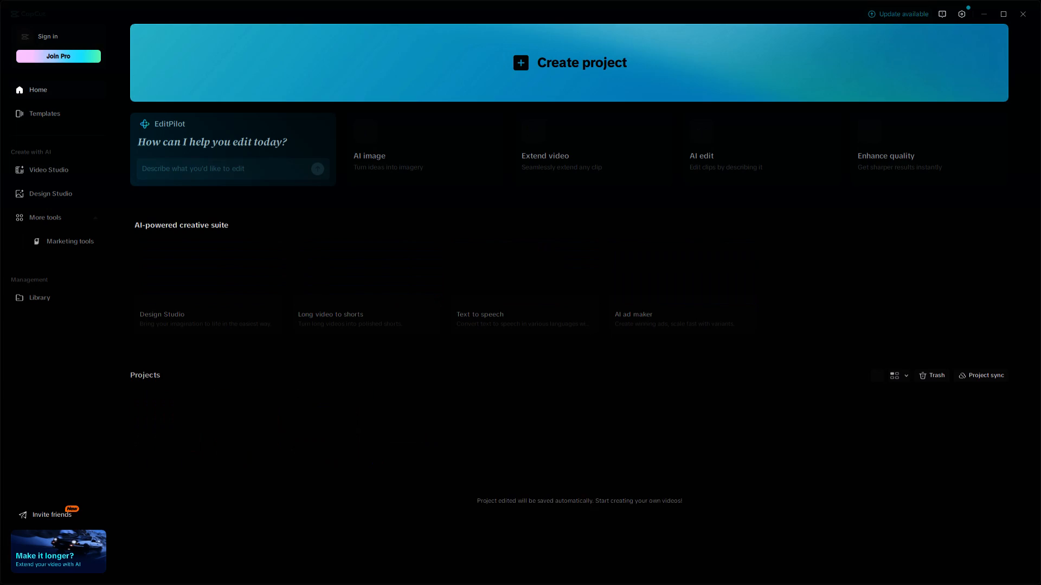
left_click(252, 427)
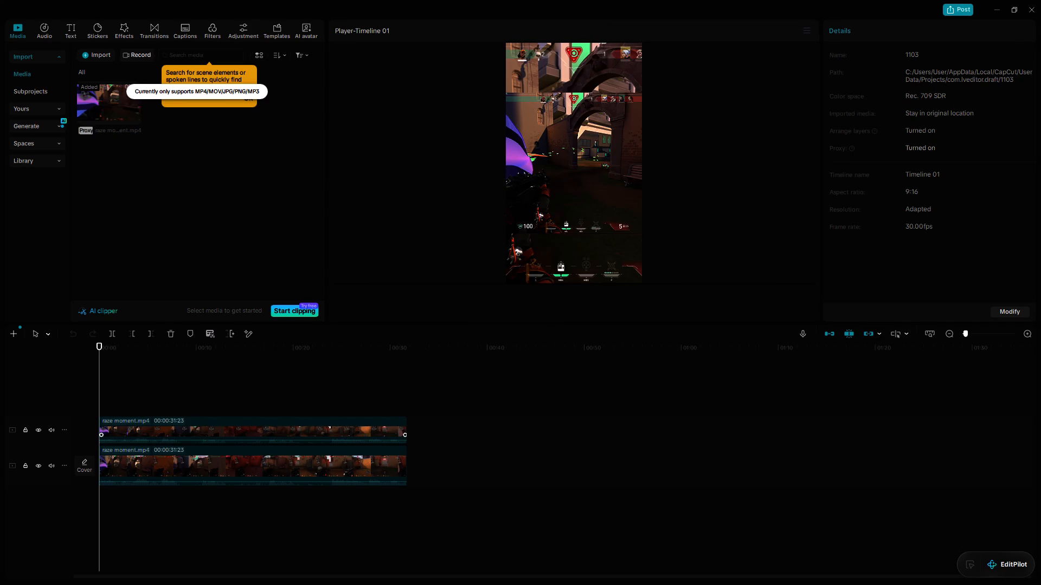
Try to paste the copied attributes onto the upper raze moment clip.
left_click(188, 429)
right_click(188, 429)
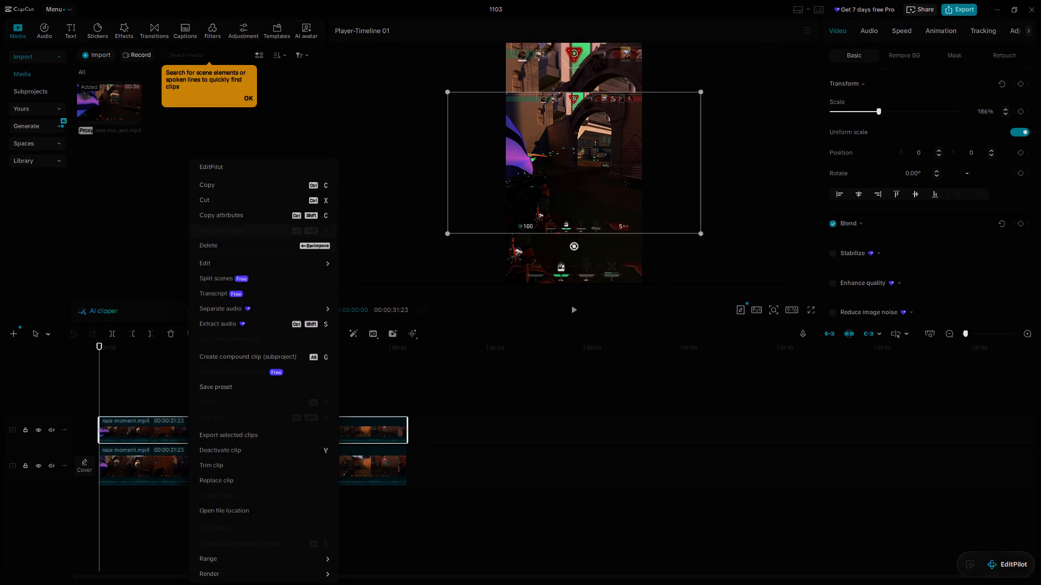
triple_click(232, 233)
Switch to Edge, add "and apply in different antoher edit" before "in capcut pc" in the search query, and expand the new AI Overview.
key("alt+Tab")
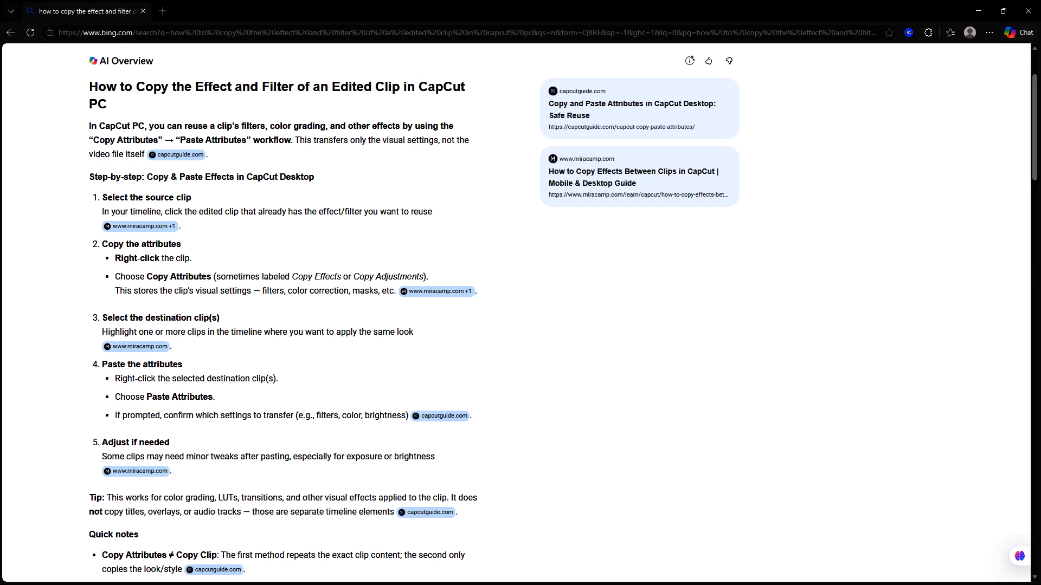
scroll(214, 275, "up", 2)
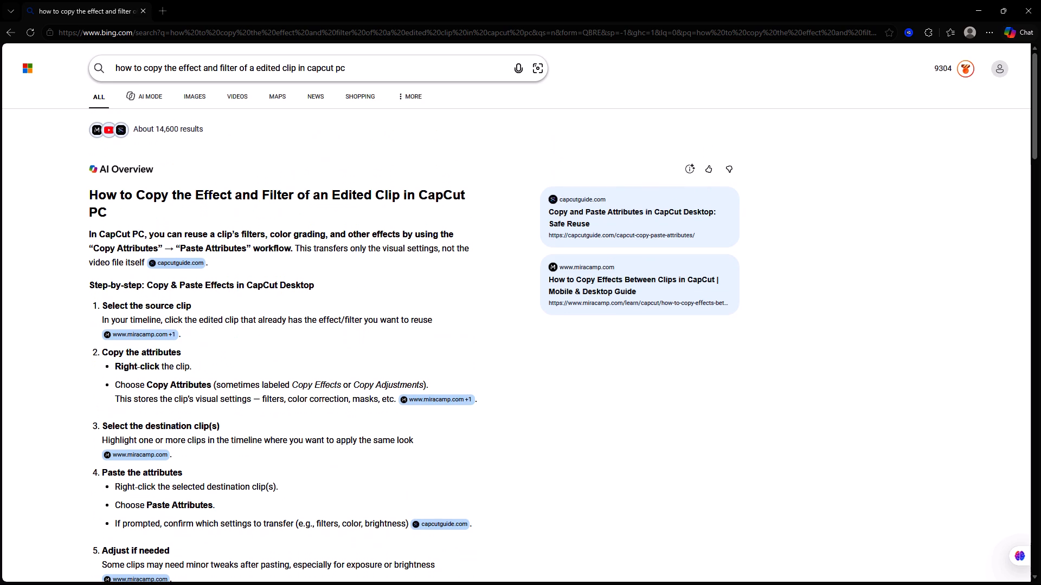
scroll(404, 223, "up", 2)
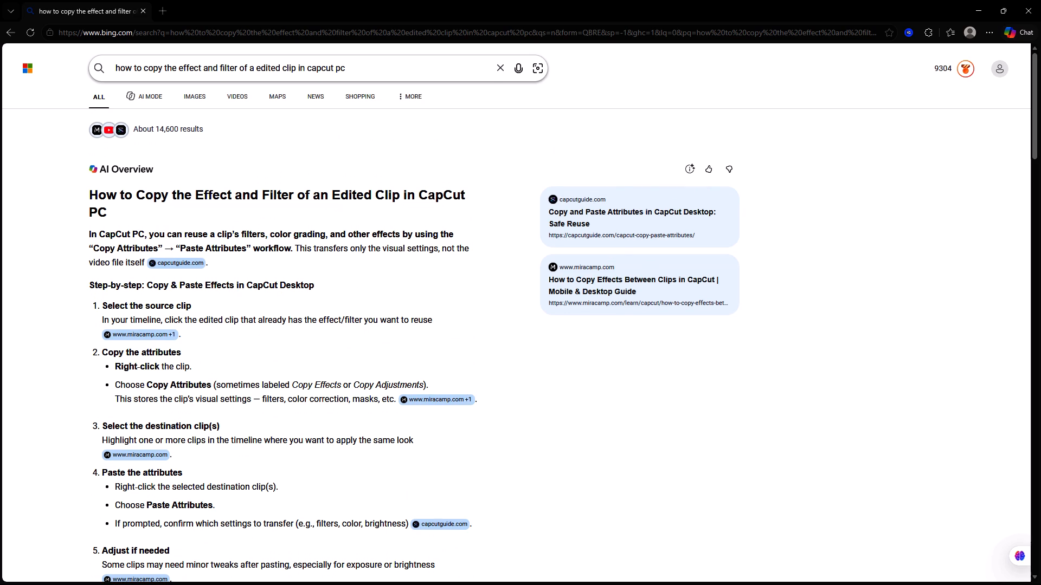
left_click(217, 66)
left_click(237, 64)
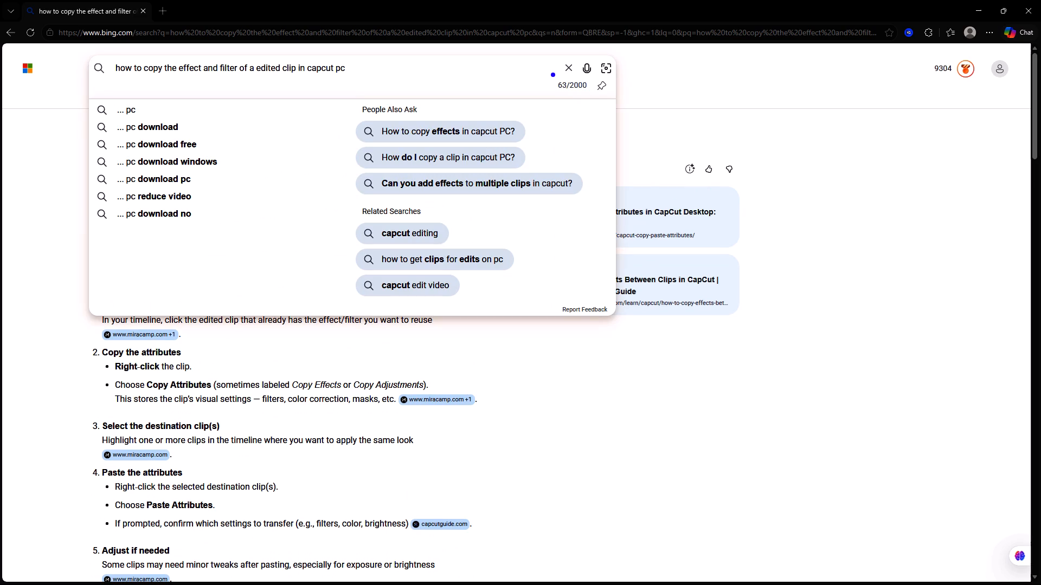
left_click(299, 68)
type("and apply in different clicp")
key("space")
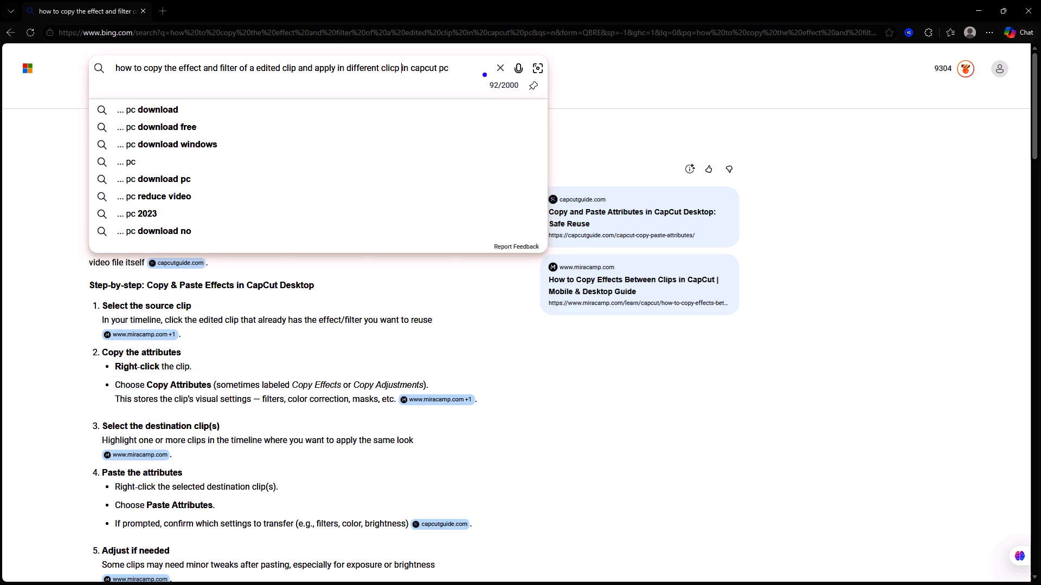
key("BackSpace")
key("BackSpace")
key("BackSpace")
key("BackSpace")
key("BackSpace")
key("BackSpace")
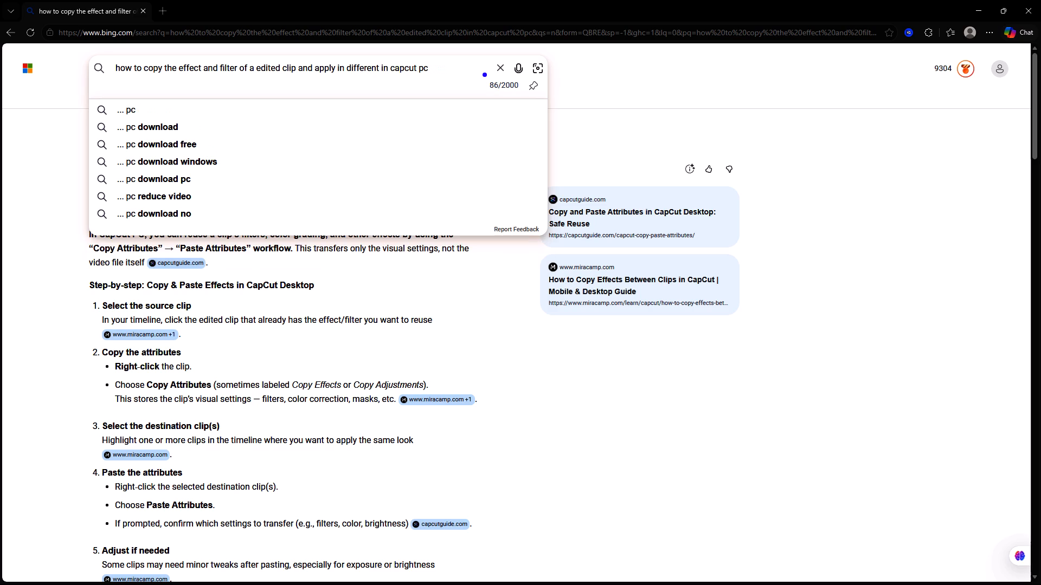
type("antoher edit")
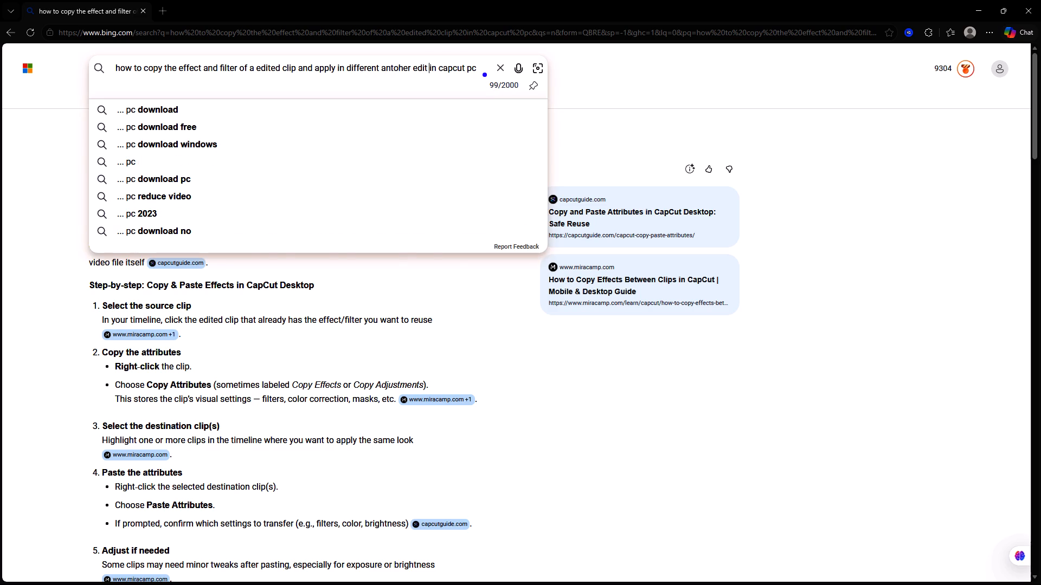
key("space")
key("Return")
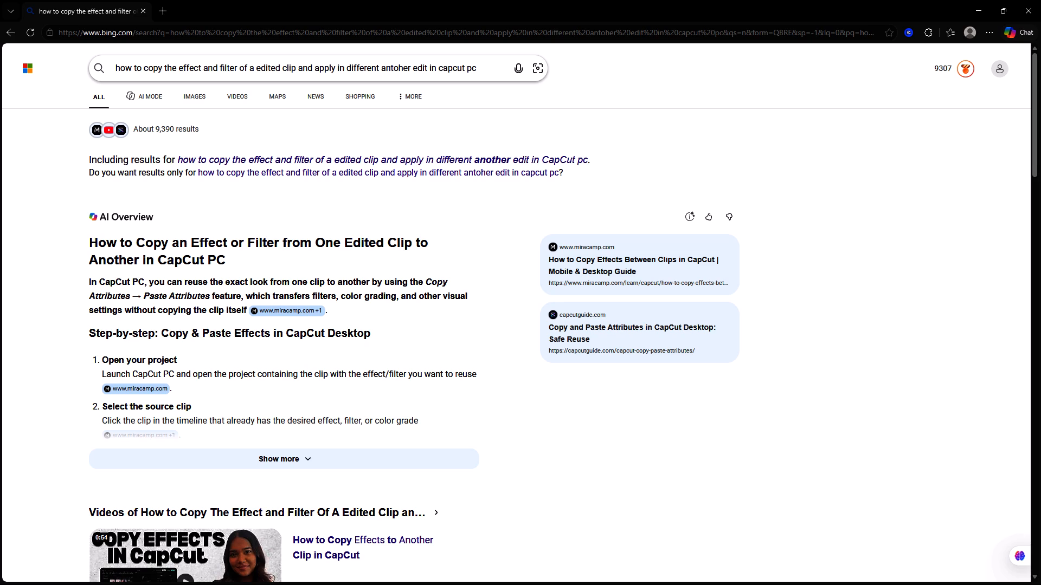
left_click(207, 454)
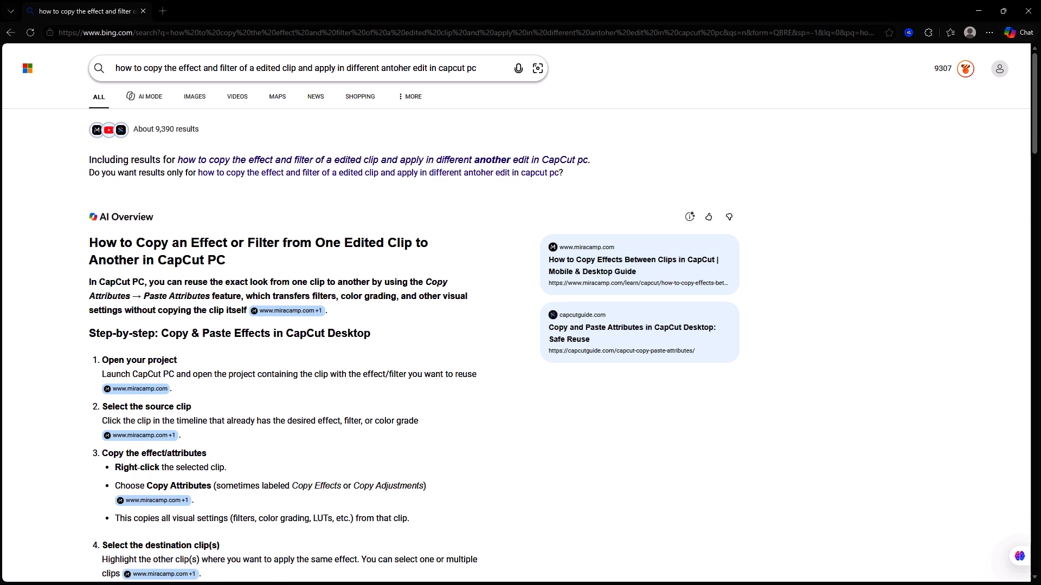
Read the AI Overview's steps and key points for copying an effect or filter to another clip in CapCut PC.
scroll(259, 399, "down", 1)
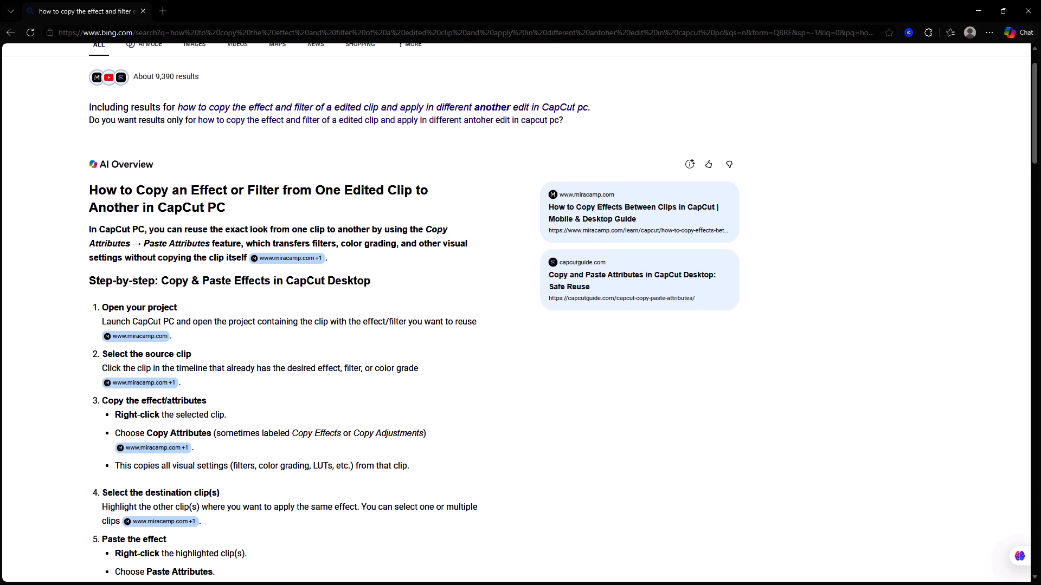
scroll(233, 395, "down", 1)
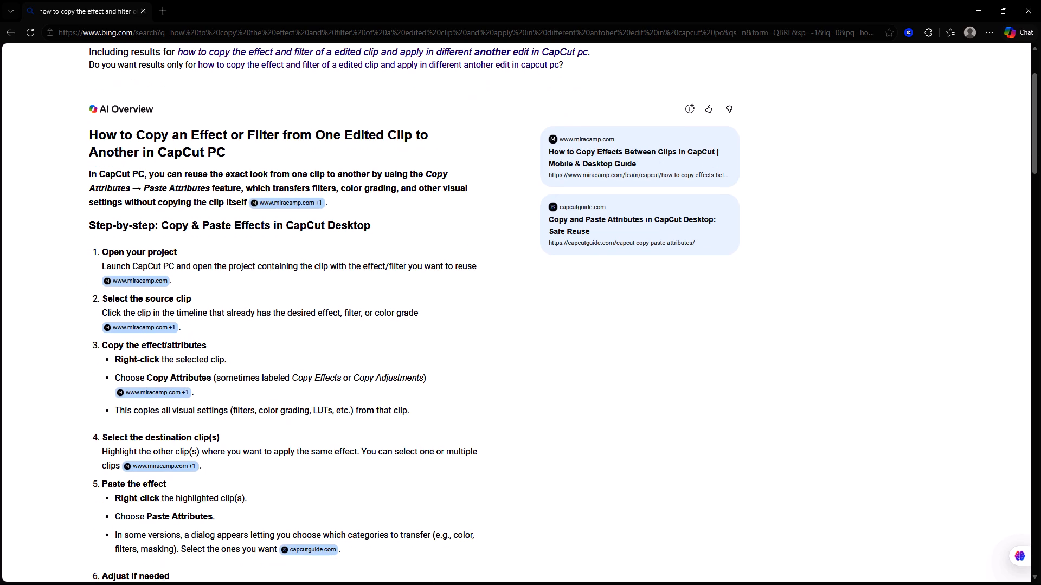
scroll(306, 380, "down", 1)
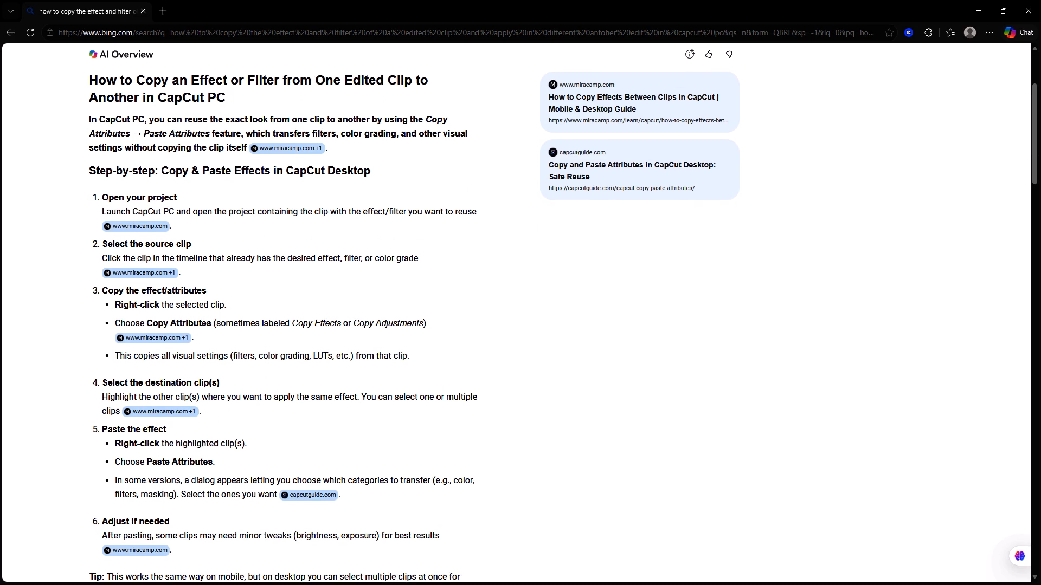
scroll(242, 383, "down", 1)
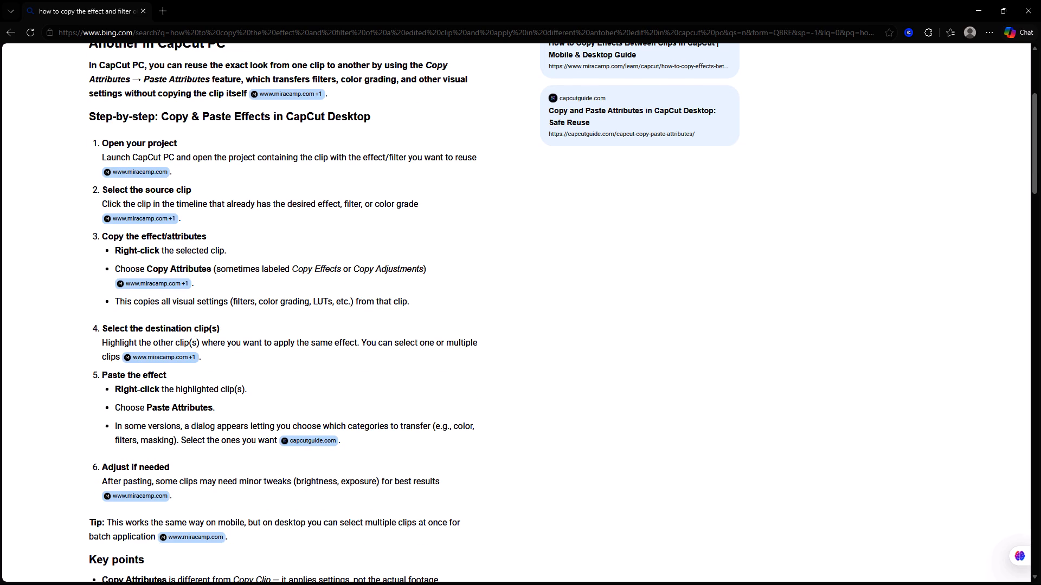
scroll(320, 368, "down", 2)
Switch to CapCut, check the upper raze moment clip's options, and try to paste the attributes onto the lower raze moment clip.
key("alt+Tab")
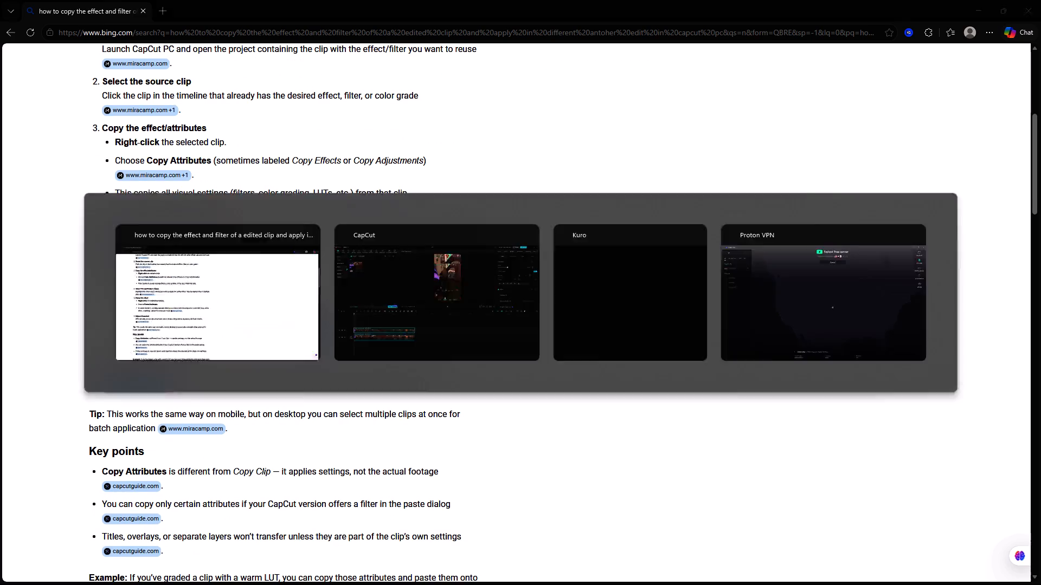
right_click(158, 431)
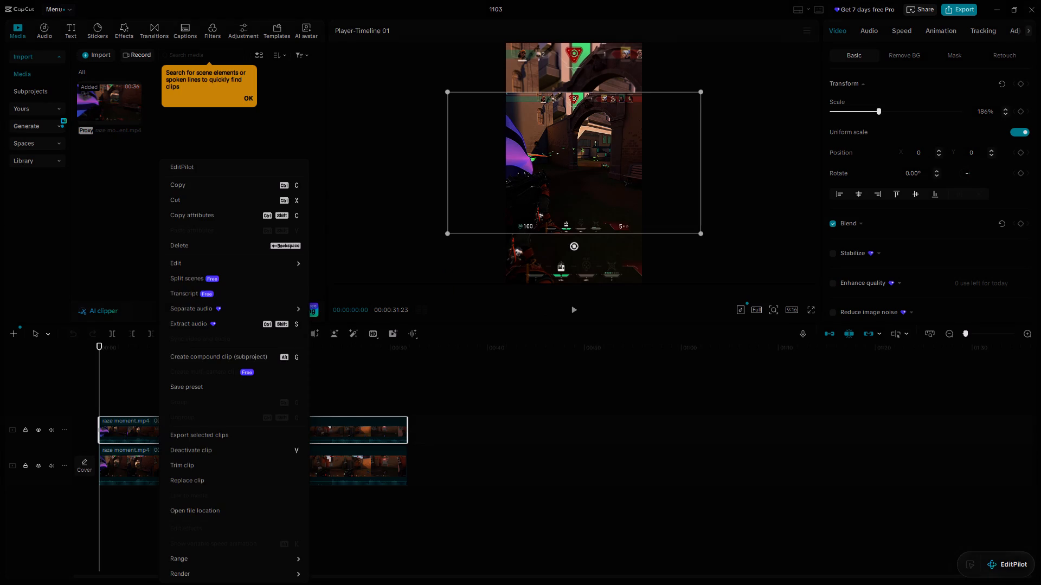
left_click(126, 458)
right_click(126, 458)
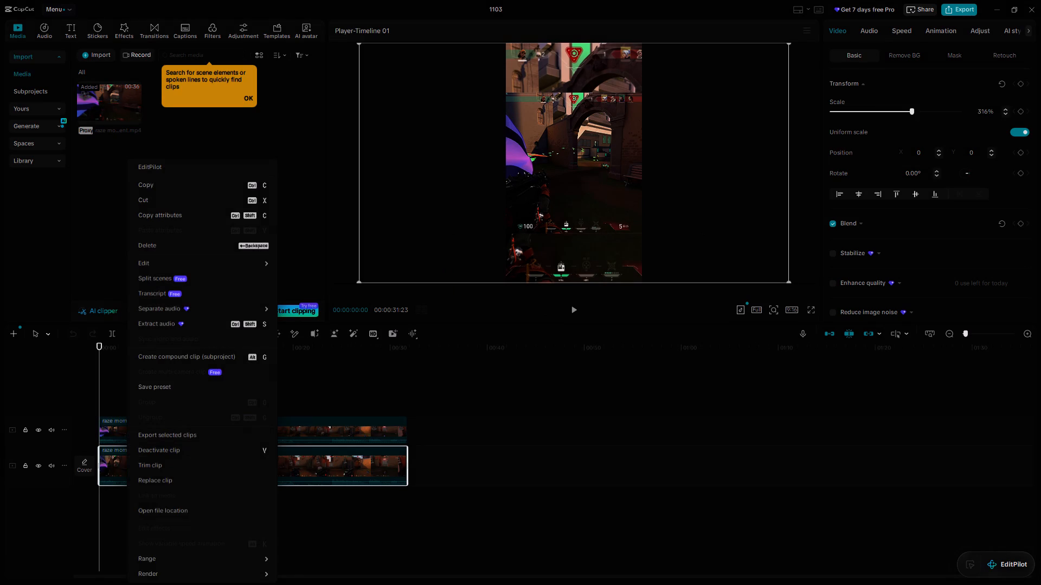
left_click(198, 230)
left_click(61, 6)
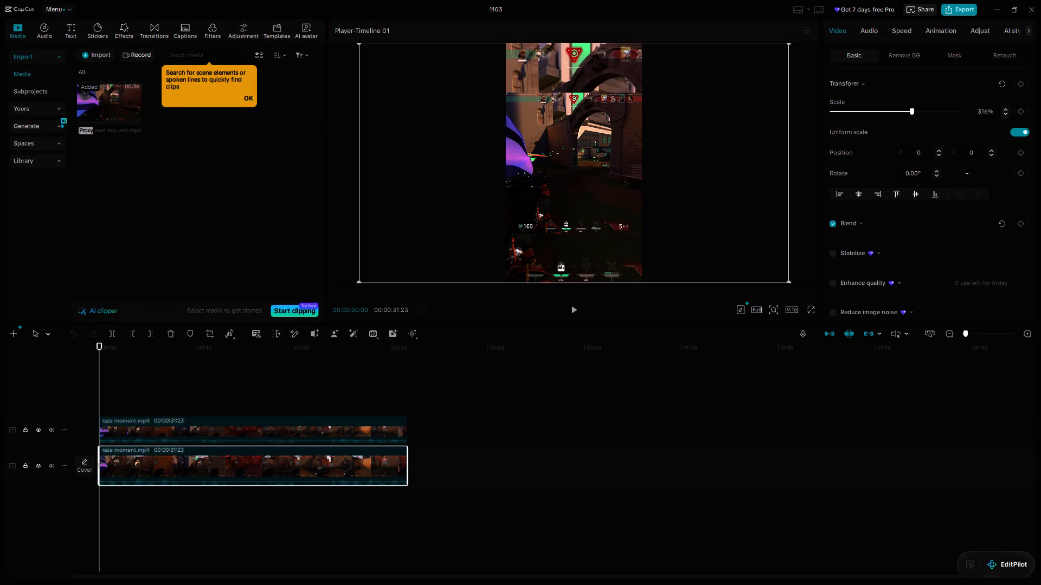
Close project 1103 and return to the projects overview.
left_click(1030, 12)
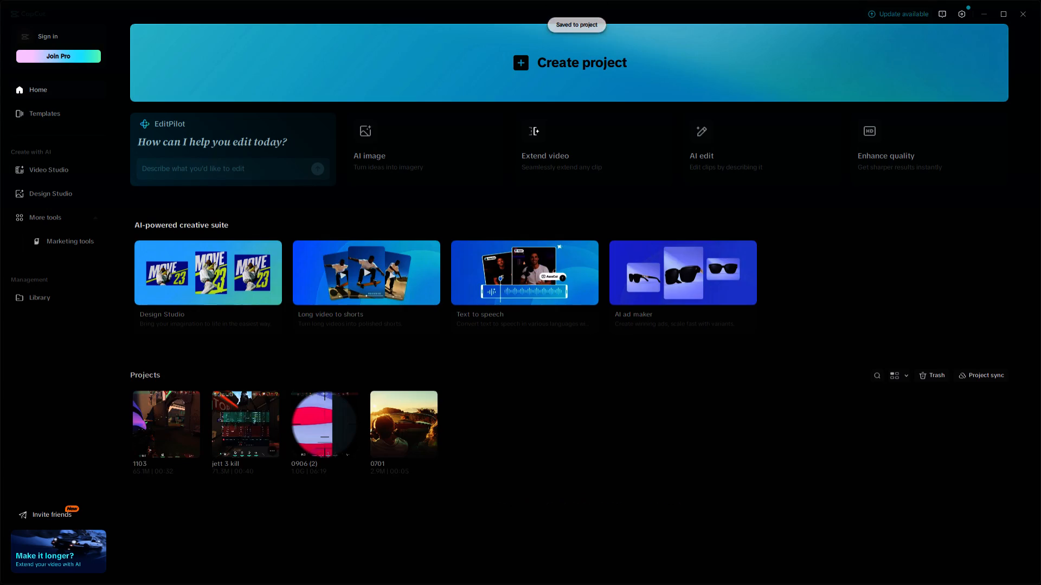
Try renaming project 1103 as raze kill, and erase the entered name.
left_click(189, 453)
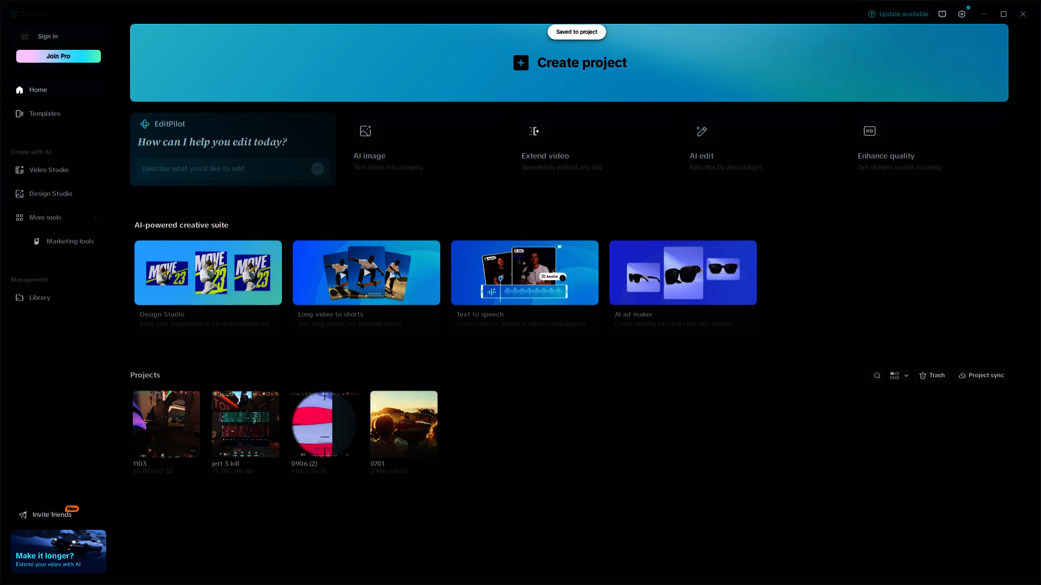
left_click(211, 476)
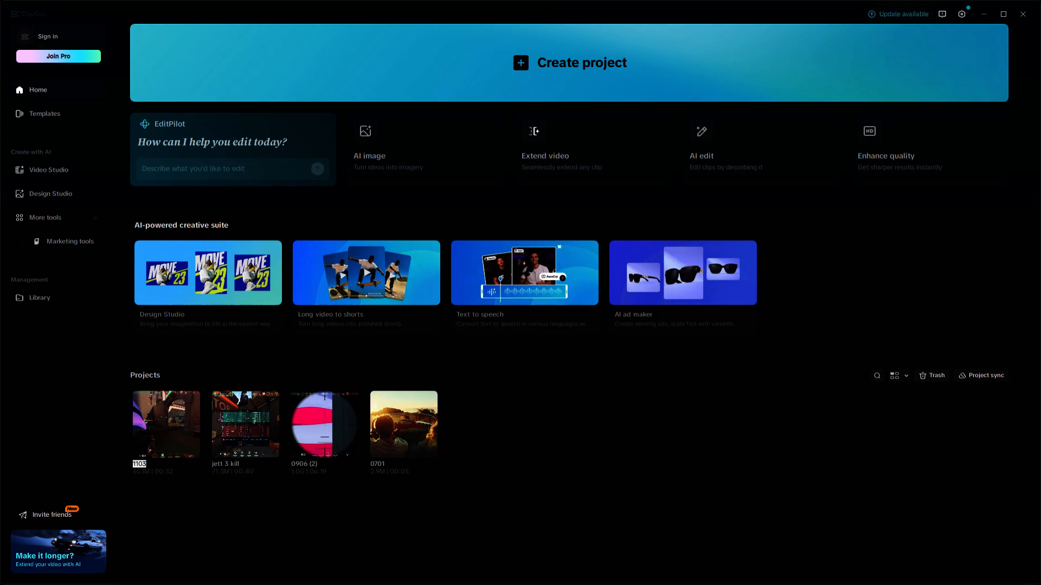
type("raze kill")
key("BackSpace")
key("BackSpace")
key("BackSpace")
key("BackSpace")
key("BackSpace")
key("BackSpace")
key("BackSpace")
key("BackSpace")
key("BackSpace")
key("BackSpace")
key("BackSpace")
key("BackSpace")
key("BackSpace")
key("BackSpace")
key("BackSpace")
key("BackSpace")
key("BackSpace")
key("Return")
Leave project 1103 and open the jett 3 kill project.
left_click(165, 441)
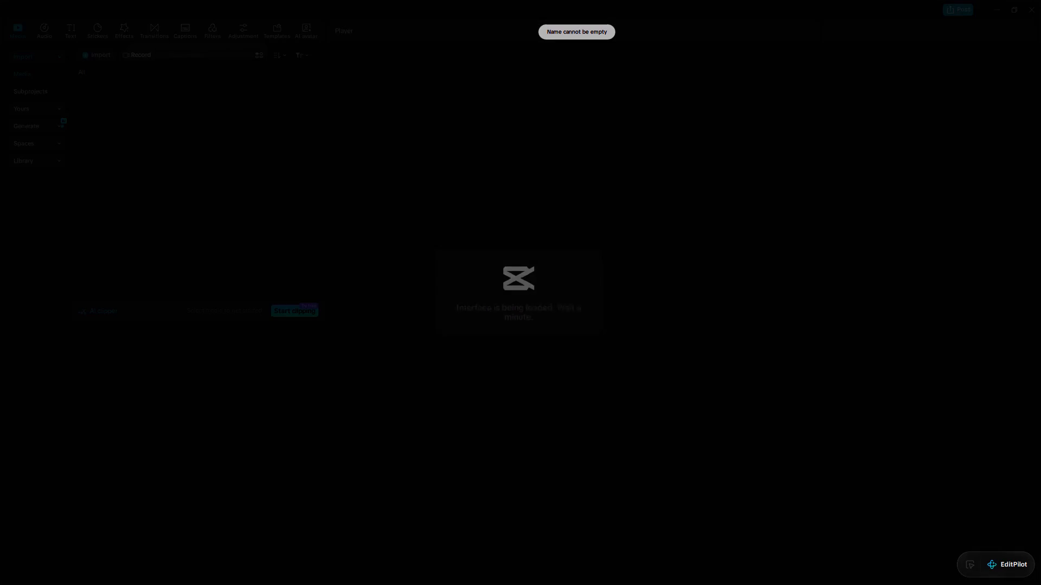
left_click(1029, 4)
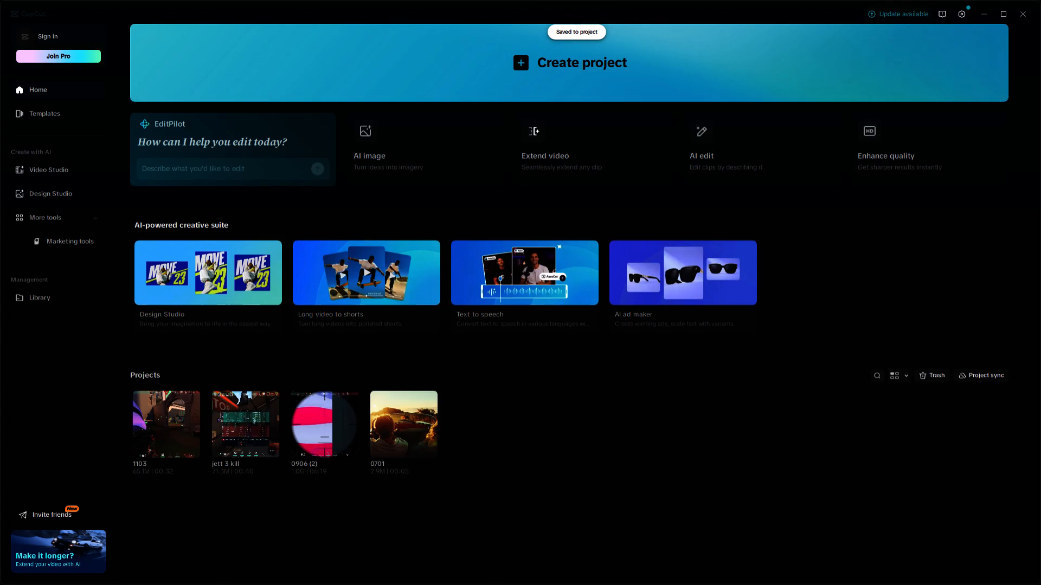
left_click(252, 425)
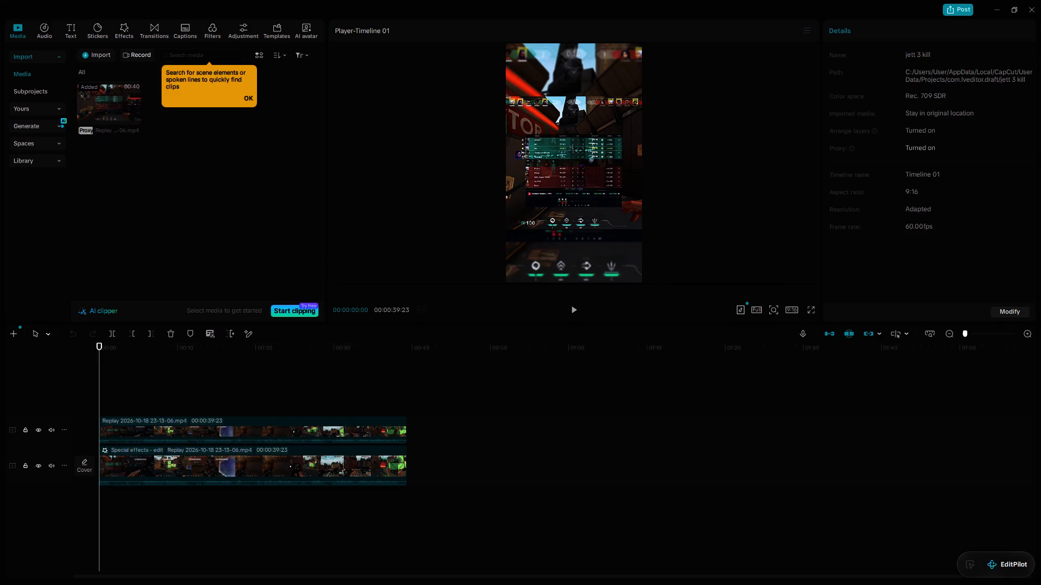
Select the upper Replay clip and look through the Effects, Filters and Adjustment libraries.
left_click(279, 431)
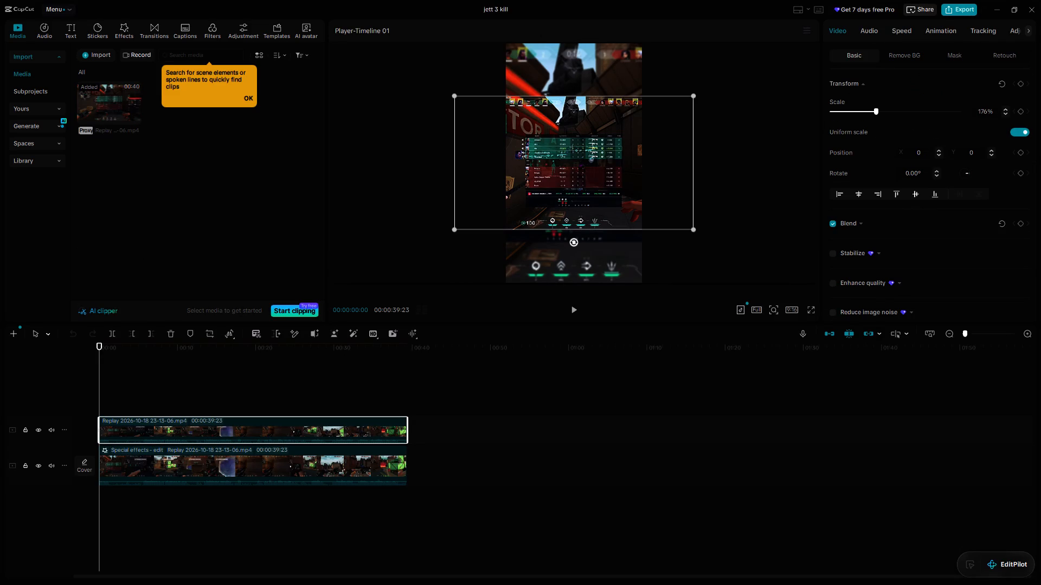
left_click(123, 29)
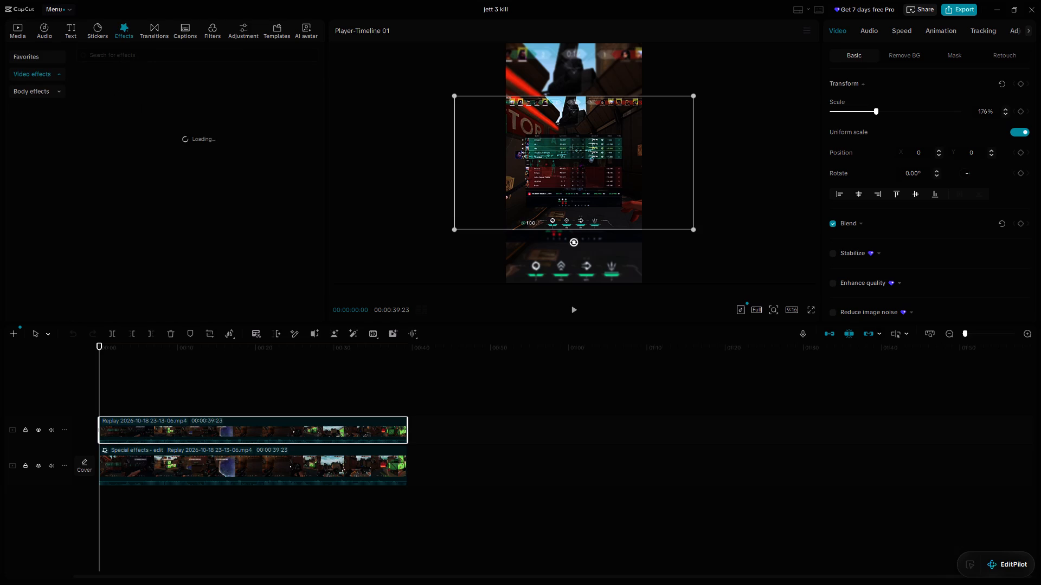
left_click(216, 31)
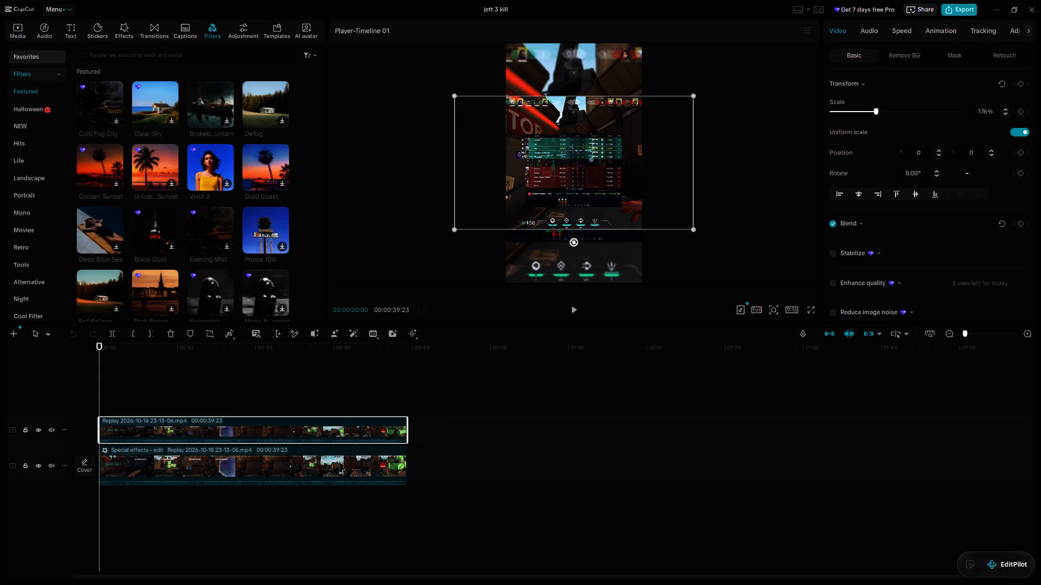
left_click(244, 33)
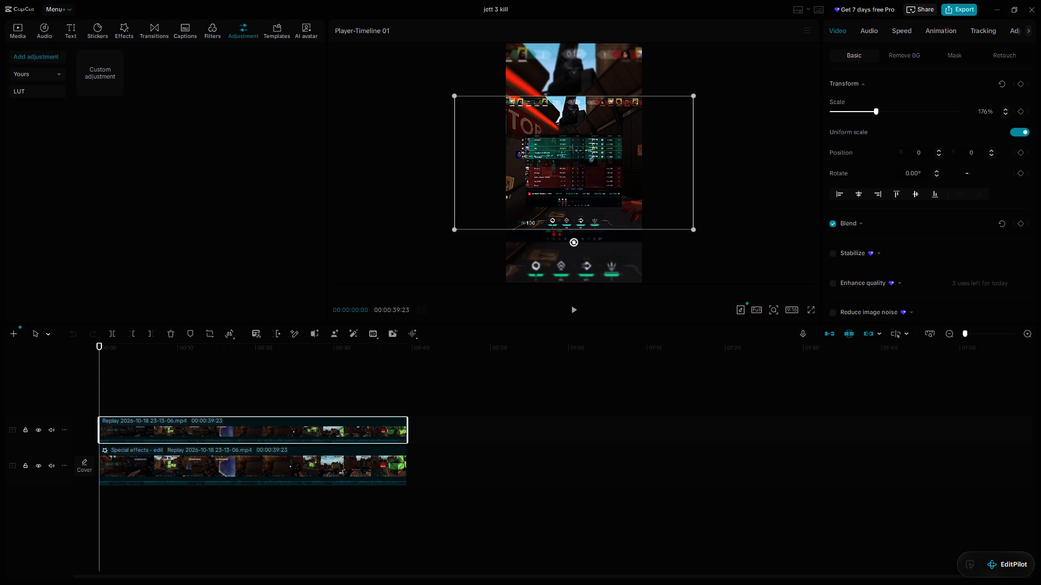
Examine the upper Replay clip's Basic and Retouch video settings for the look applied to it.
scroll(887, 228, "down", 2)
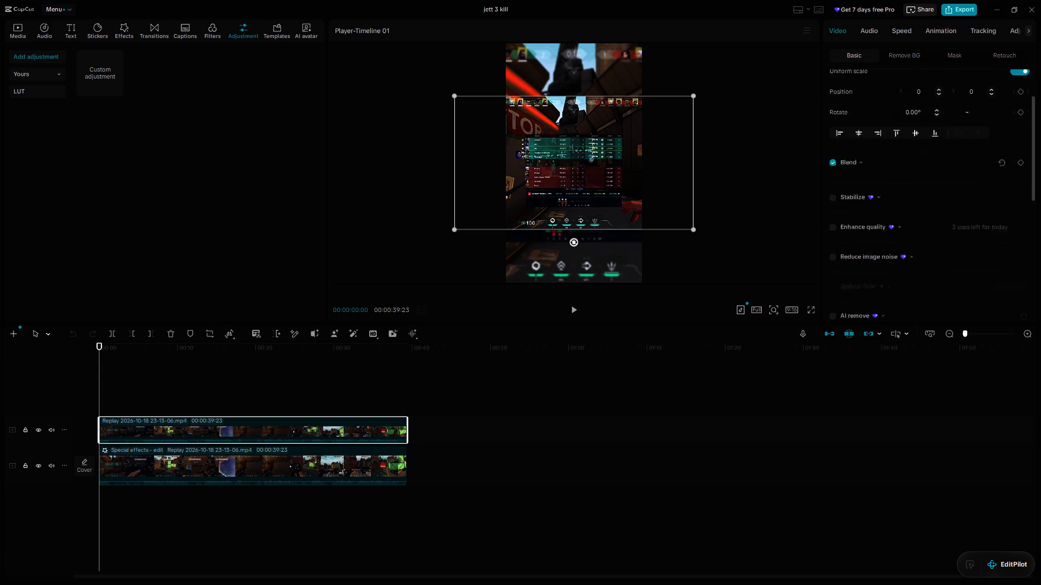
scroll(890, 228, "down", 2)
scroll(899, 223, "up", 14)
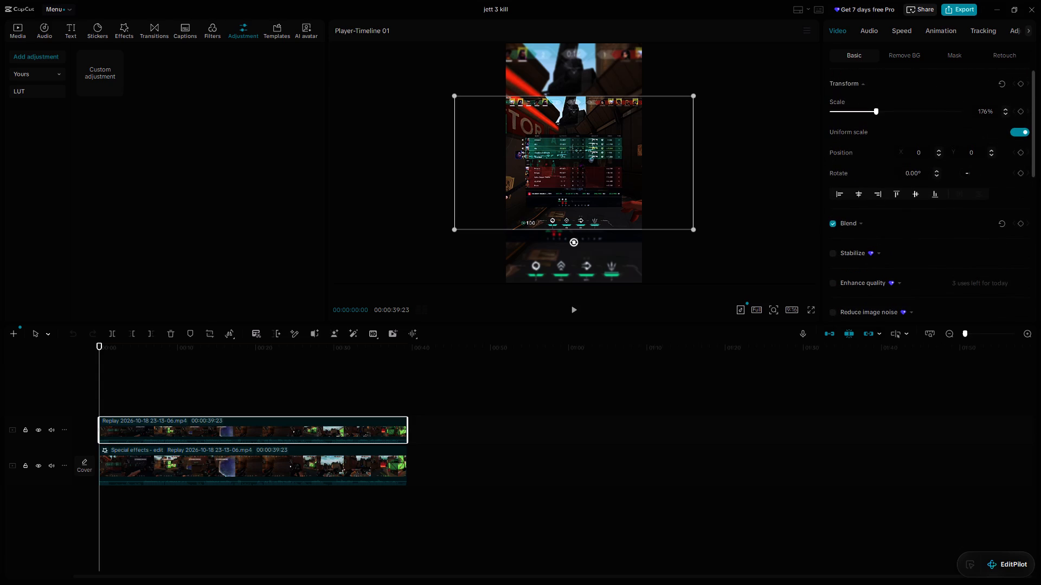
left_click(897, 57)
left_click(862, 56)
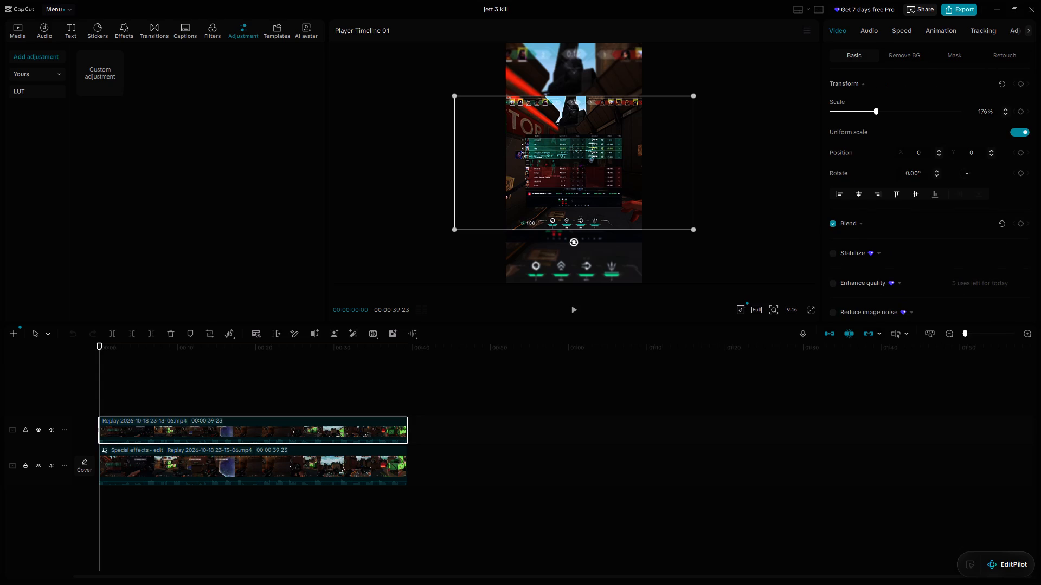
scroll(948, 51, "down", 3)
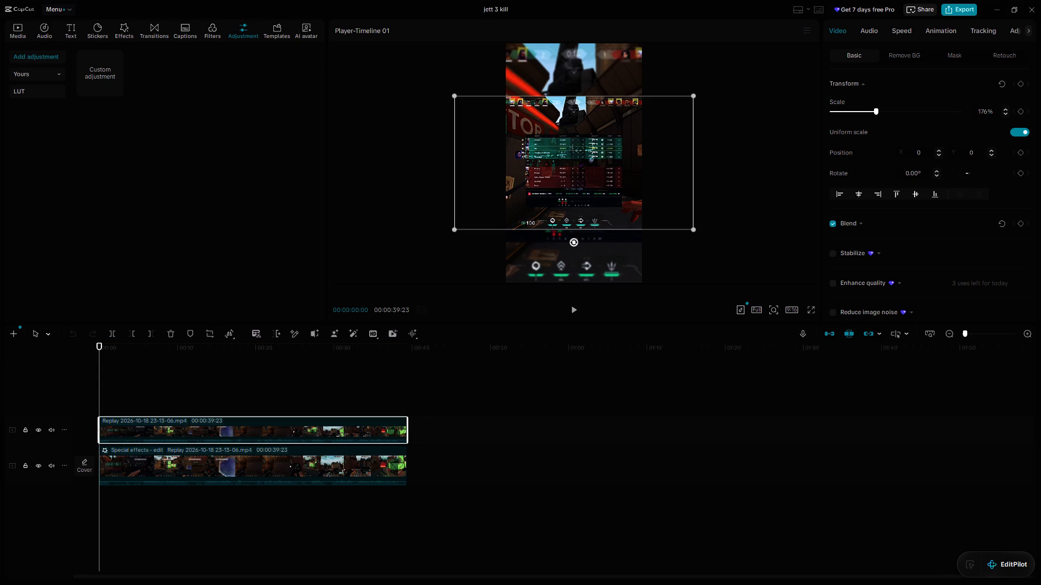
left_click(1001, 53)
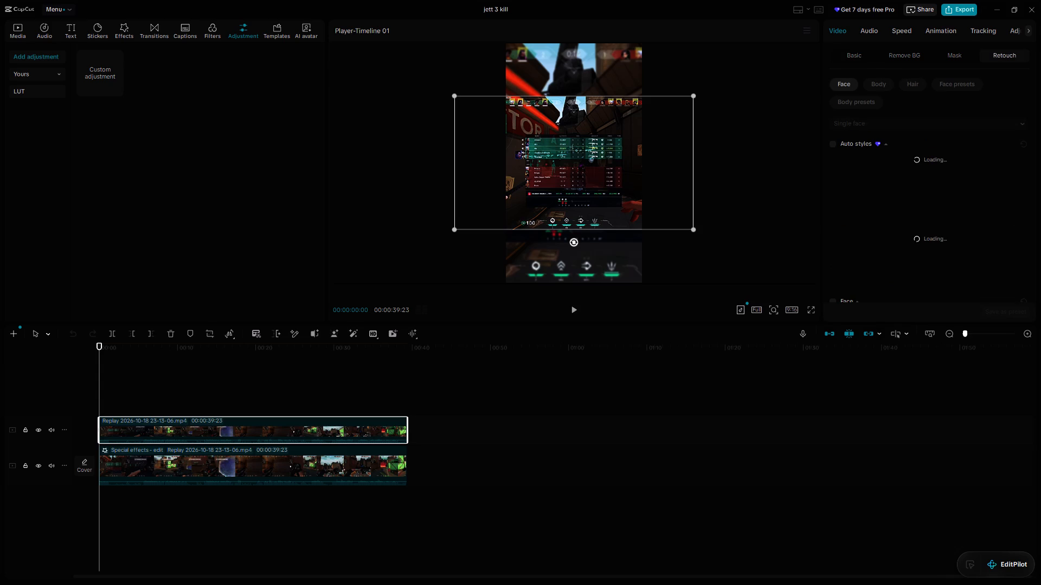
scroll(875, 121, "down", 5)
scroll(875, 121, "up", 4)
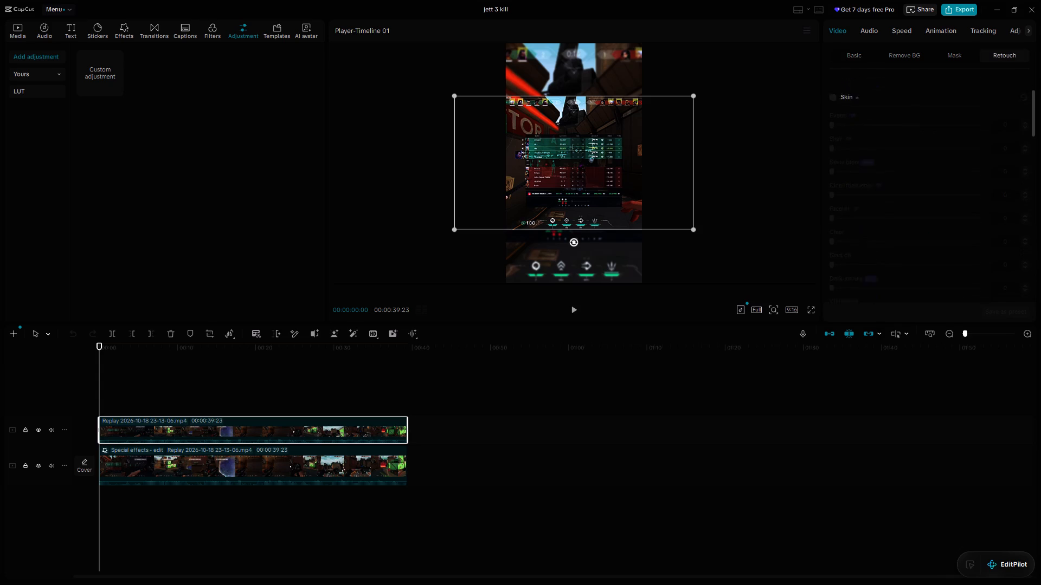
scroll(875, 121, "up", 7)
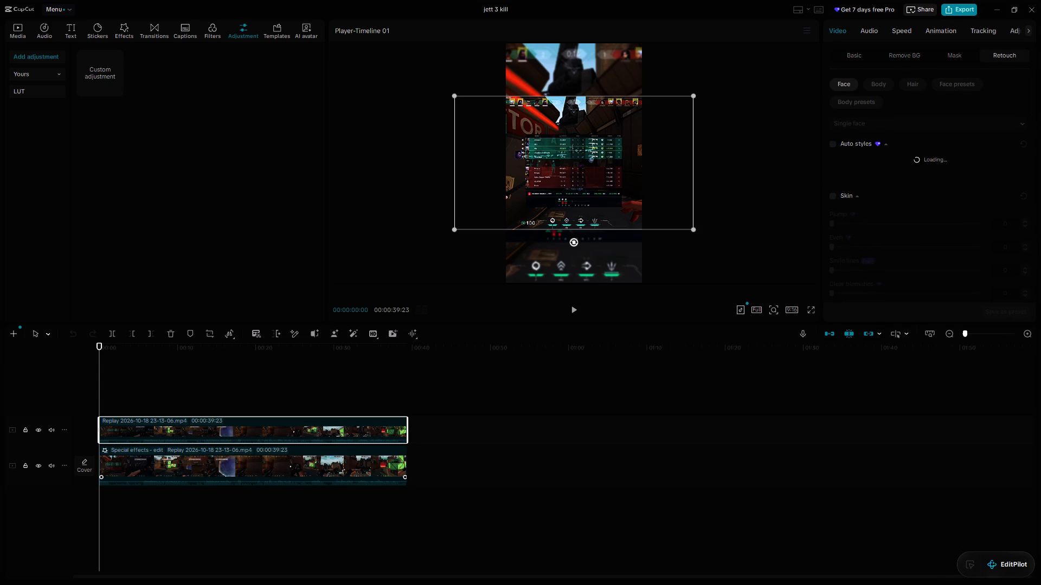
Inspect both Replay clips, browse the Trending video effects, and check the upper track's options.
left_click(283, 465)
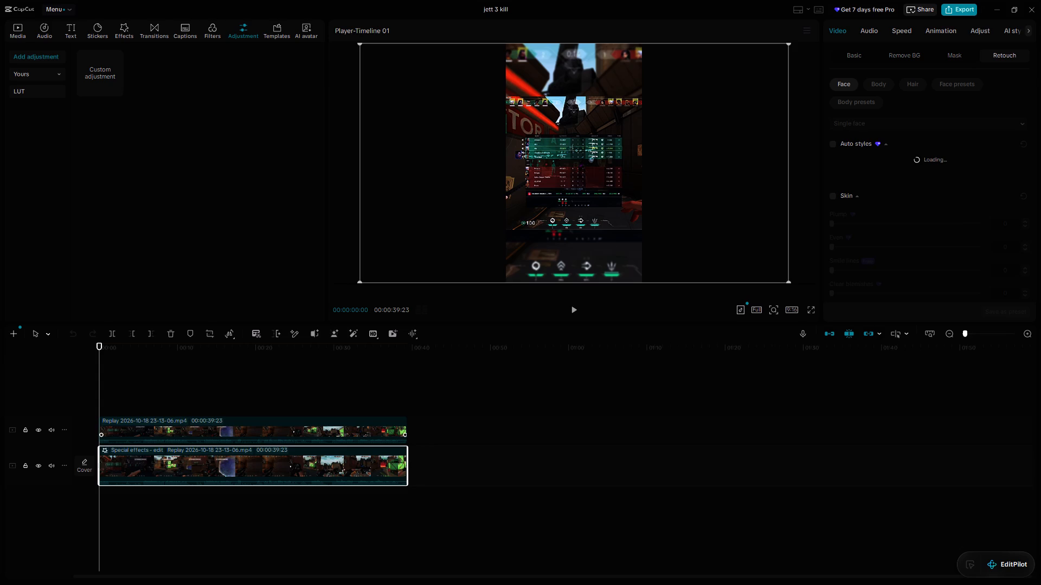
left_click(285, 425)
left_click(123, 26)
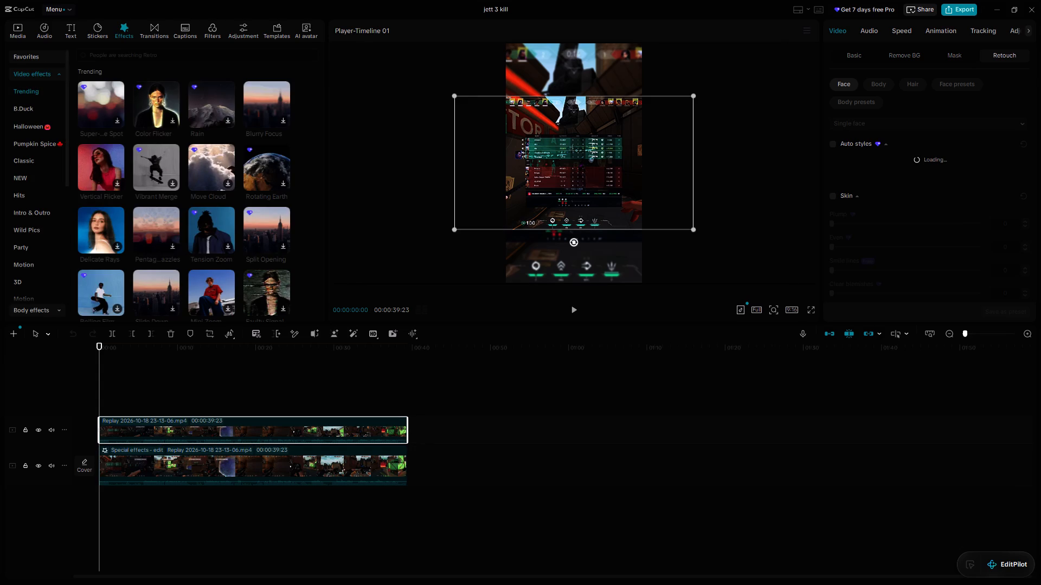
left_click(42, 71)
scroll(200, 217, "down", 6)
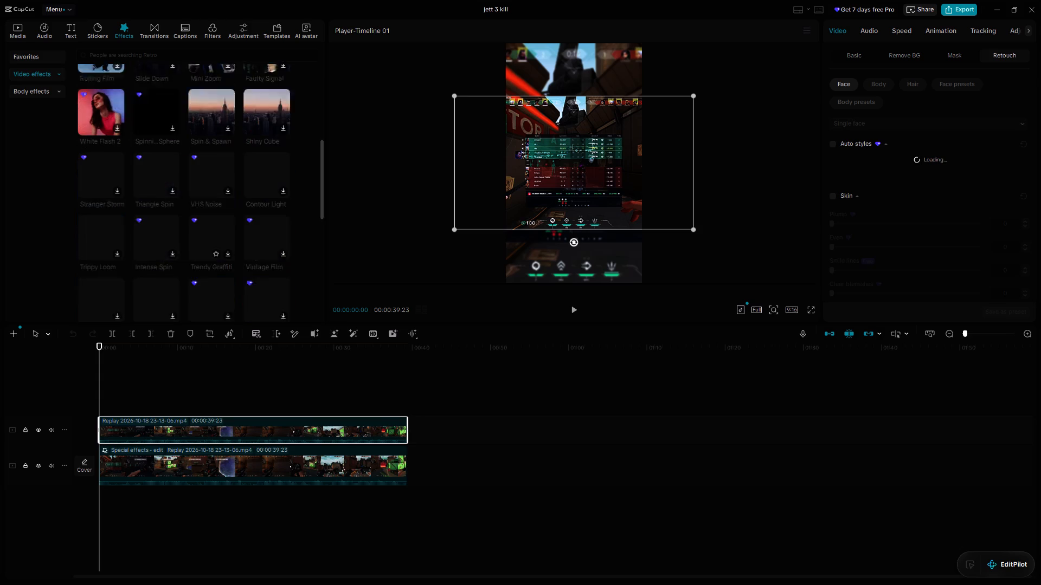
scroll(189, 217, "up", 7)
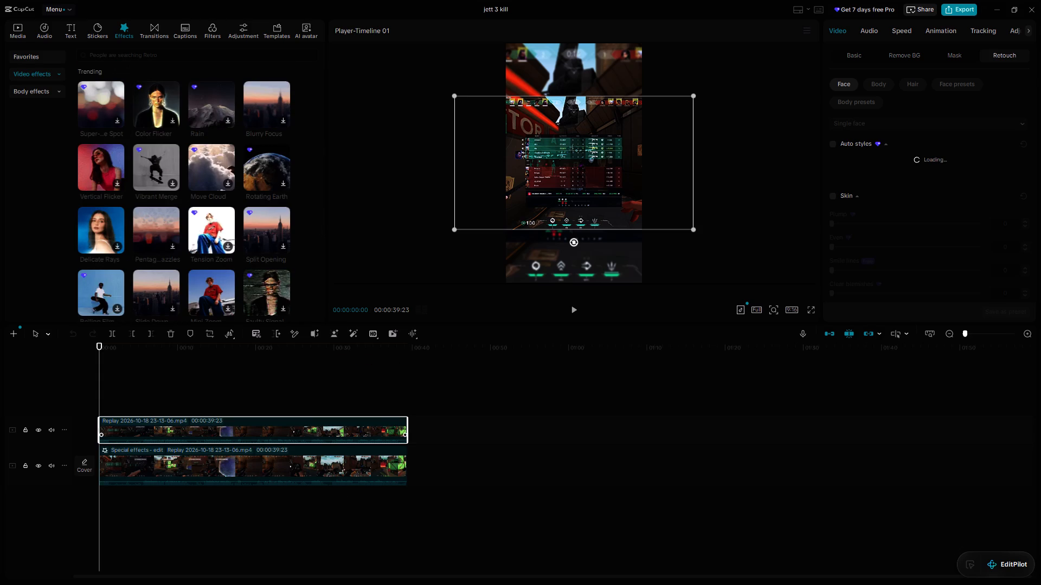
left_click(63, 429)
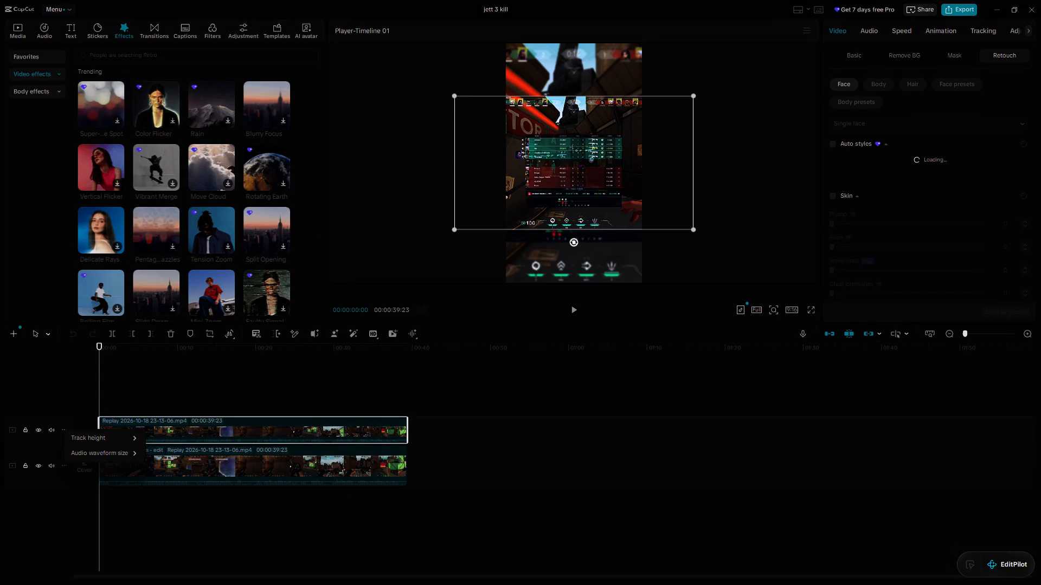
left_click(63, 429)
left_click(267, 399)
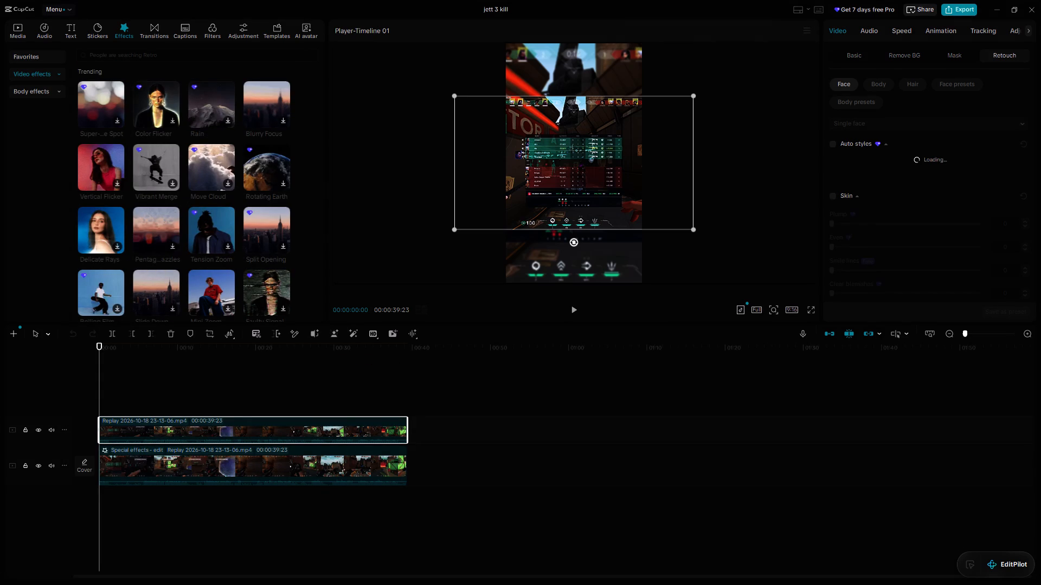
Copy the attributes of the upper Replay clip in jett 3 kill.
right_click(229, 428)
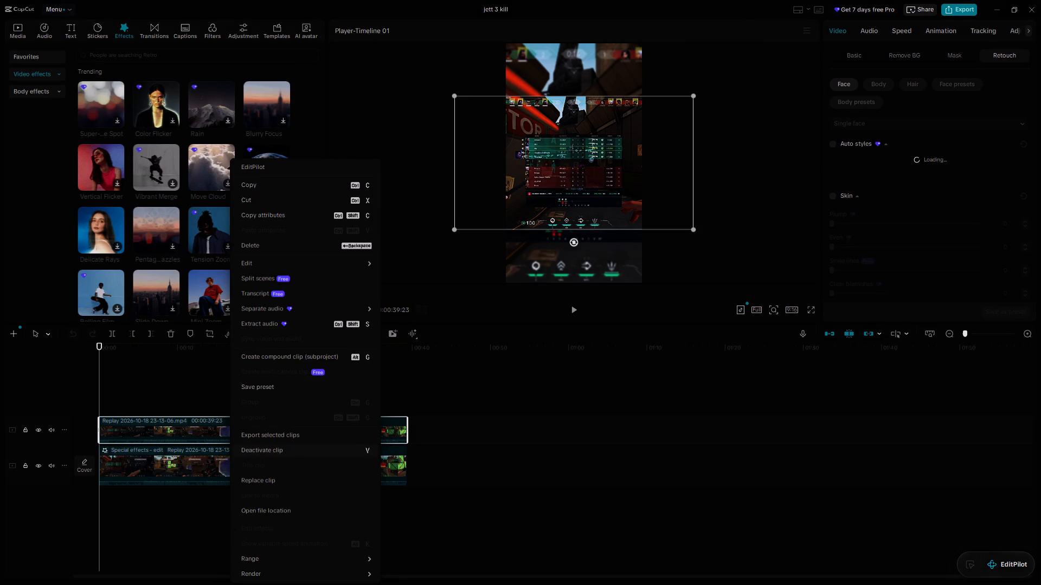
left_click(317, 212)
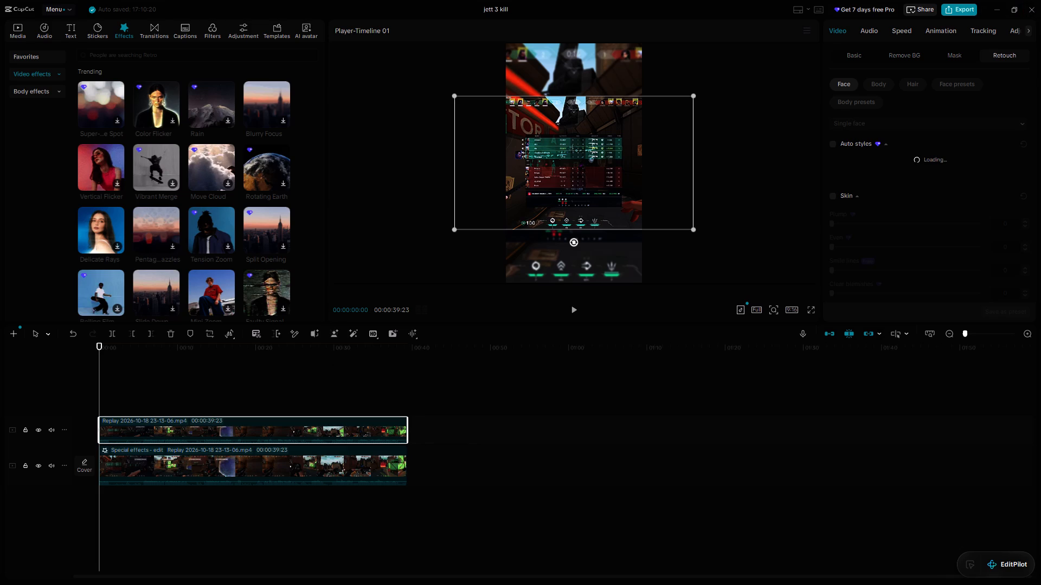
Close the jett 3 kill project and reopen project 1103.
left_click(68, 11)
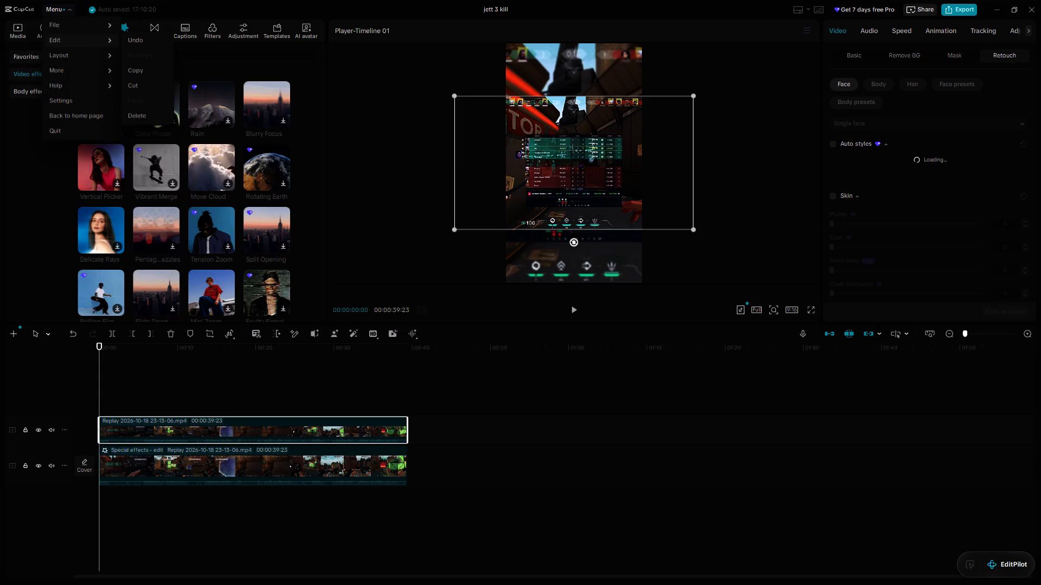
left_click(1040, 0)
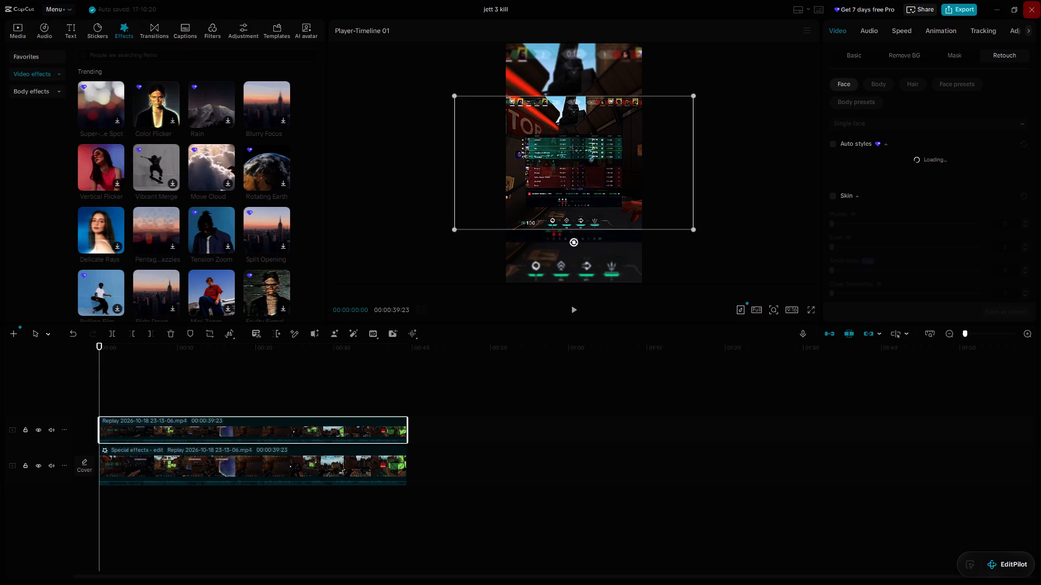
left_click(1034, 5)
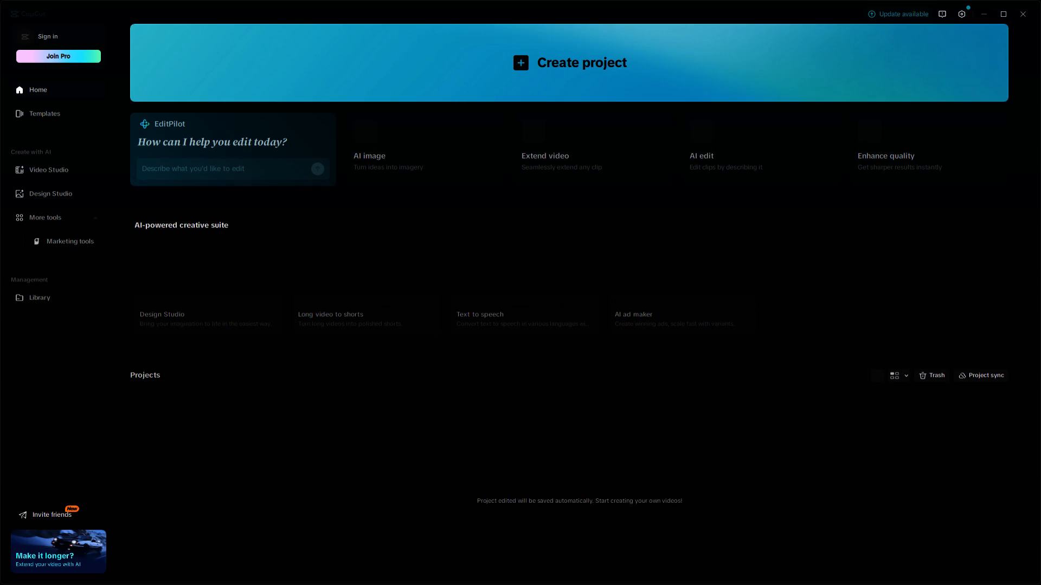
left_click(256, 418)
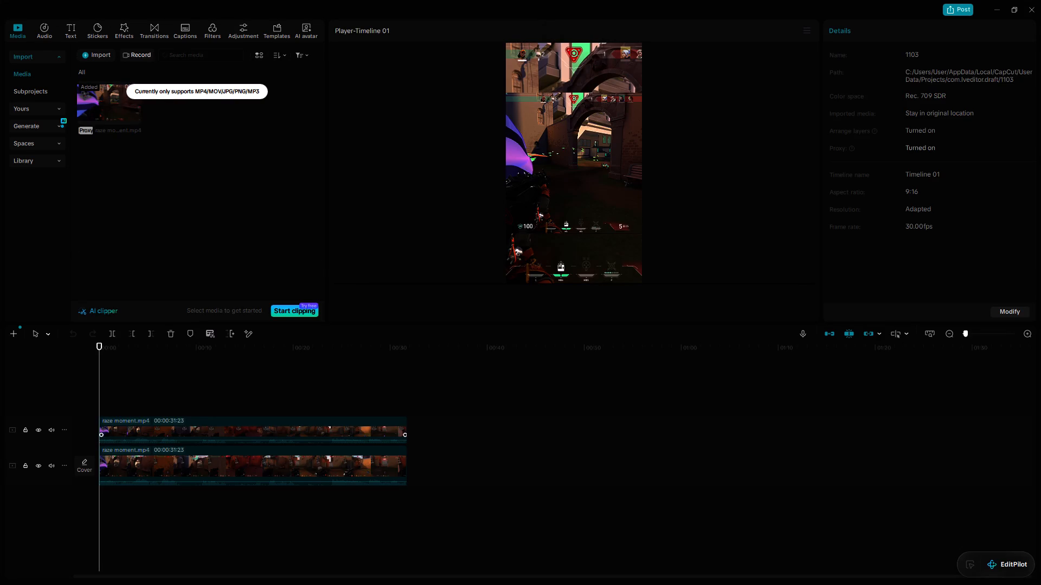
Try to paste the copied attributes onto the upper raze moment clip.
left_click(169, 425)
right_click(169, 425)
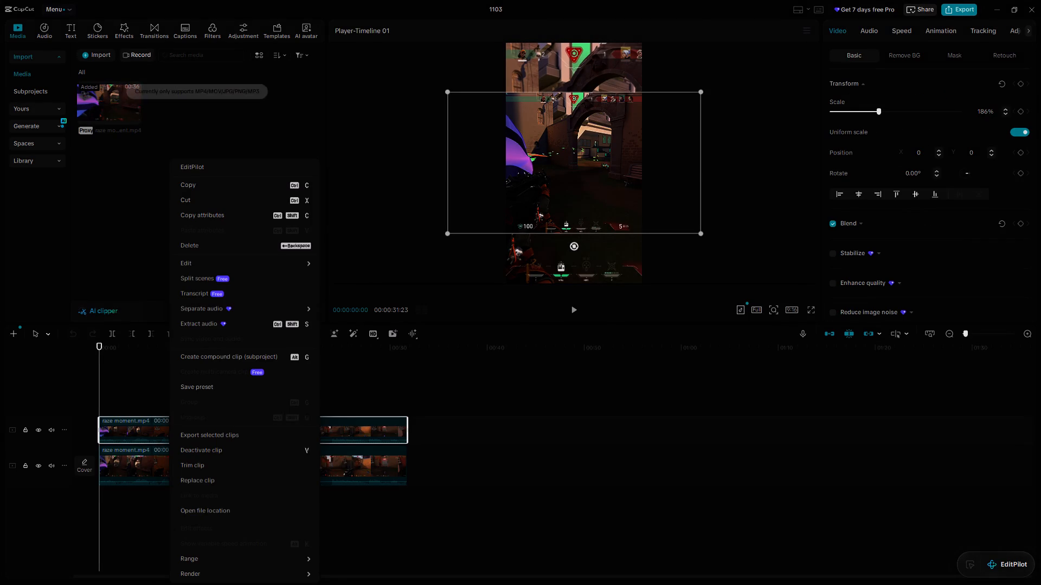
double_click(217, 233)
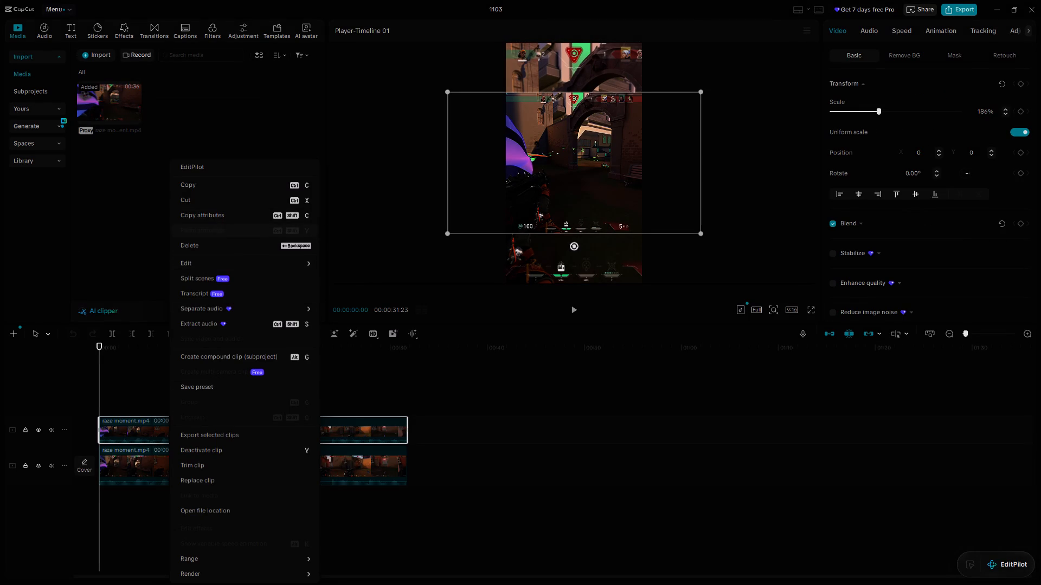
Switch to Microsoft Edge, reread the instructions on copying and pasting clip attributes, and return to CapCut.
key("alt+Tab")
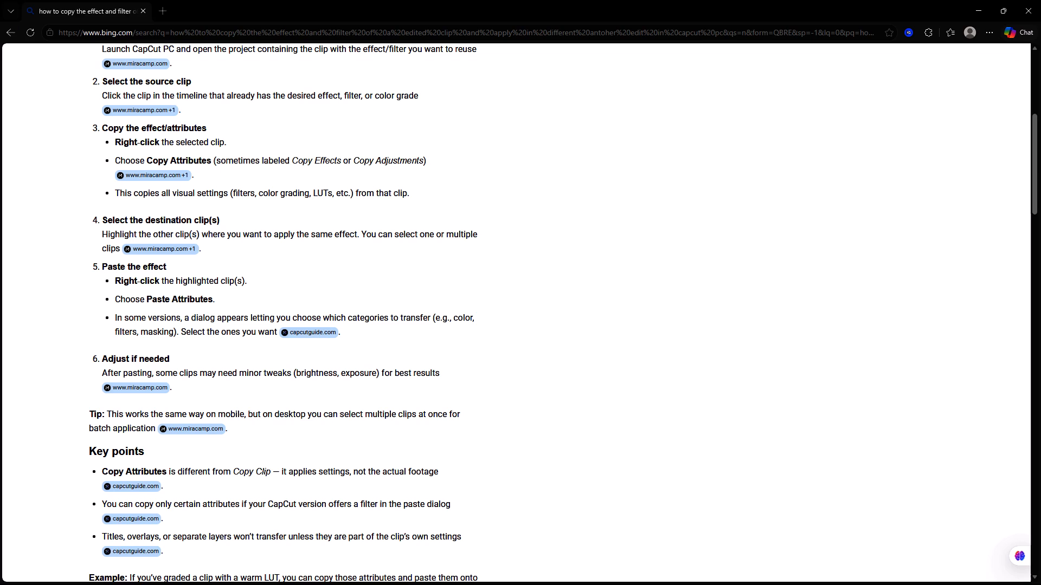
scroll(343, 378, "down", 1)
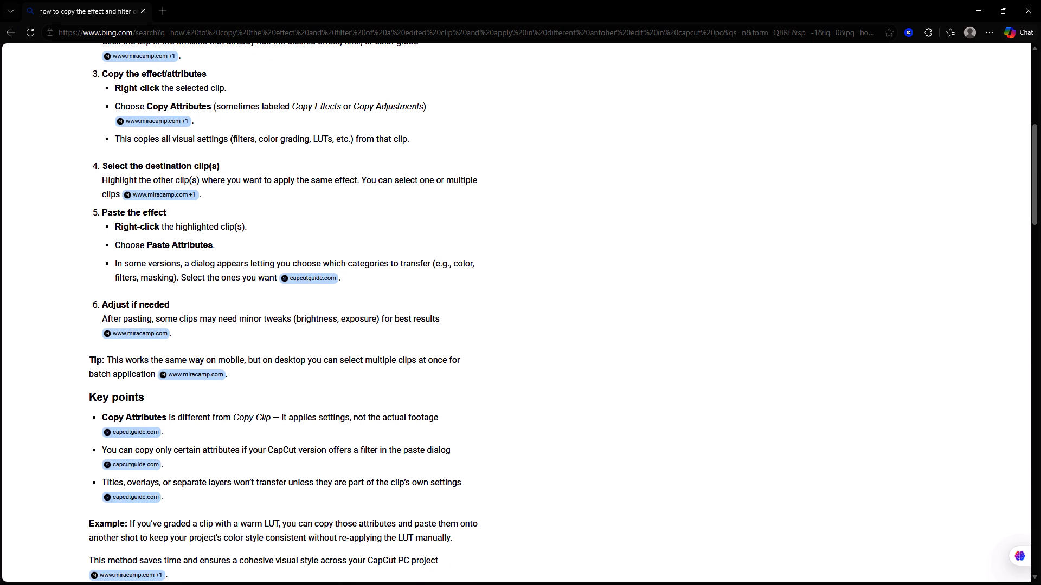
scroll(468, 455, "down", 1)
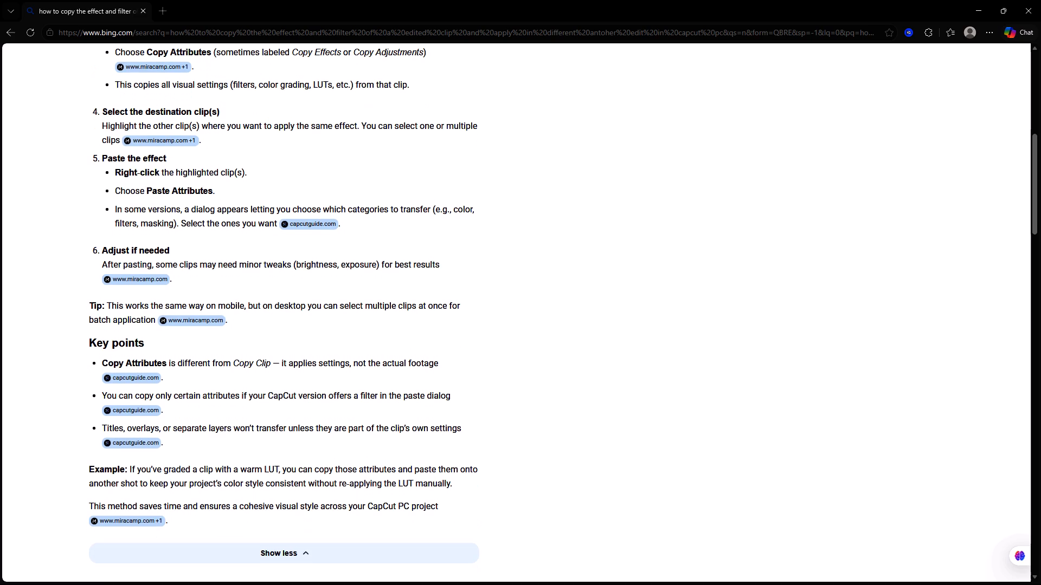
scroll(362, 444, "down", 1)
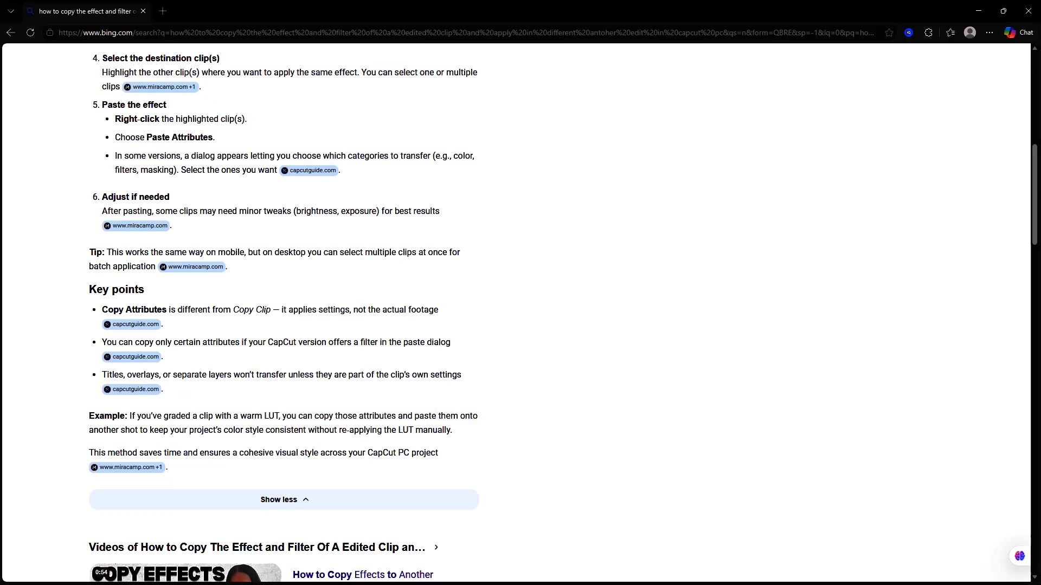
key("alt+Tab")
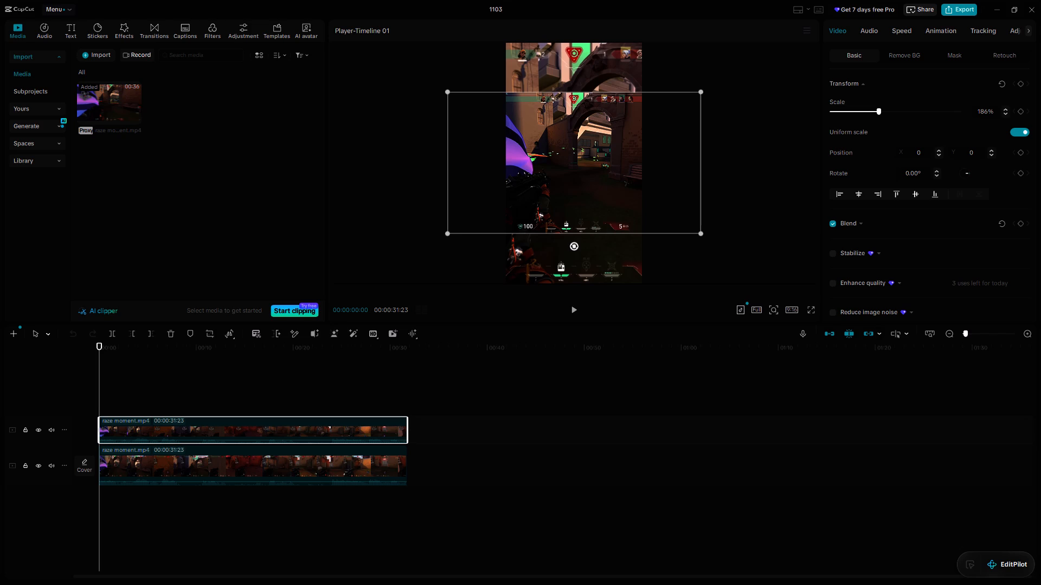
Look through the Adjustment library's custom, preset and LUT sections and the Filters library, and return to the project media.
left_click(243, 25)
left_click(89, 83)
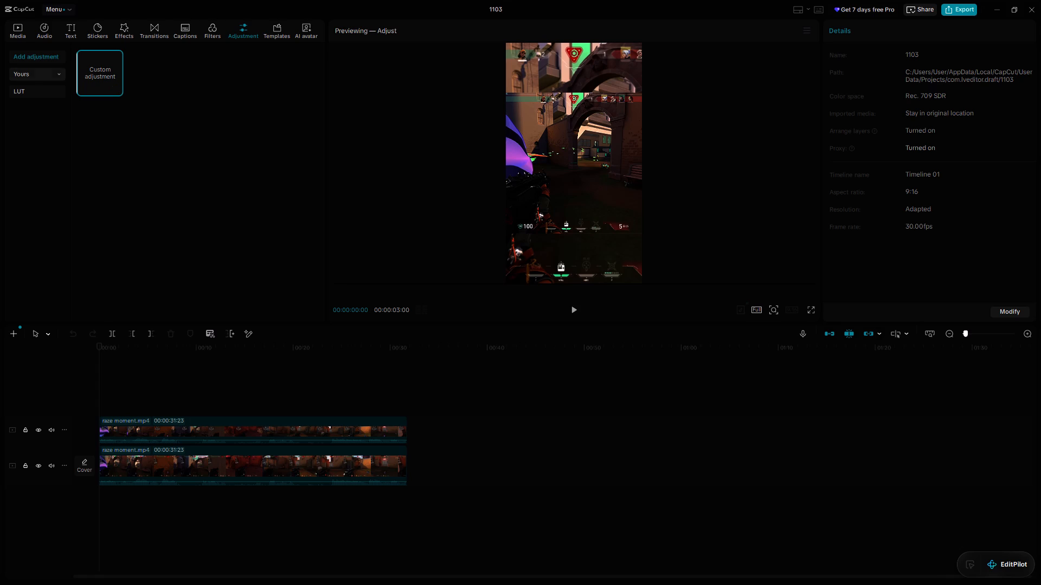
left_click(40, 73)
left_click(40, 73)
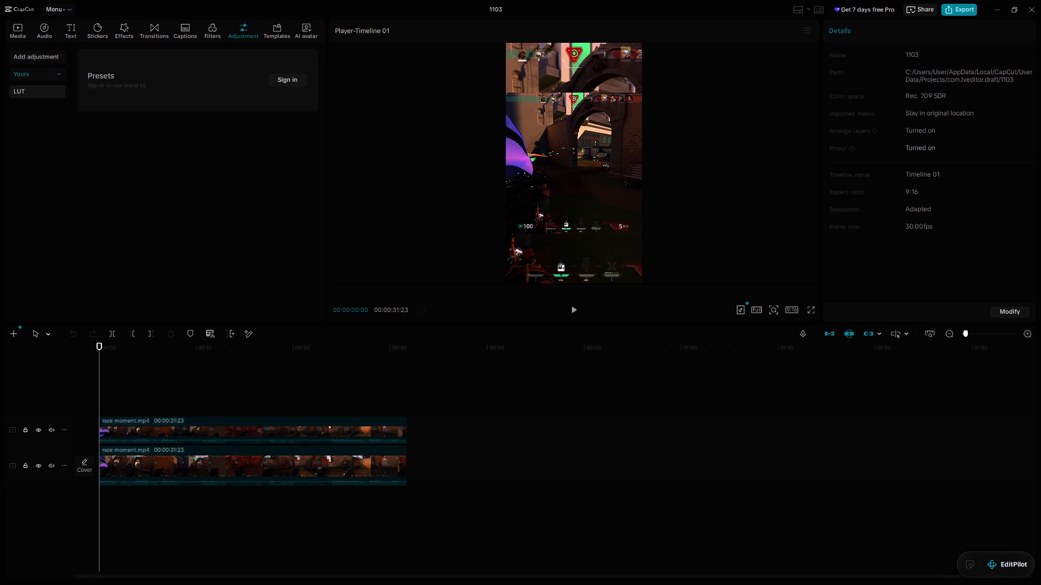
left_click(36, 92)
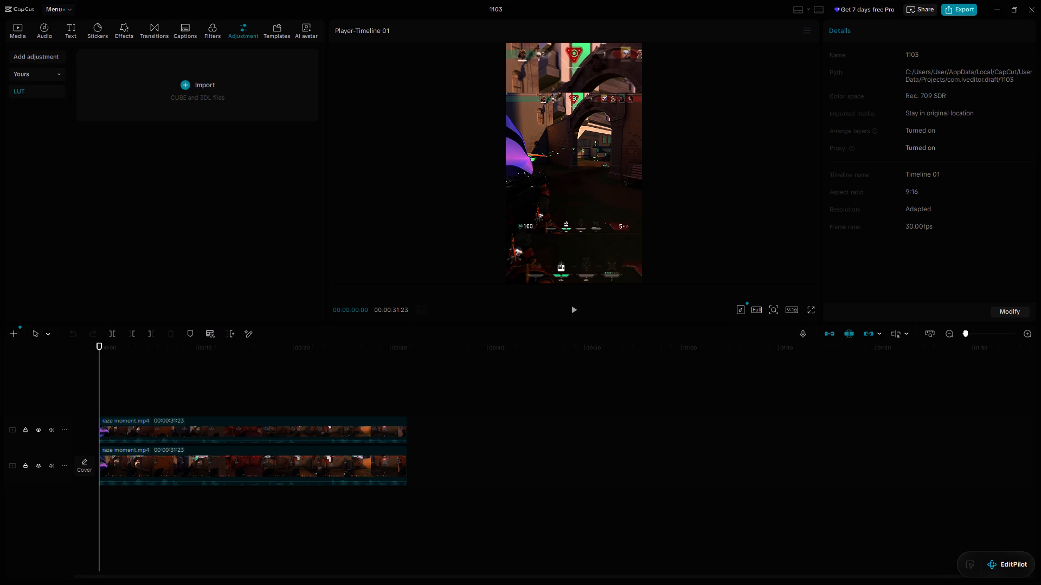
left_click(213, 27)
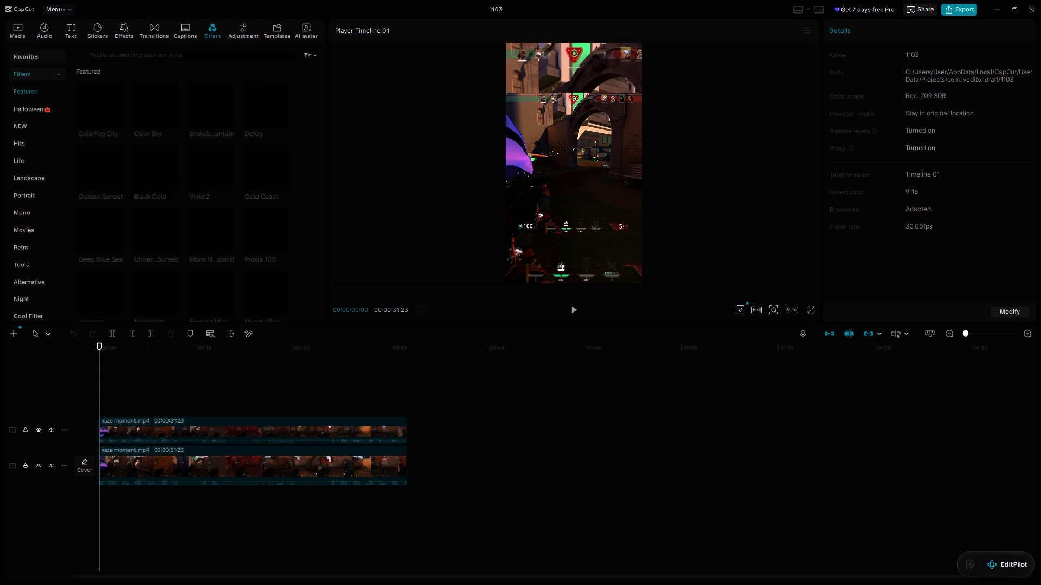
left_click(14, 27)
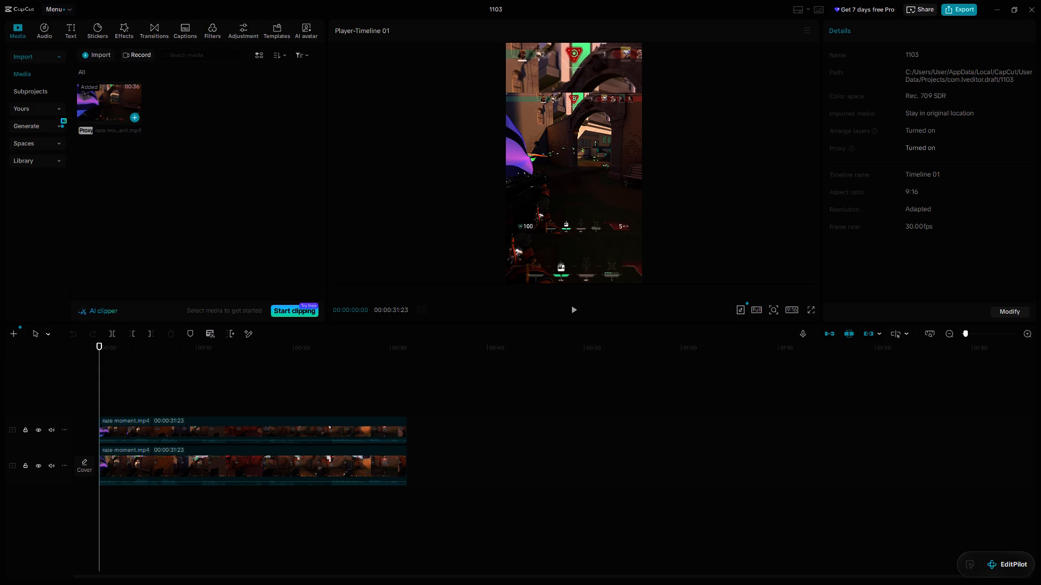
Examine the upper raze moment clip's Basic video settings for usable look options.
left_click(256, 433)
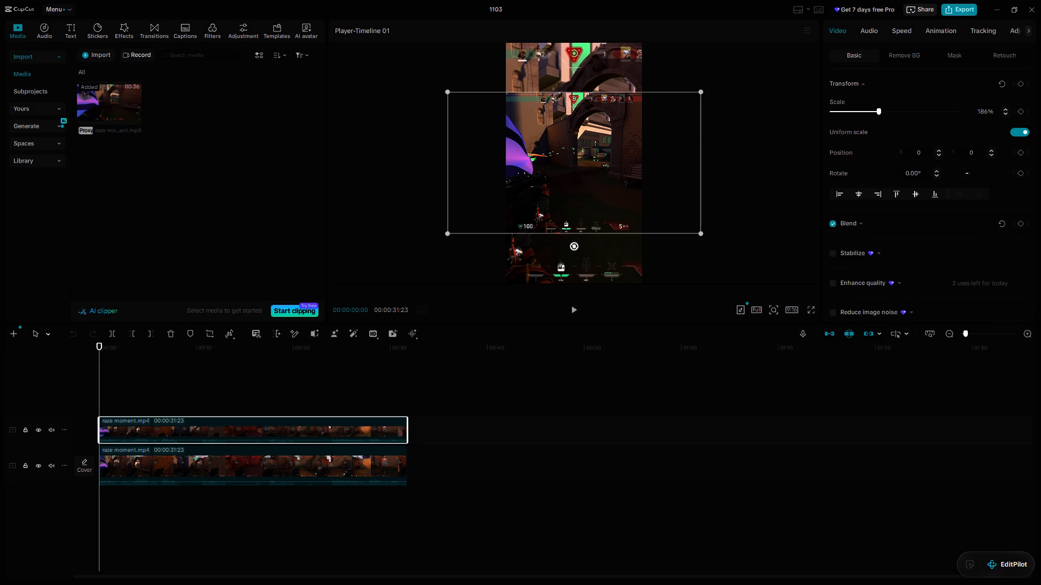
left_click(956, 54)
left_click(854, 58)
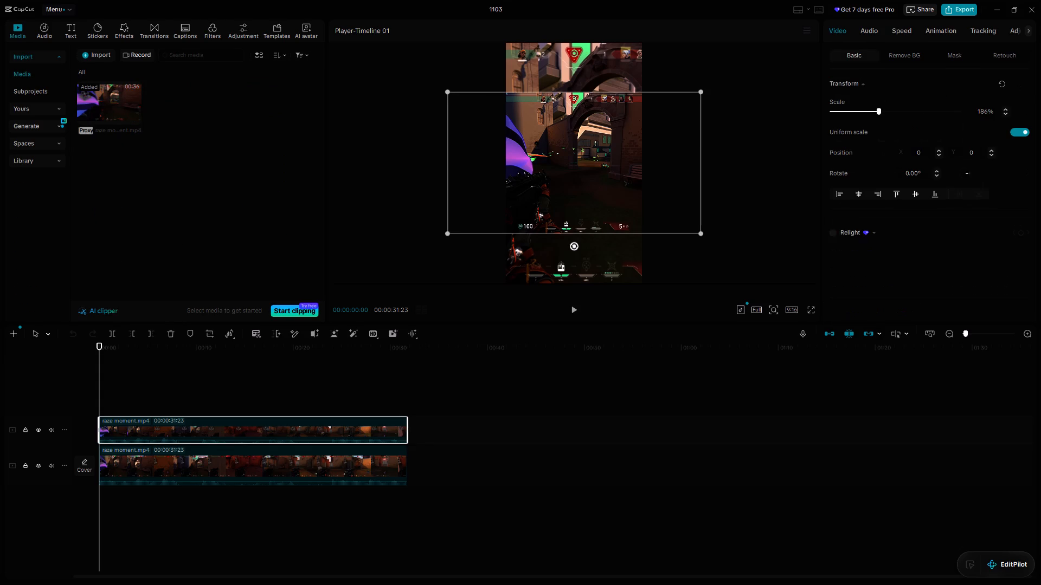
scroll(877, 248, "down", 2)
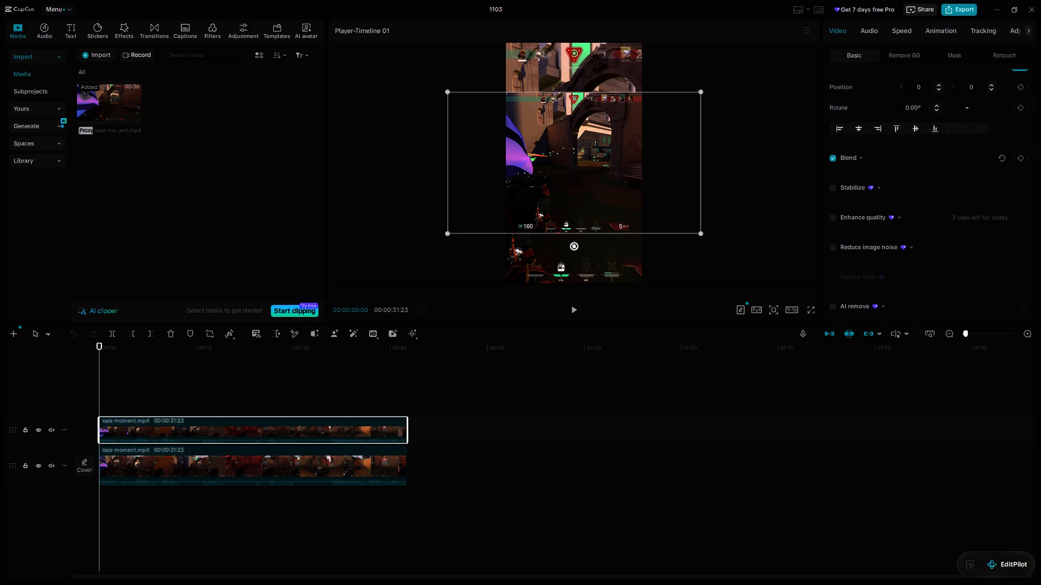
scroll(878, 185, "up", 3)
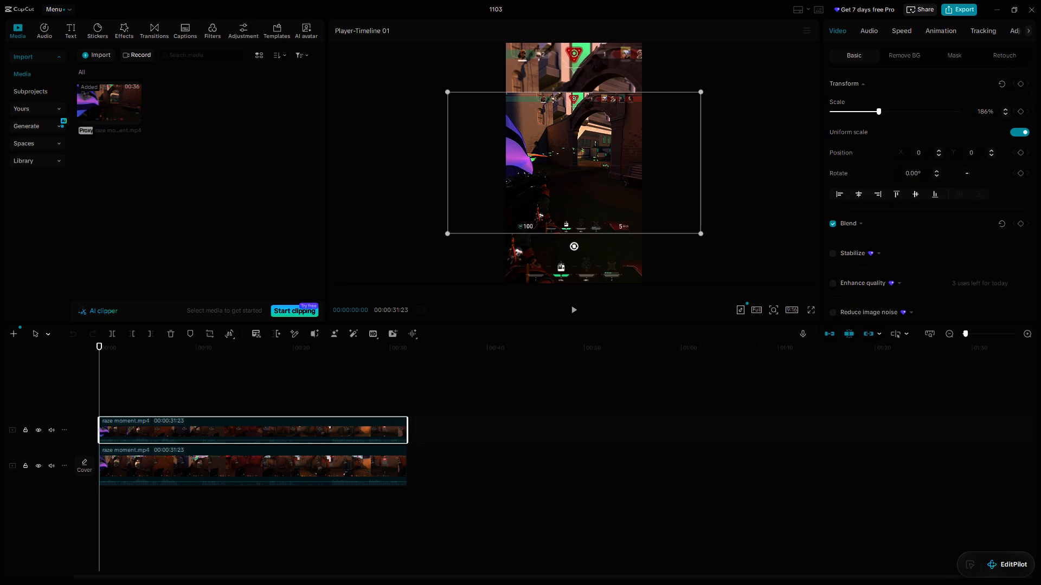
scroll(930, 222, "down", 12)
scroll(931, 220, "up", 9)
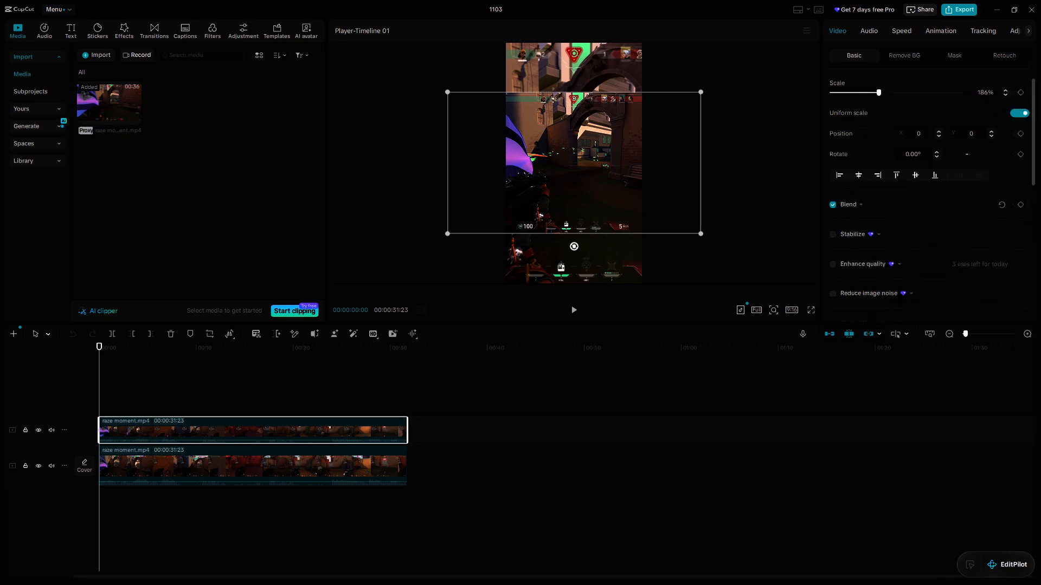
scroll(931, 220, "up", 11)
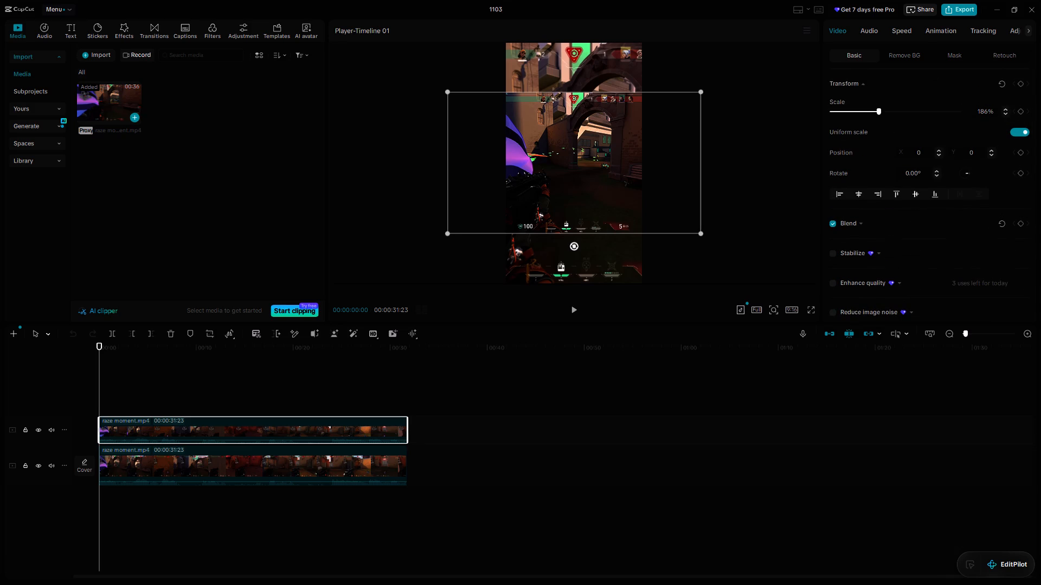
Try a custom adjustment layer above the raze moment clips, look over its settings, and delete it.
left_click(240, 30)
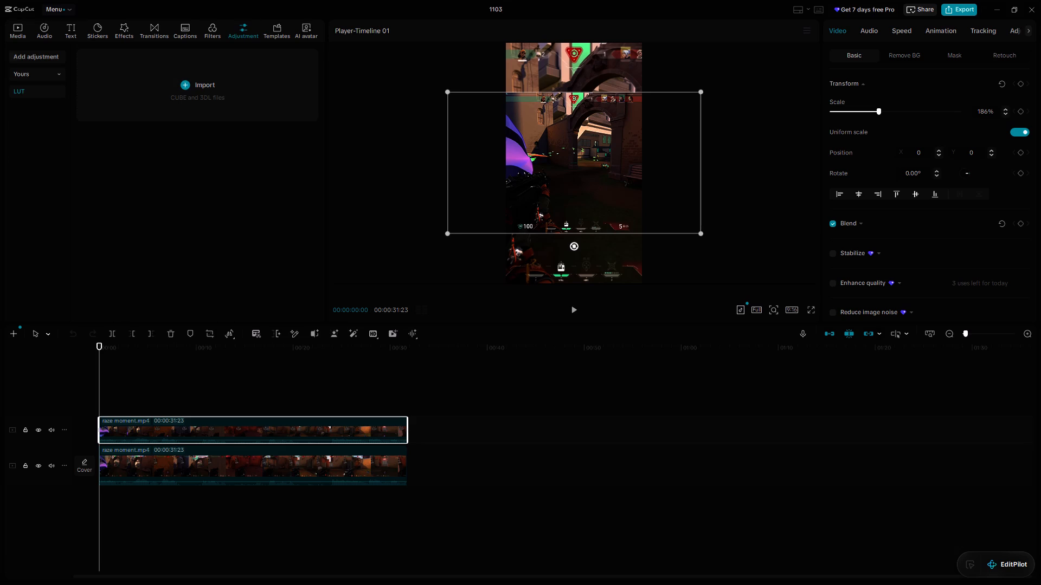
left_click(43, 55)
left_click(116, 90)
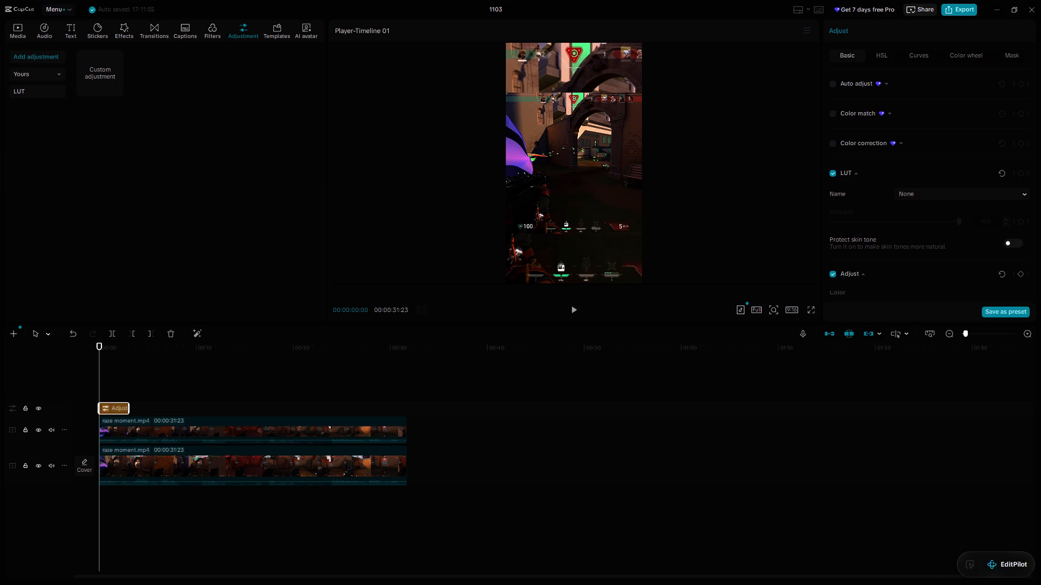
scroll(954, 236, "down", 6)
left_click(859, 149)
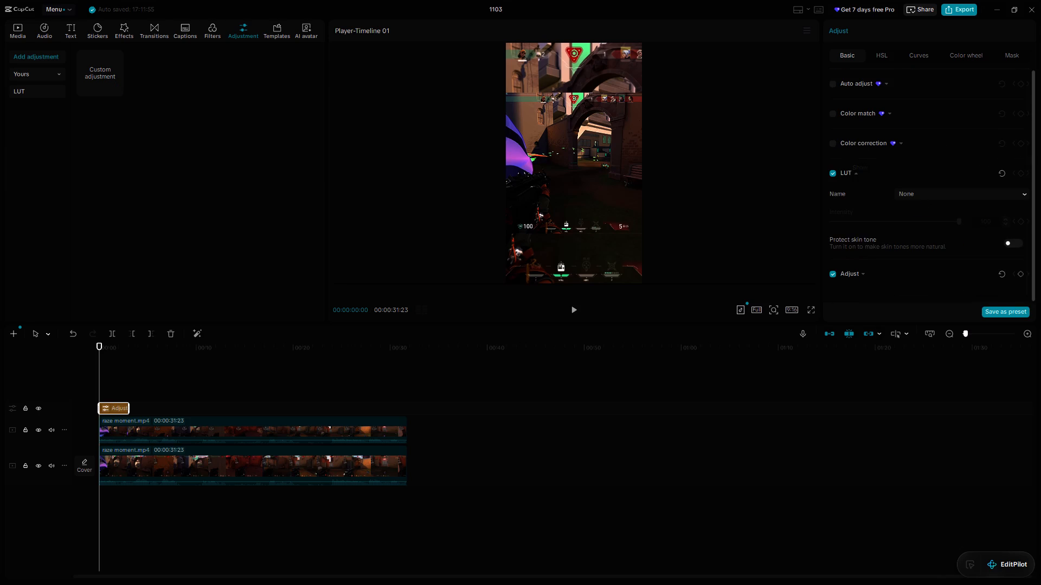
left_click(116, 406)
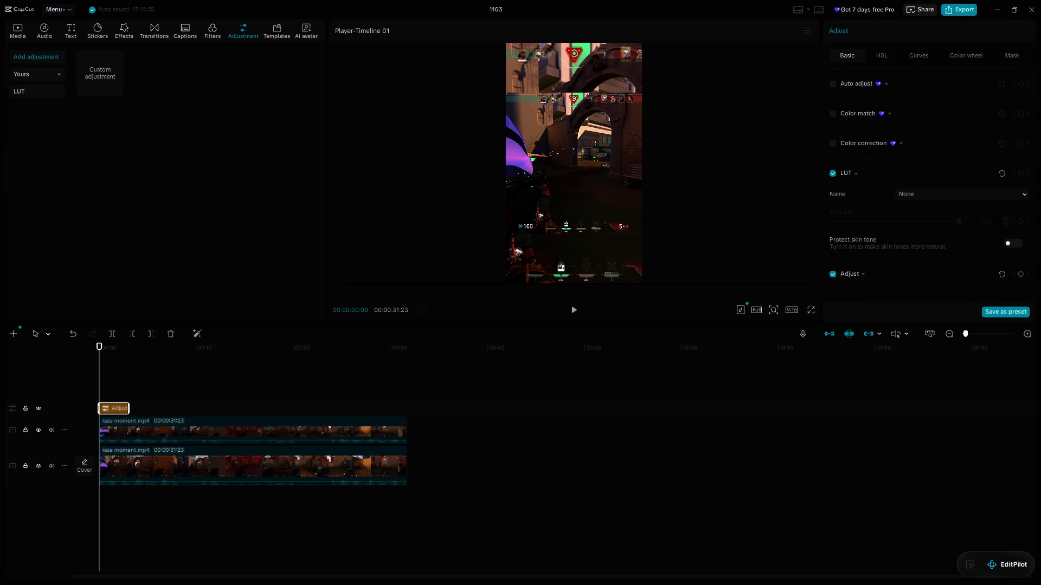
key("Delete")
Look through the raze moment clips' Basic, Remove BG, Mask and Retouch video settings, and return to the project media.
left_click(142, 437)
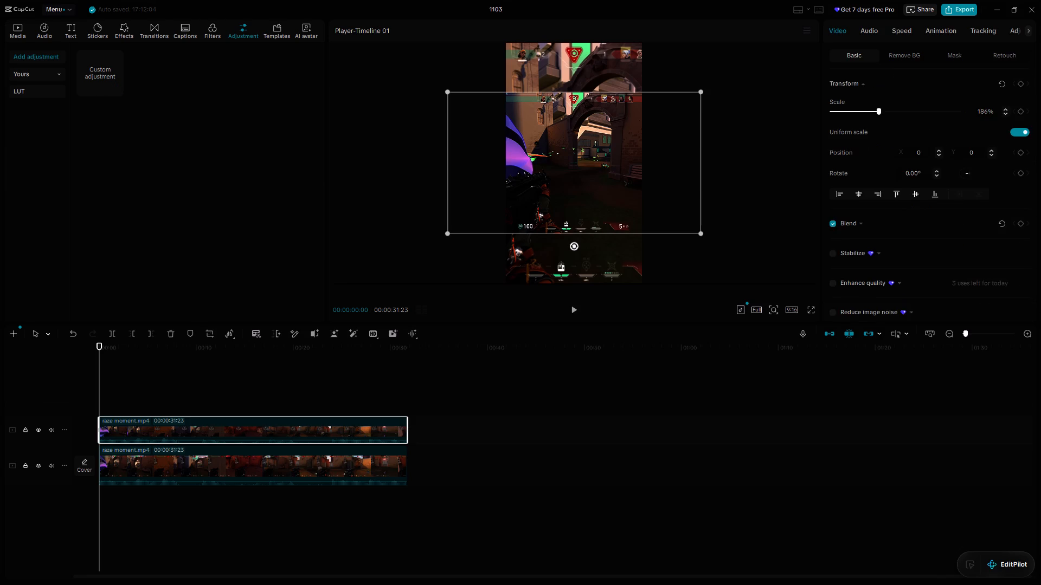
scroll(955, 203, "down", 13)
scroll(955, 203, "down", 15)
scroll(955, 203, "down", 8)
scroll(955, 203, "up", 8)
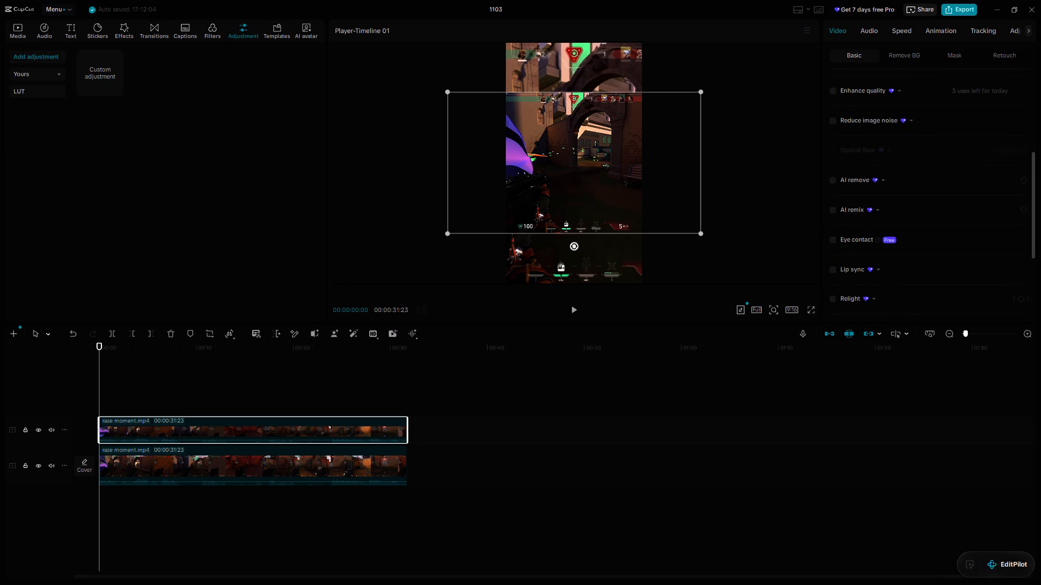
scroll(954, 203, "up", 8)
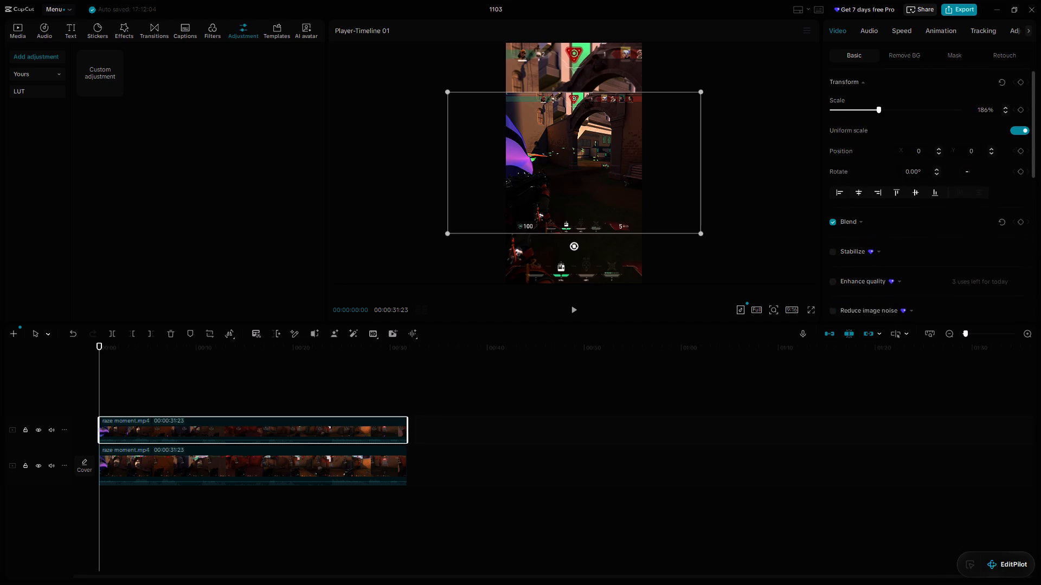
scroll(954, 203, "up", 7)
left_click(917, 58)
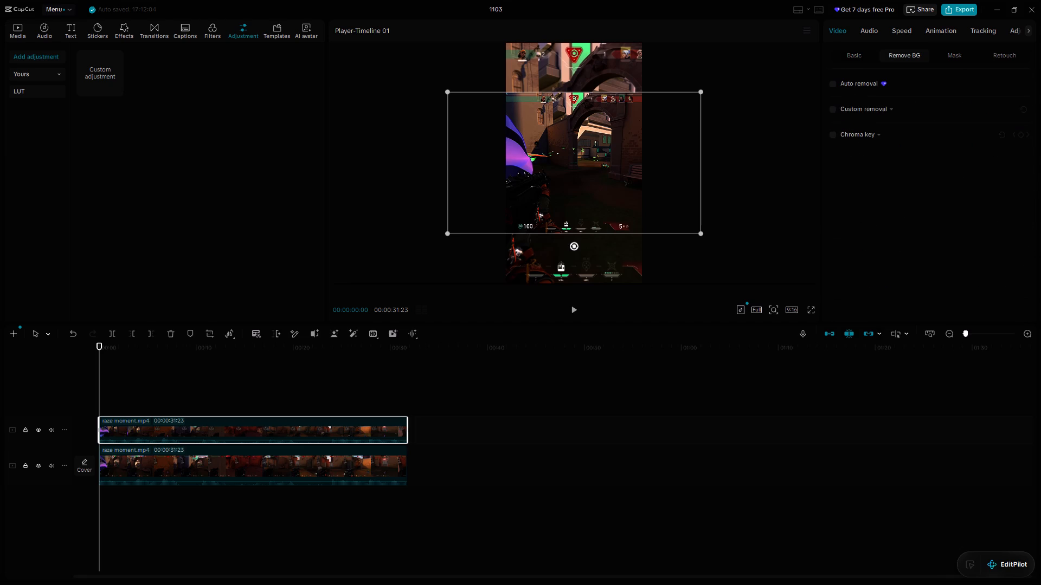
left_click(952, 57)
left_click(999, 57)
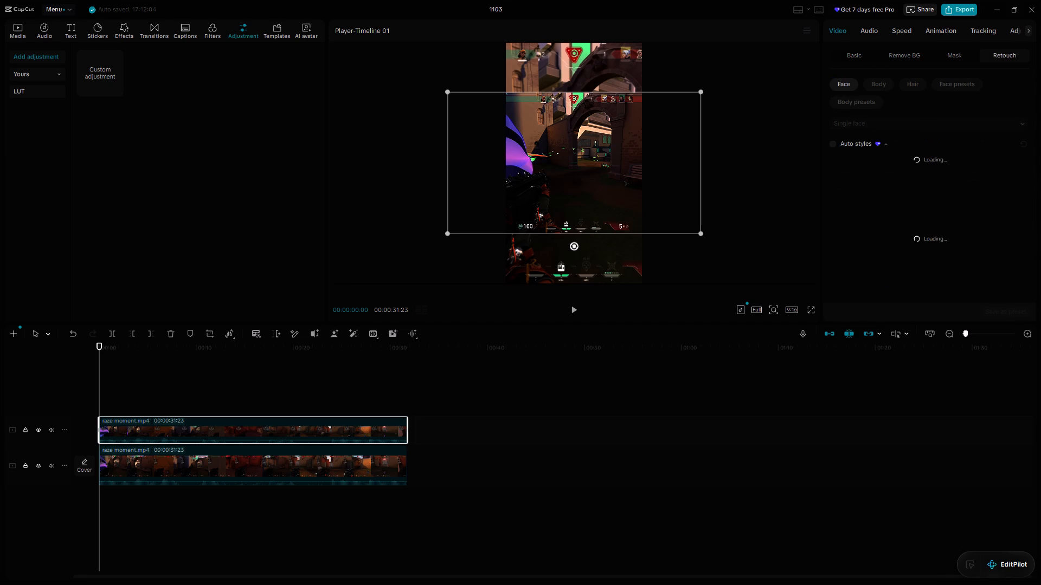
scroll(933, 90, "down", 13)
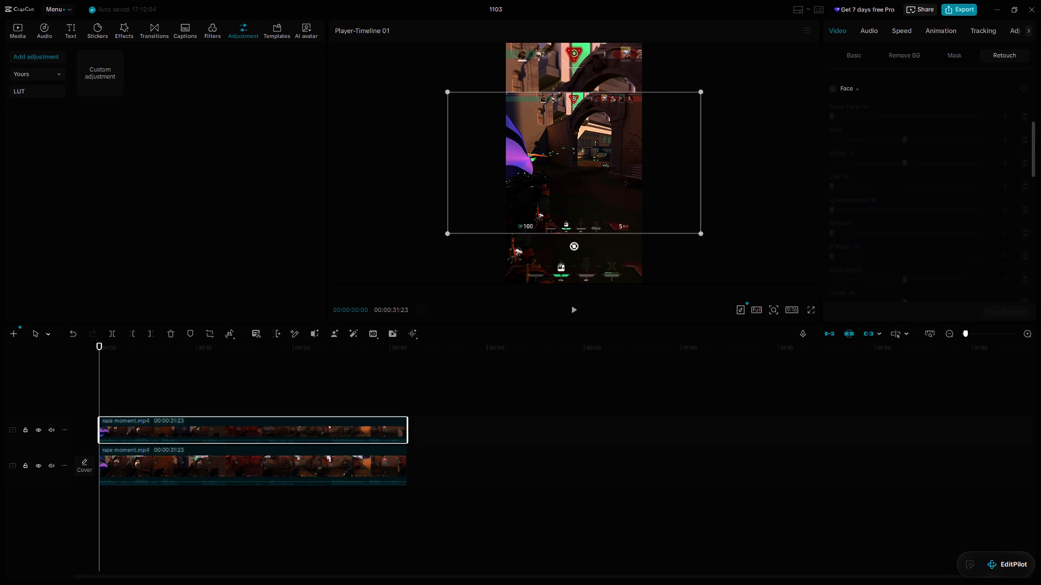
scroll(927, 120, "up", 20)
scroll(927, 120, "up", 3)
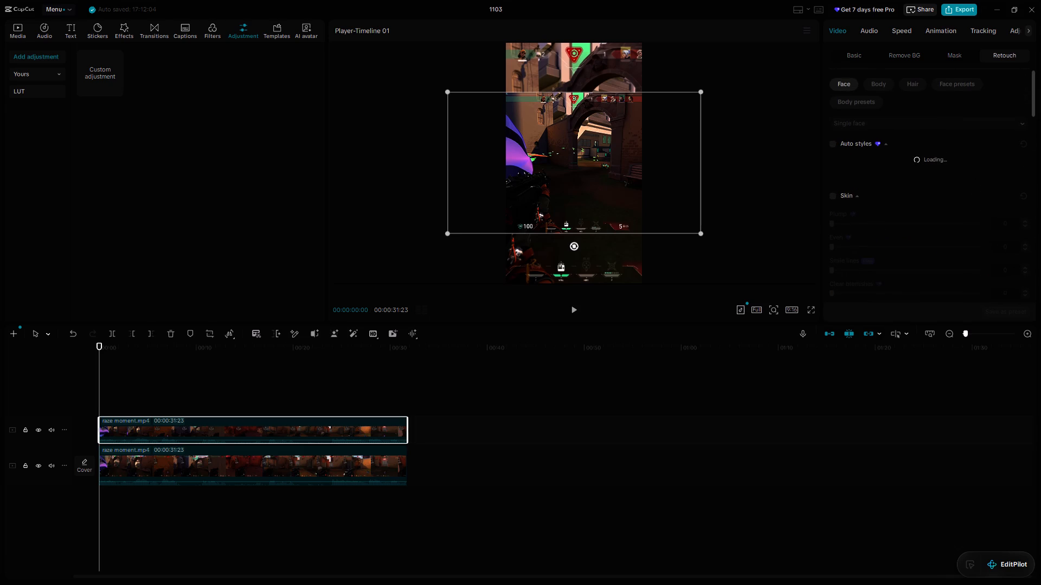
scroll(927, 119, "up", 2)
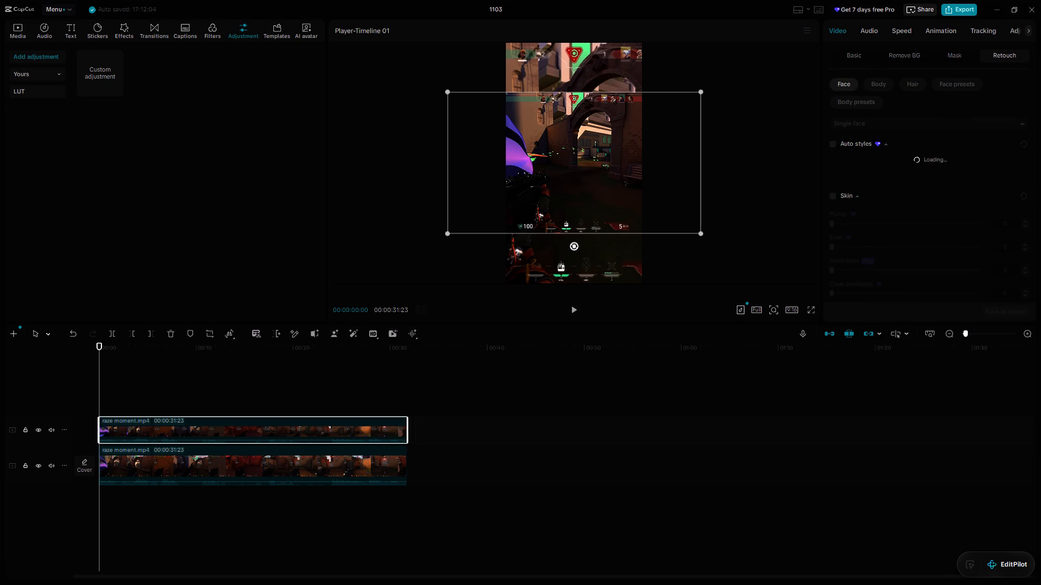
left_click(1029, 32)
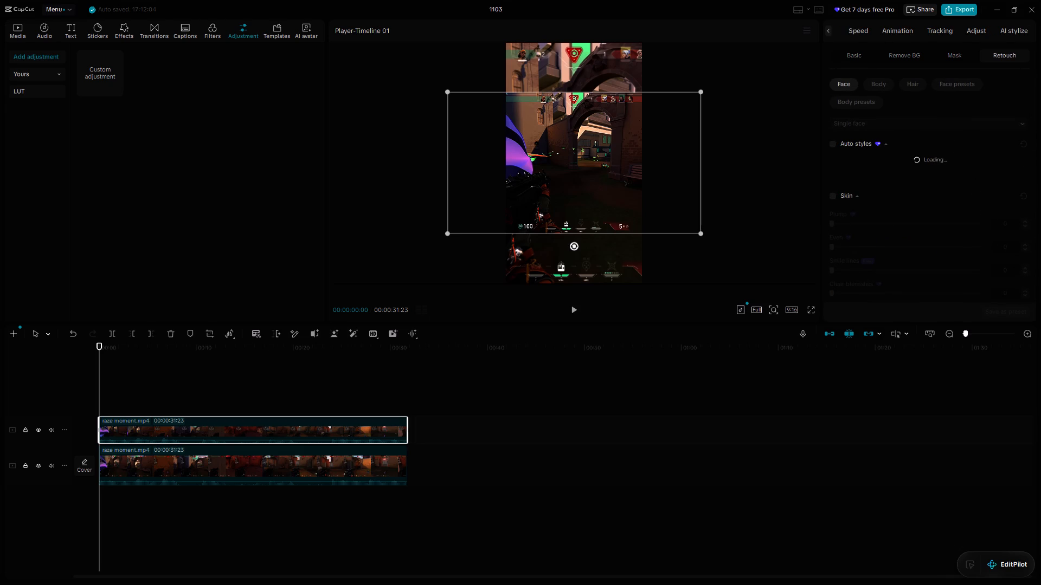
left_click(178, 465)
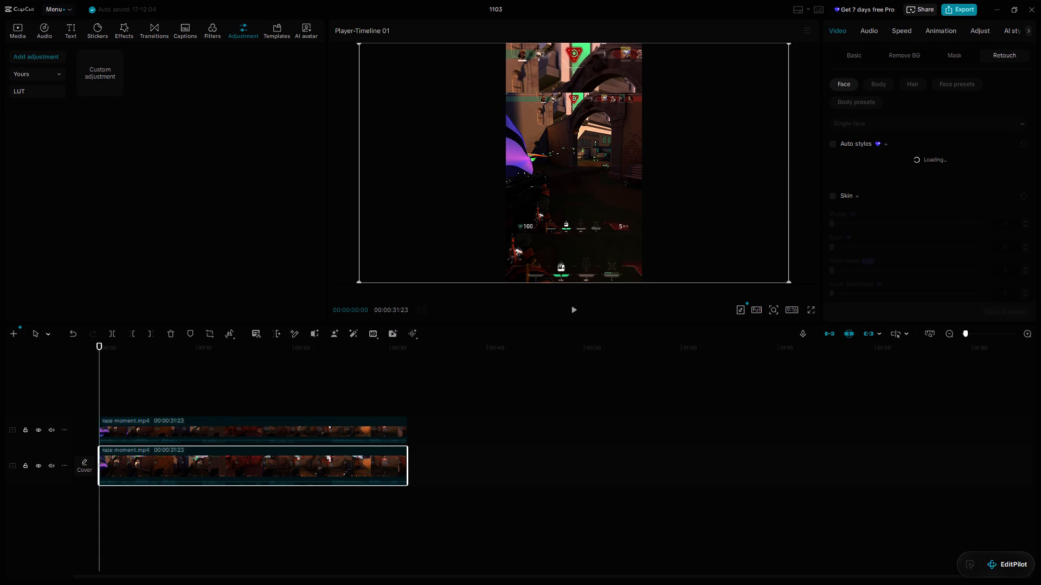
left_click_drag(838, 32, 850, 35)
left_click(852, 54)
scroll(918, 205, "up", 6)
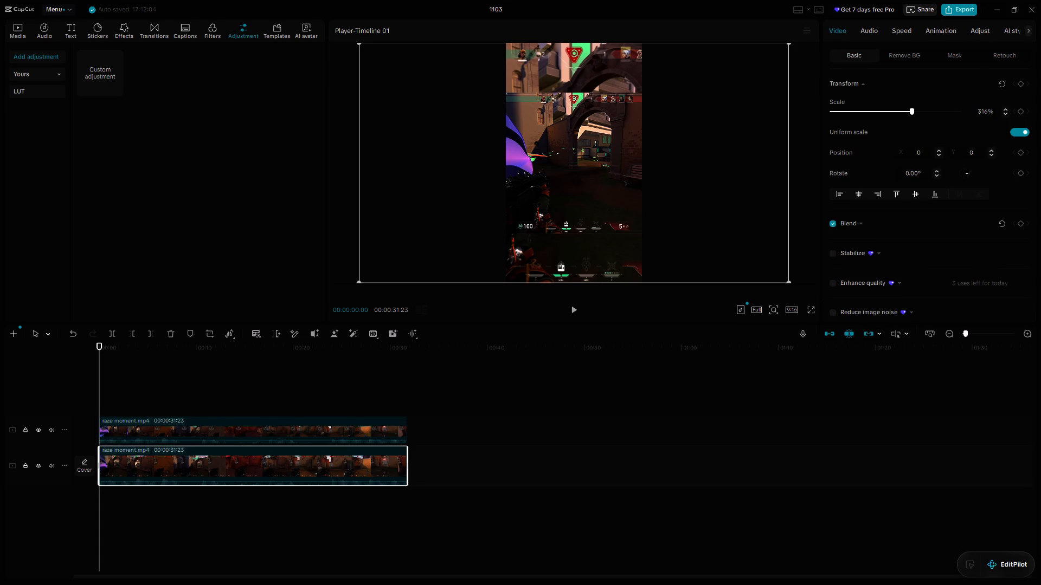
left_click(17, 33)
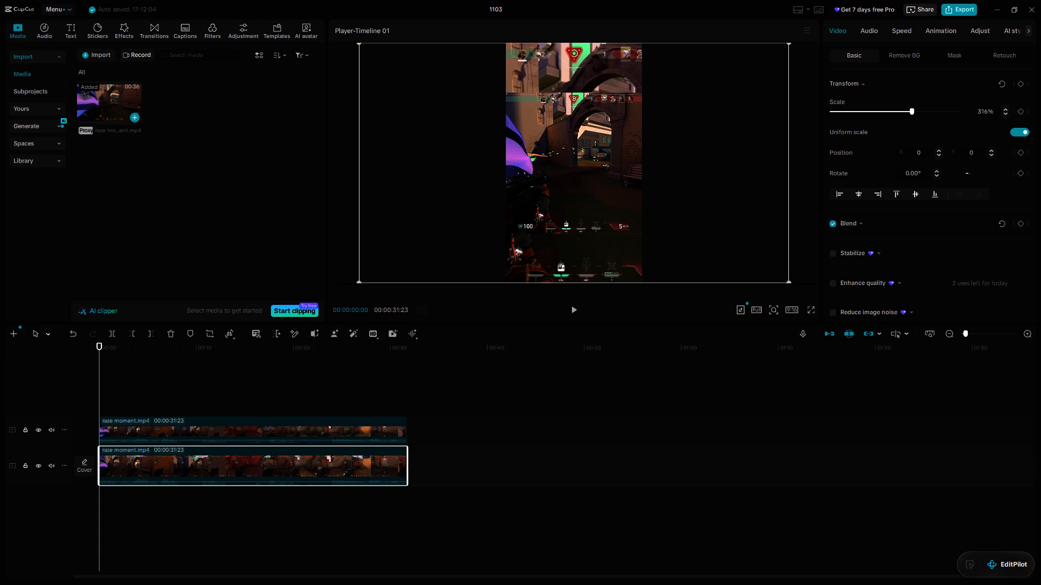
Examine the upper raze moment clip's Basic adjustment settings, including the LUT name choices and the colour and lightness sliders.
left_click(230, 427)
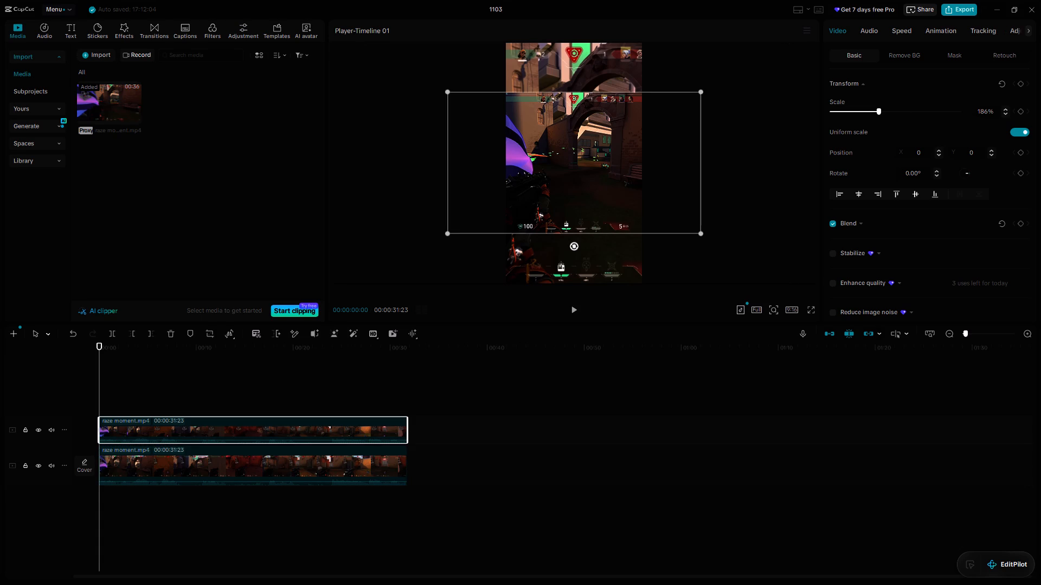
left_click(1014, 30)
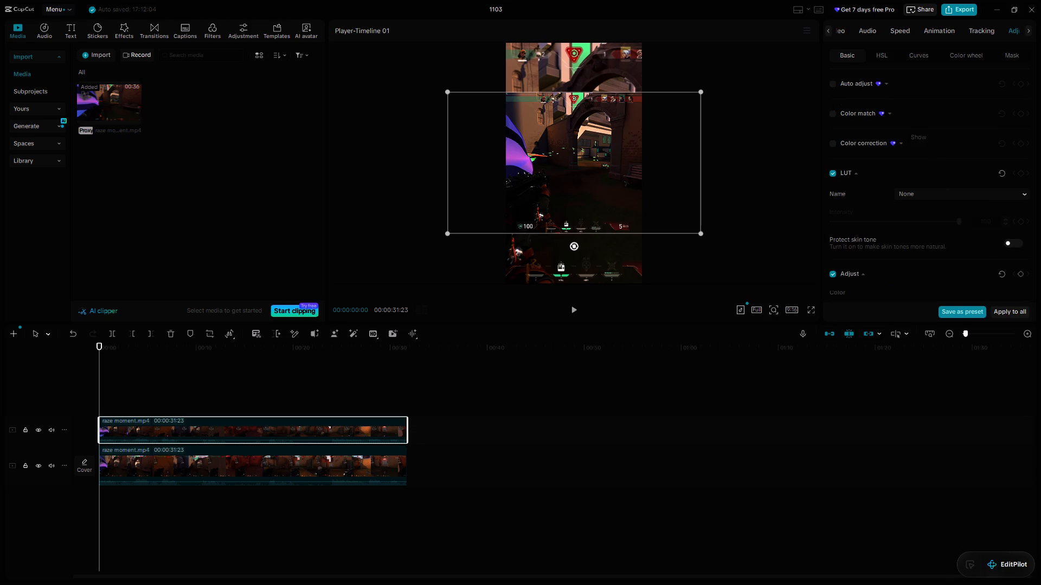
scroll(930, 32, "down", 4)
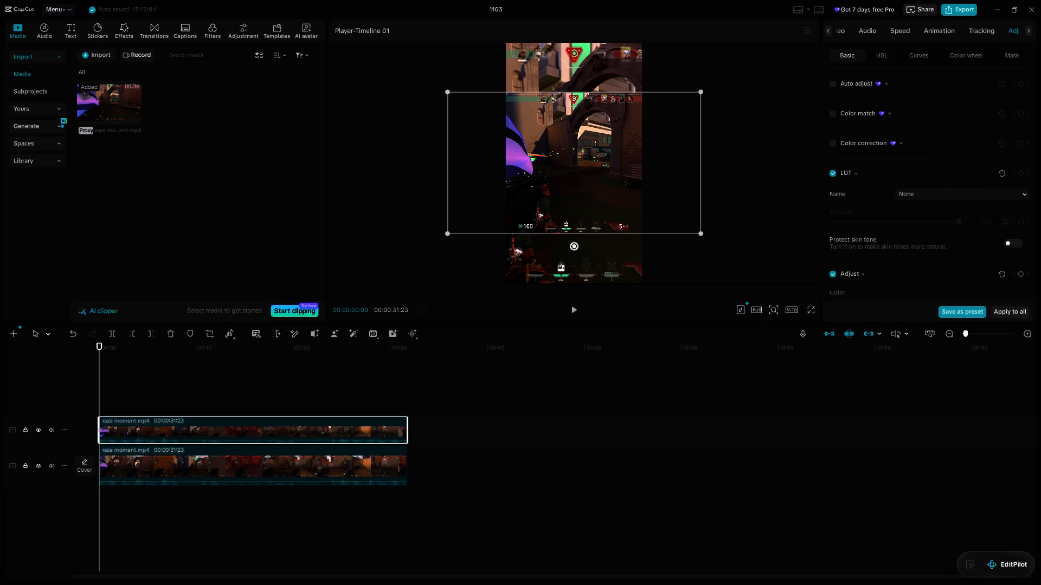
left_click(1029, 30)
left_click(881, 58)
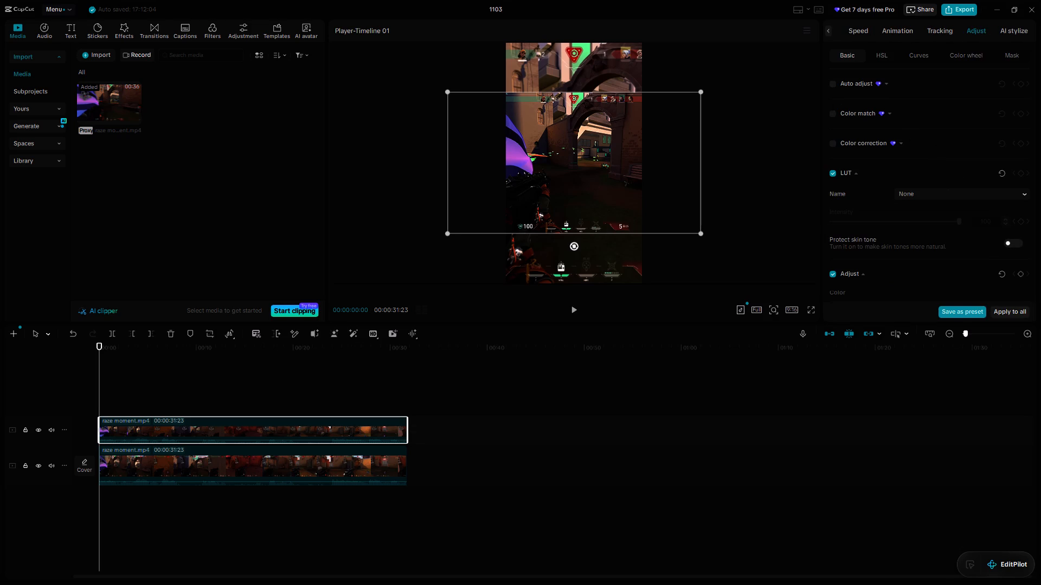
left_click(855, 56)
scroll(900, 153, "down", 6)
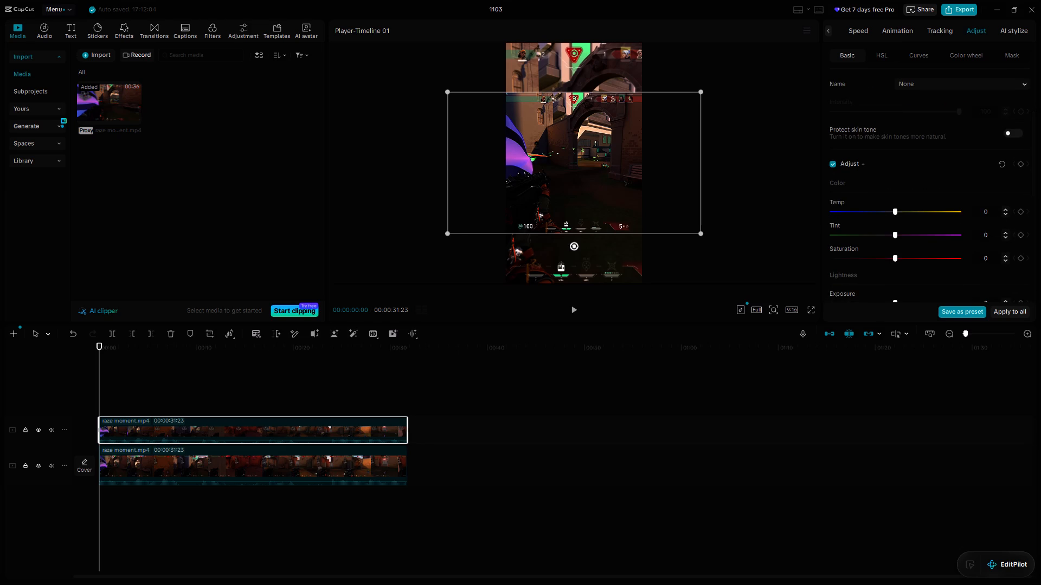
scroll(901, 158, "up", 10)
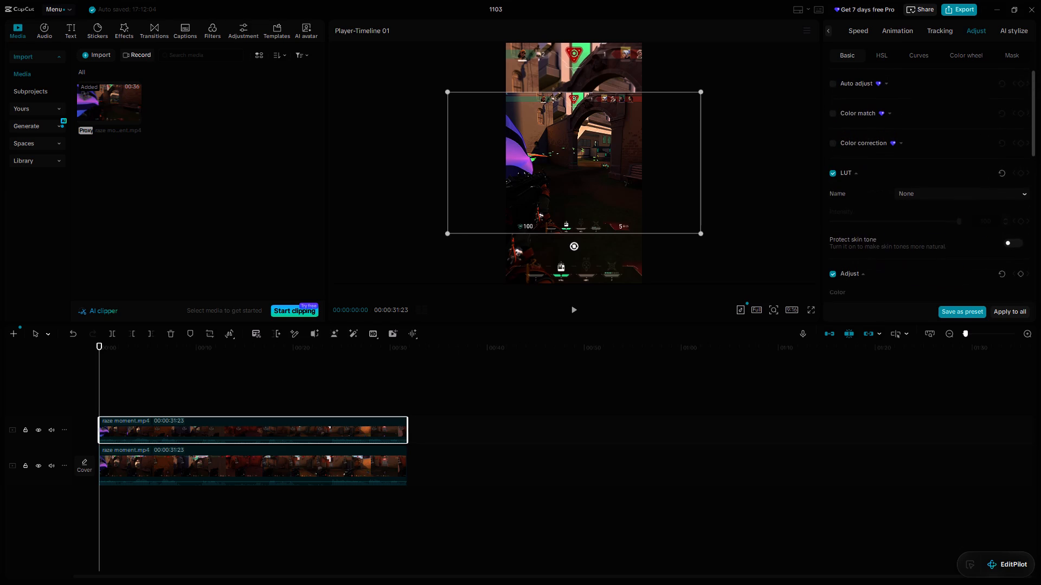
scroll(901, 158, "up", 10)
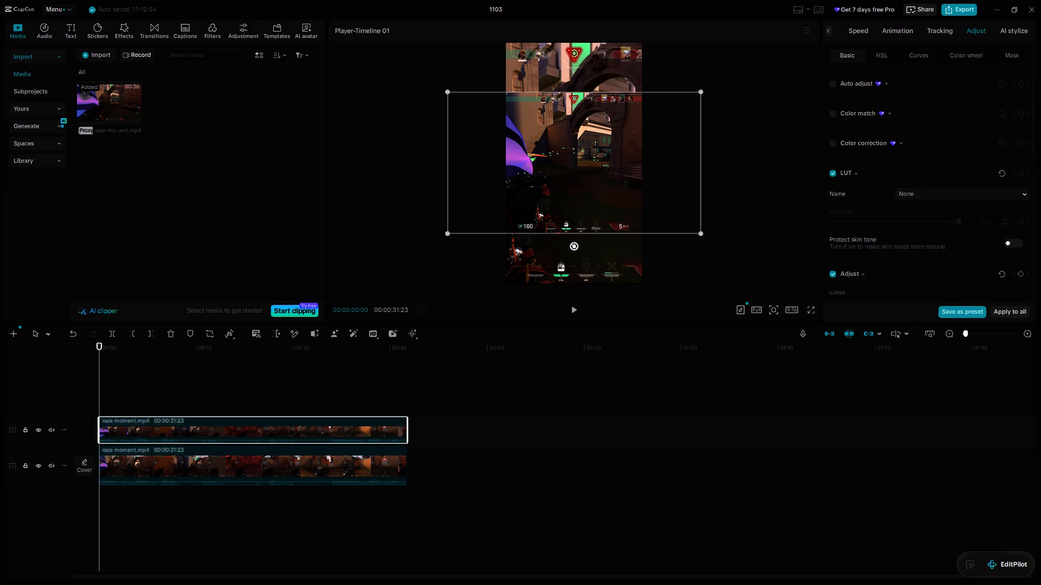
left_click(858, 216)
left_click(920, 192)
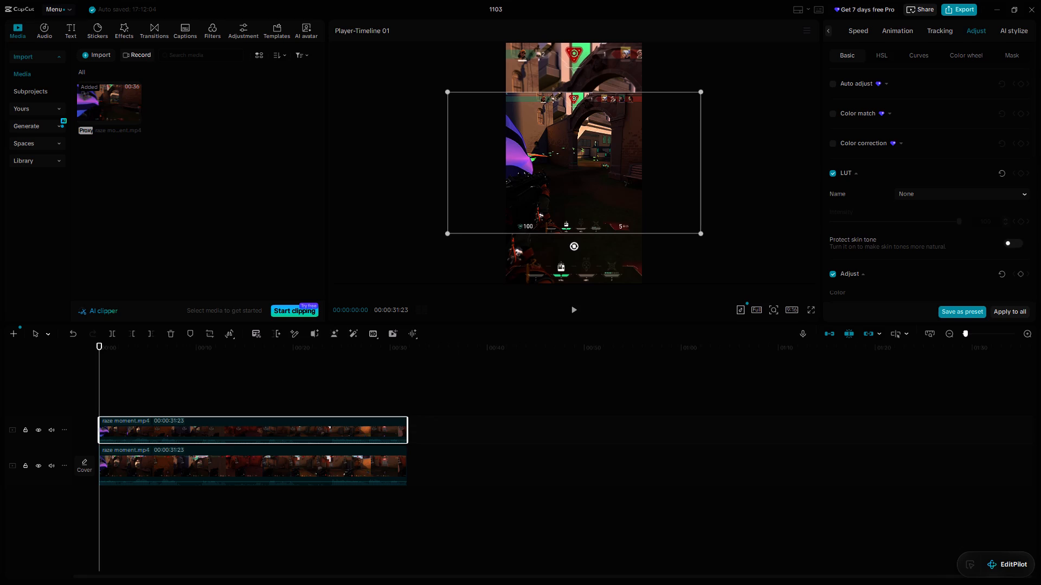
left_click(920, 192)
scroll(910, 196, "down", 5)
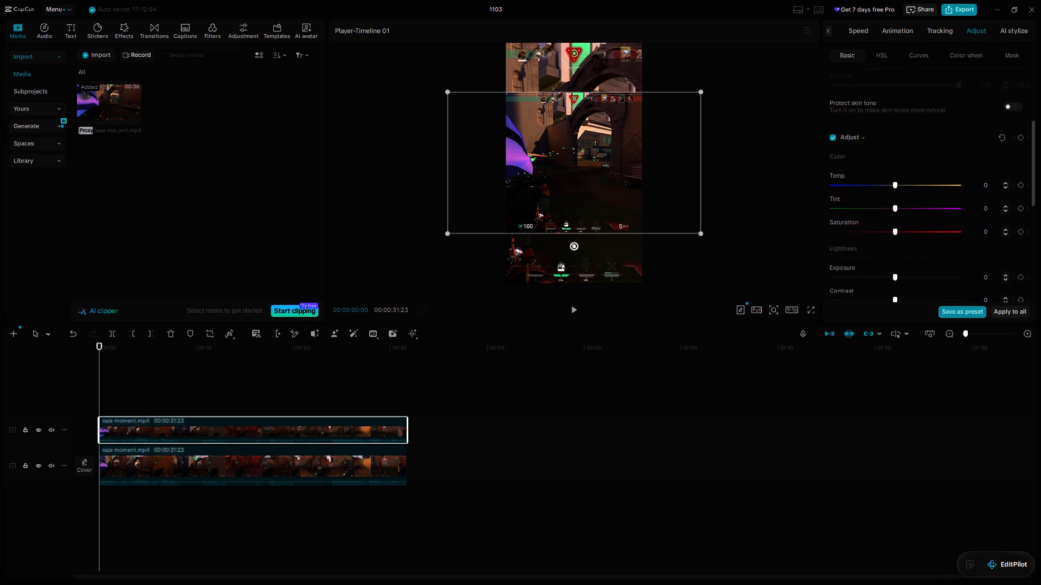
scroll(925, 175, "down", 2)
scroll(923, 171, "up", 7)
Switch to Microsoft Edge and search the web for "valorant clips LUT for capcut".
left_click(433, 579)
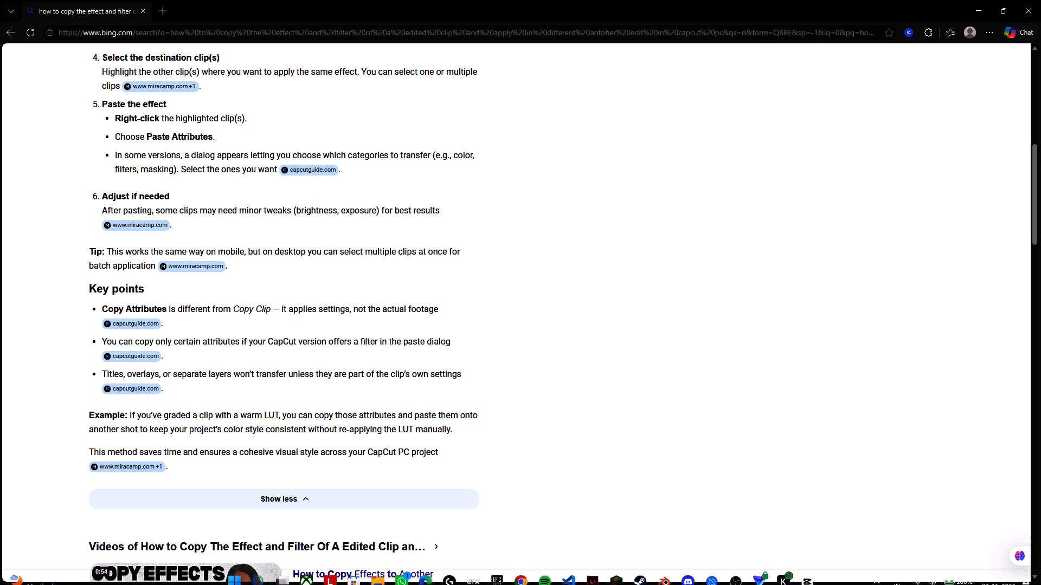
scroll(268, 116, "up", 20)
scroll(268, 116, "up", 2)
left_click(499, 65)
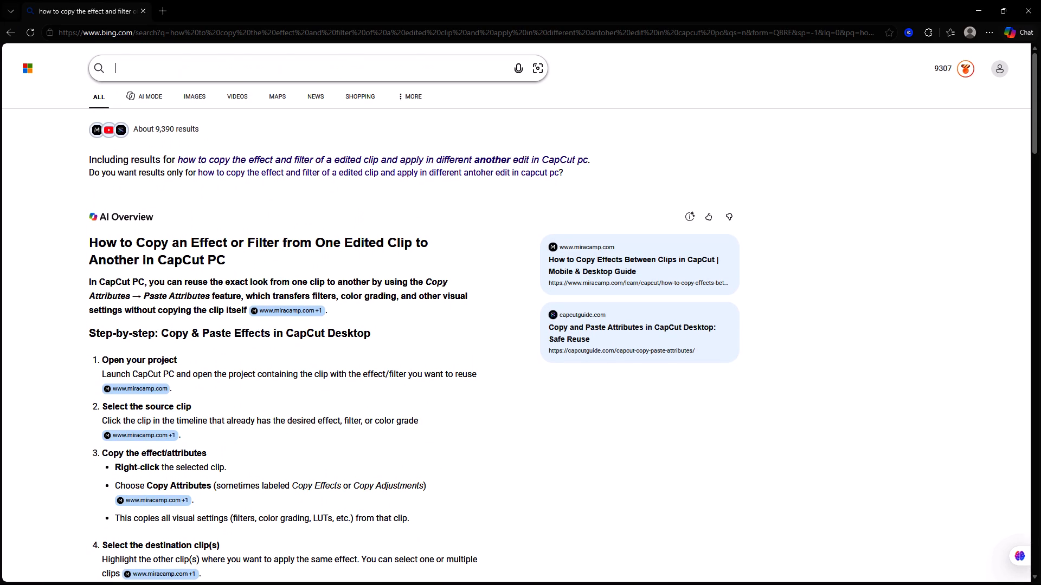
type("valorant lu")
key("BackSpace")
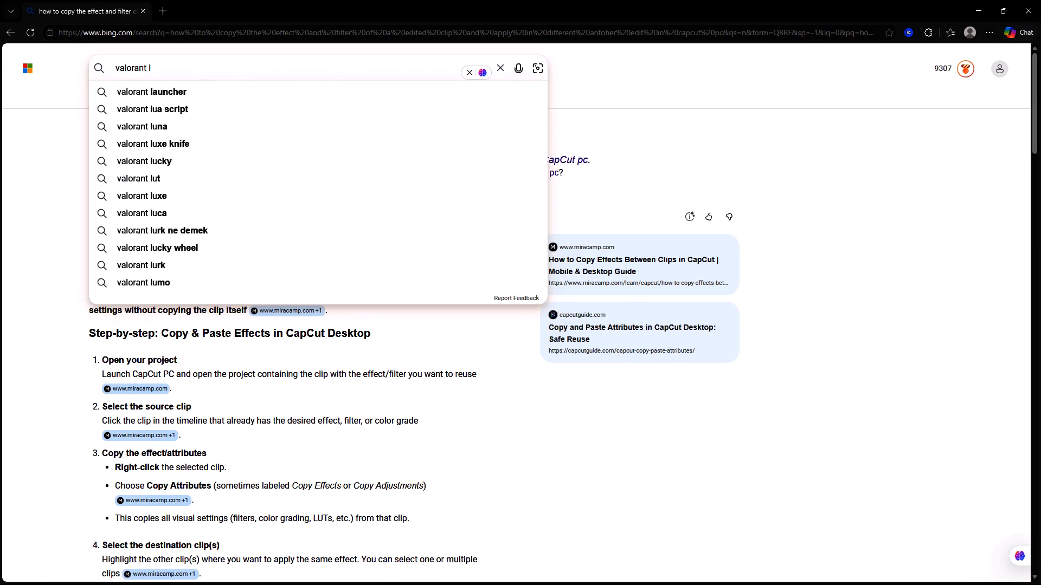
key("BackSpace")
type("clips")
key("alt+Tab")
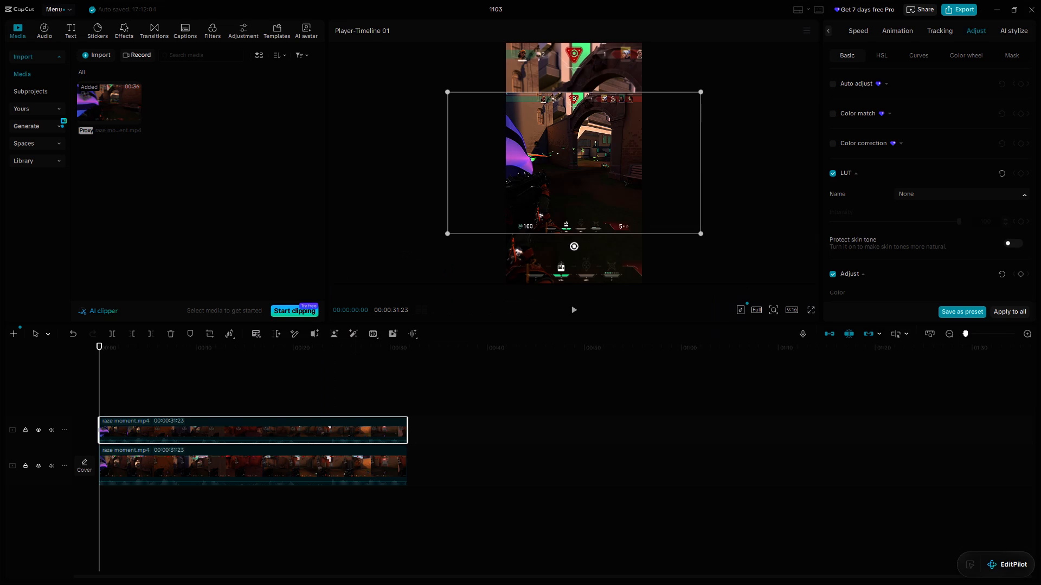
key("alt+Tab")
key("space")
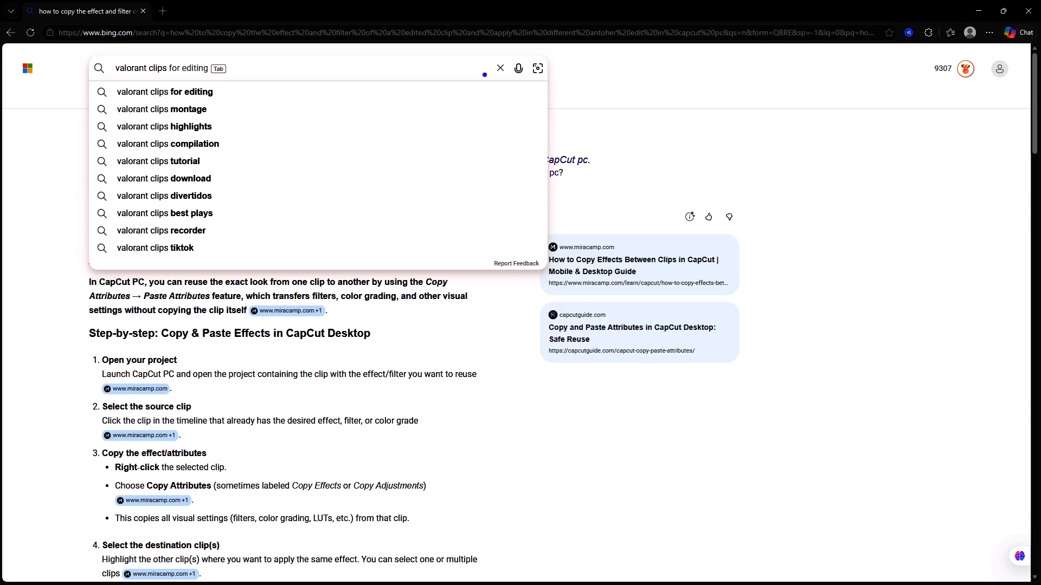
type("for capcut")
key("space")
key("Return")
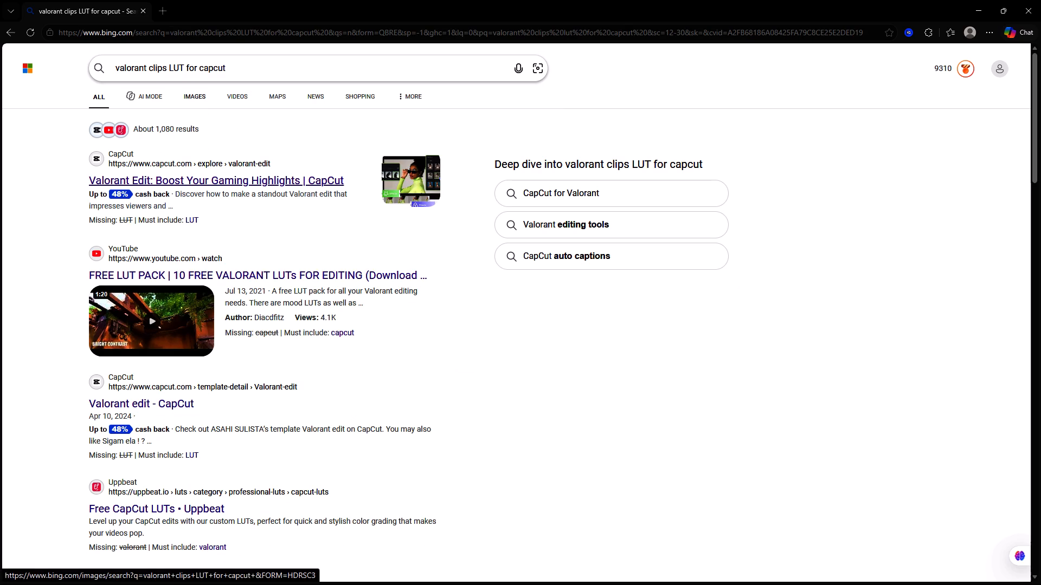
Open the "FREE LUT PACK | 10 FREE VALORANT LUTs FOR EDITING" result on YouTube and pause the copy in Bing Videos.
left_click(247, 272)
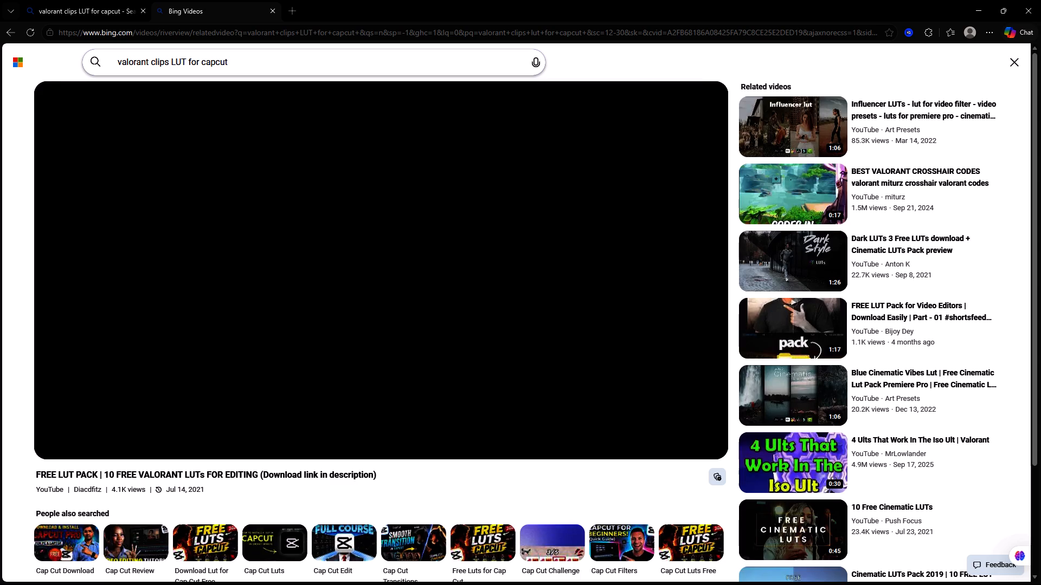
scroll(218, 368, "down", 4)
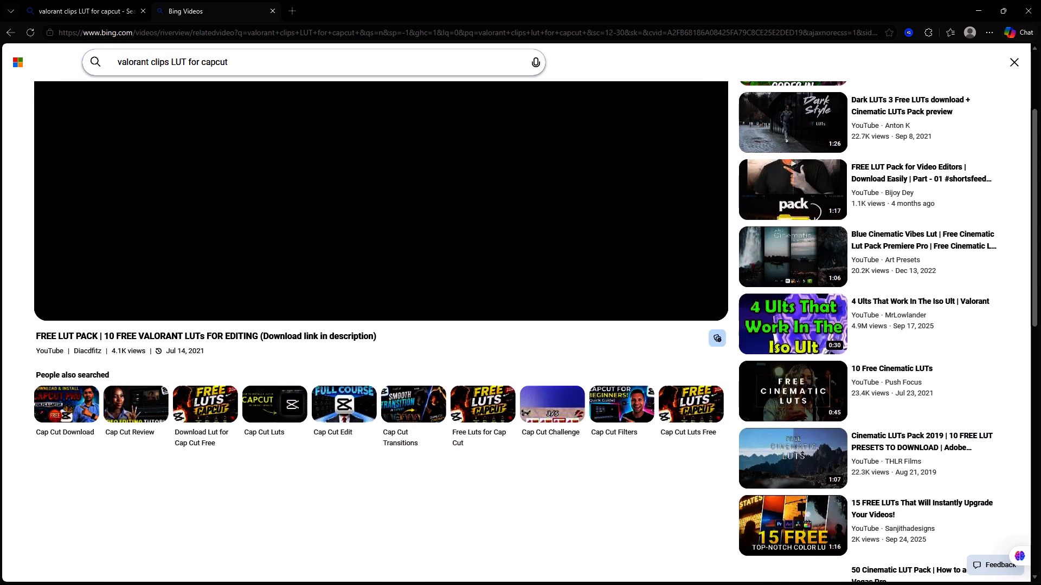
scroll(492, 175, "up", 13)
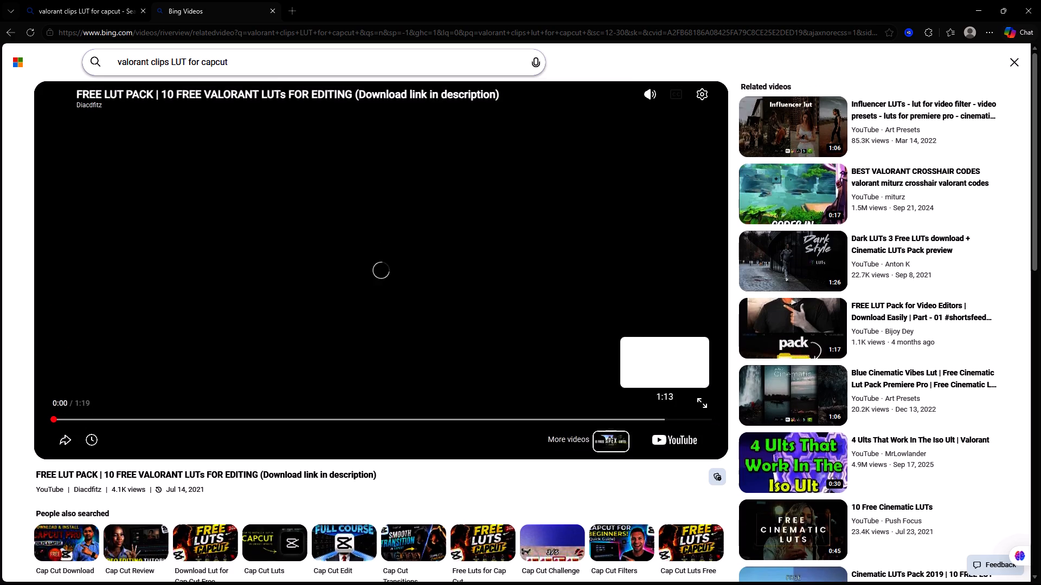
left_click(676, 444)
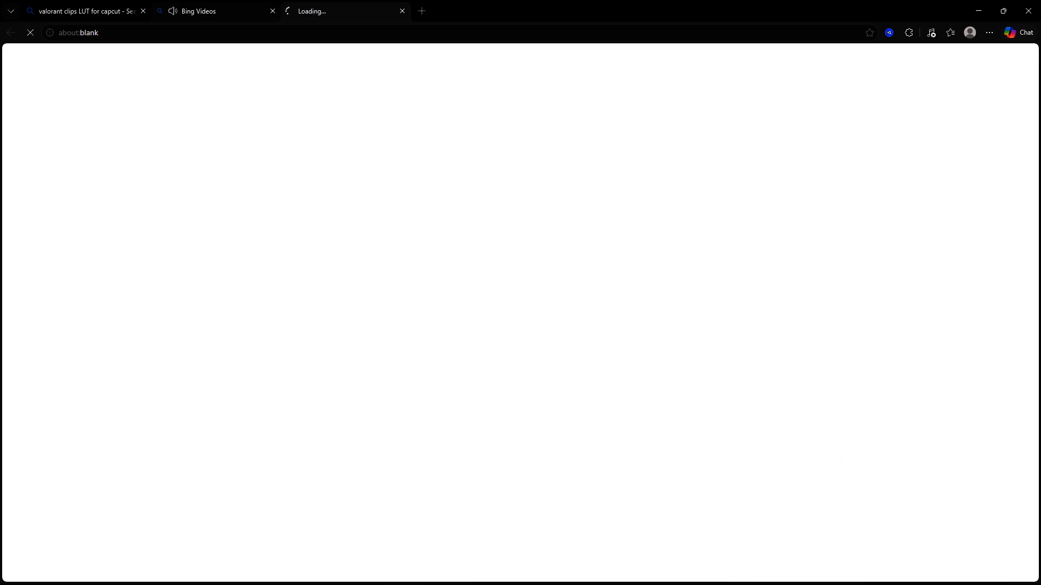
left_click(210, 0)
left_click(379, 274)
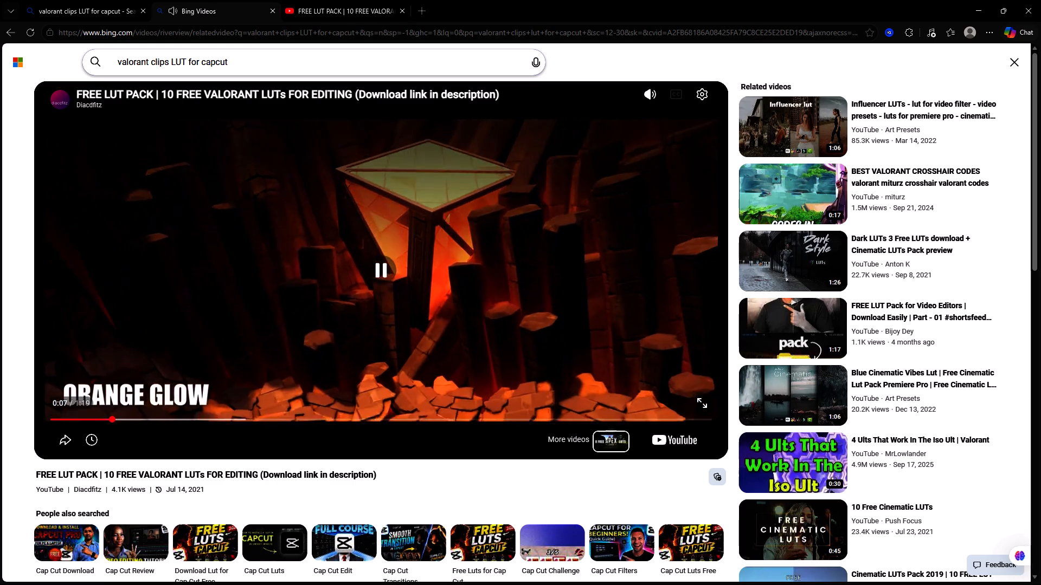
left_click(350, 0)
left_click(213, 0)
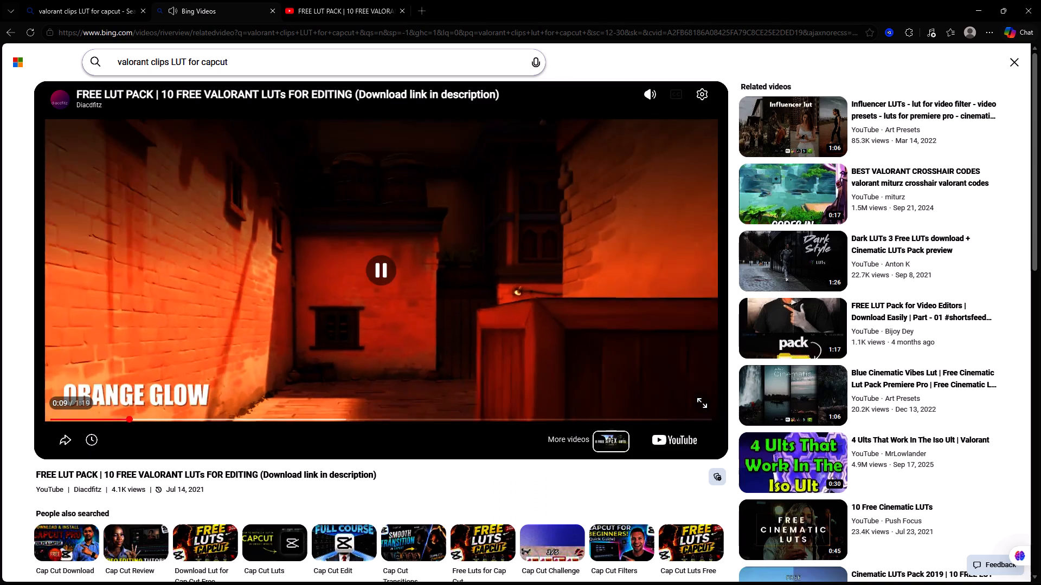
left_click(376, 268)
left_click(361, 0)
left_click(300, 402)
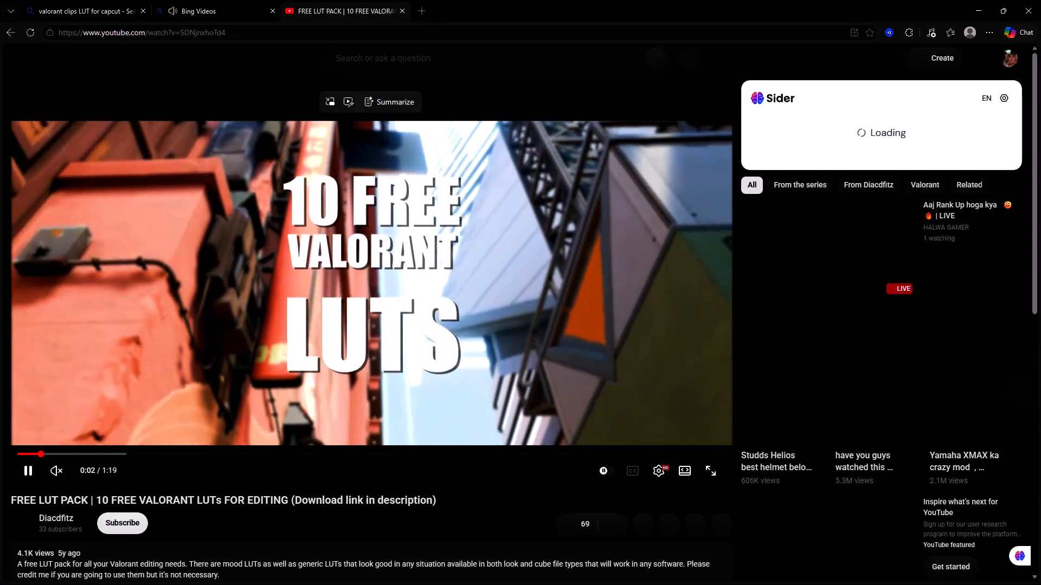
Unmute the LUT pack video and skip ahead to about 0:21 to preview its colour looks.
left_click(56, 473)
left_click(103, 452)
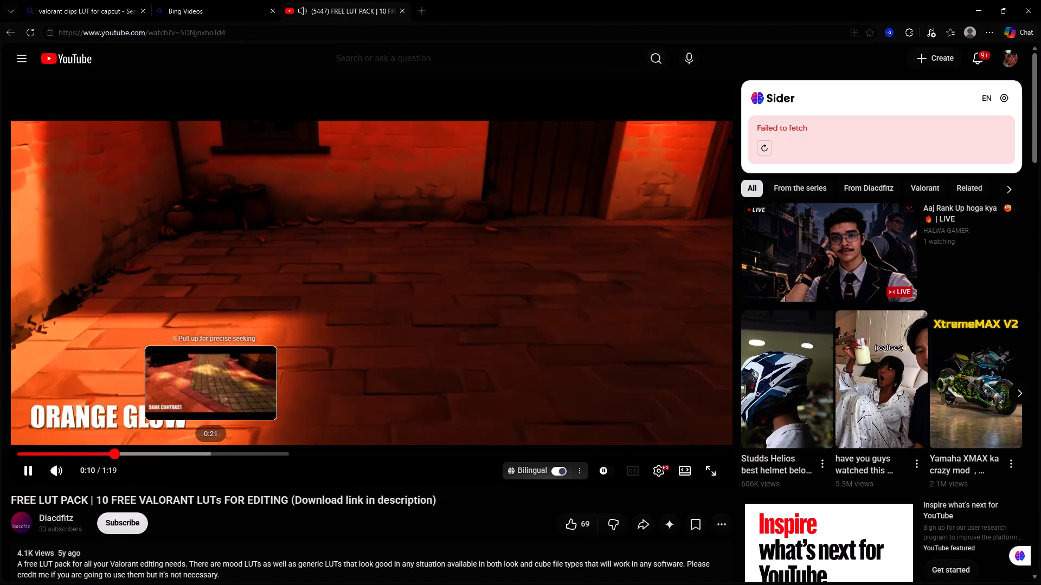
left_click(211, 451)
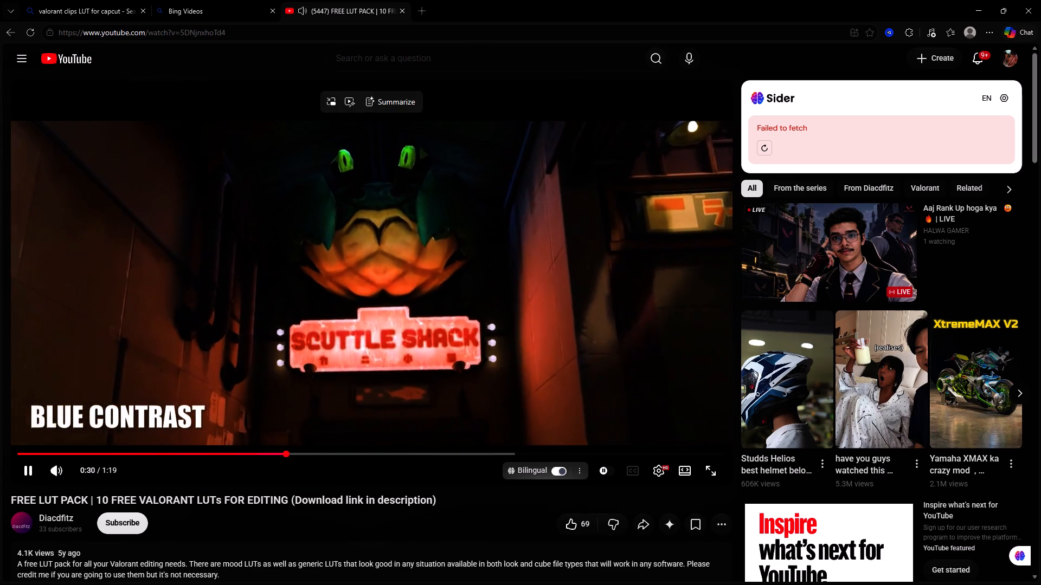
Open the Google Drive download link from the expanded video description and dismiss the Sider link preview.
scroll(380, 305, "down", 3)
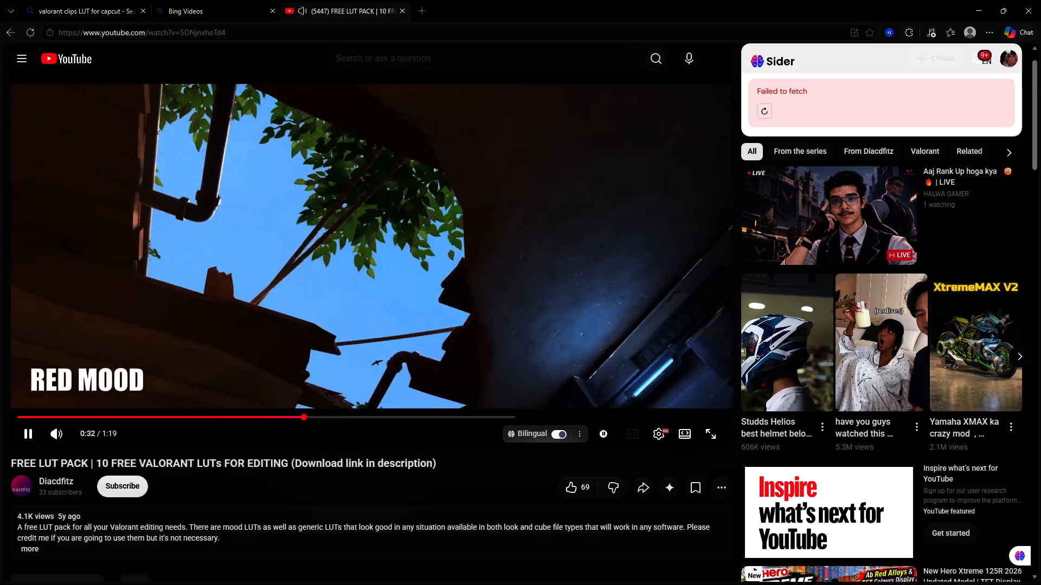
left_click(36, 423)
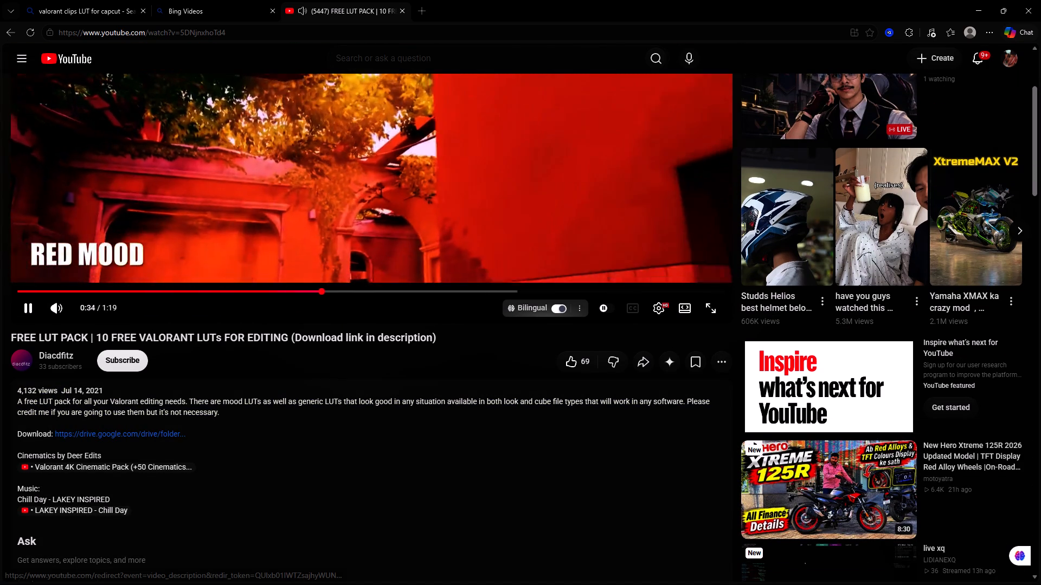
left_click_drag(159, 437, 498, 0)
left_click(325, 0)
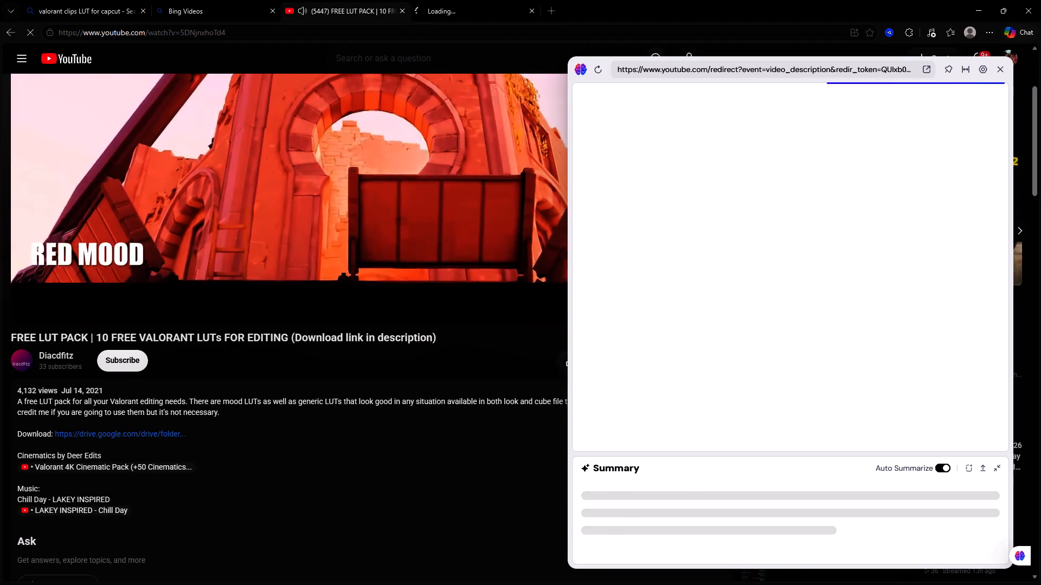
scroll(316, 296, "up", 7)
left_click(998, 68)
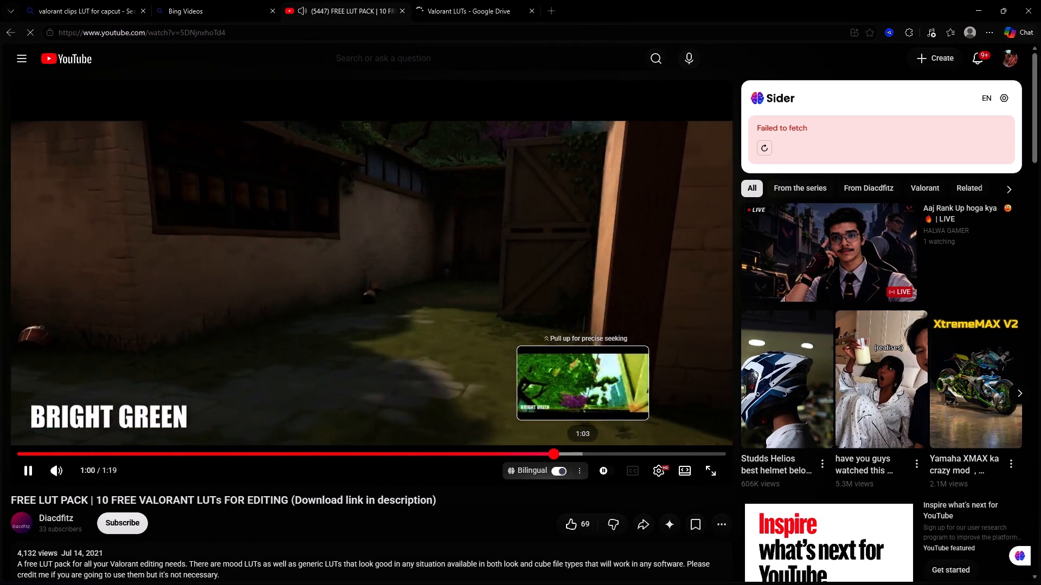
Skip through the Bright Green and Toxic Green previews near the video's end, and close the YouTube page.
left_click(594, 449)
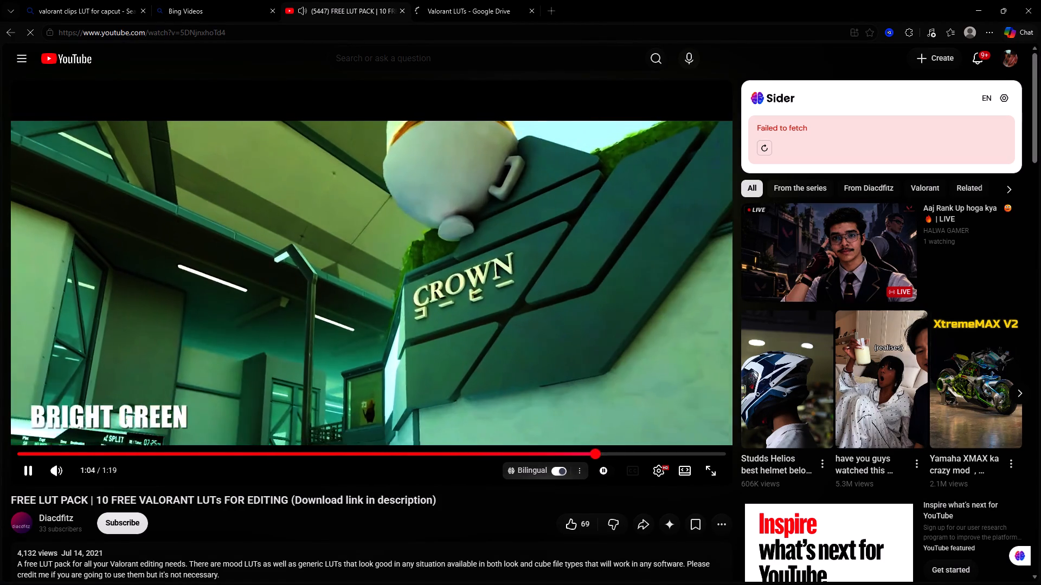
left_click(621, 449)
left_click(637, 450)
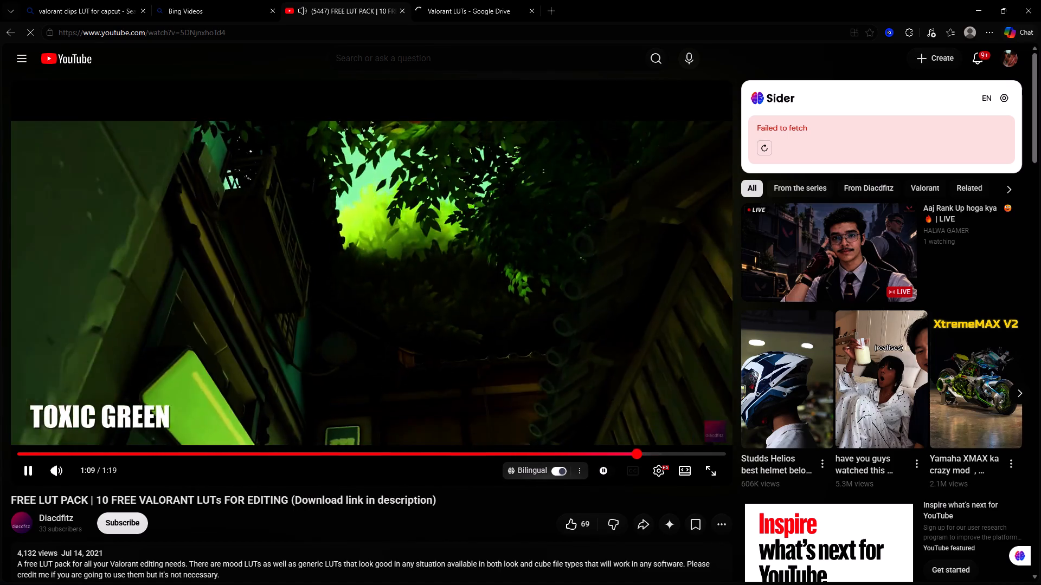
left_click(663, 450)
left_click(612, 370)
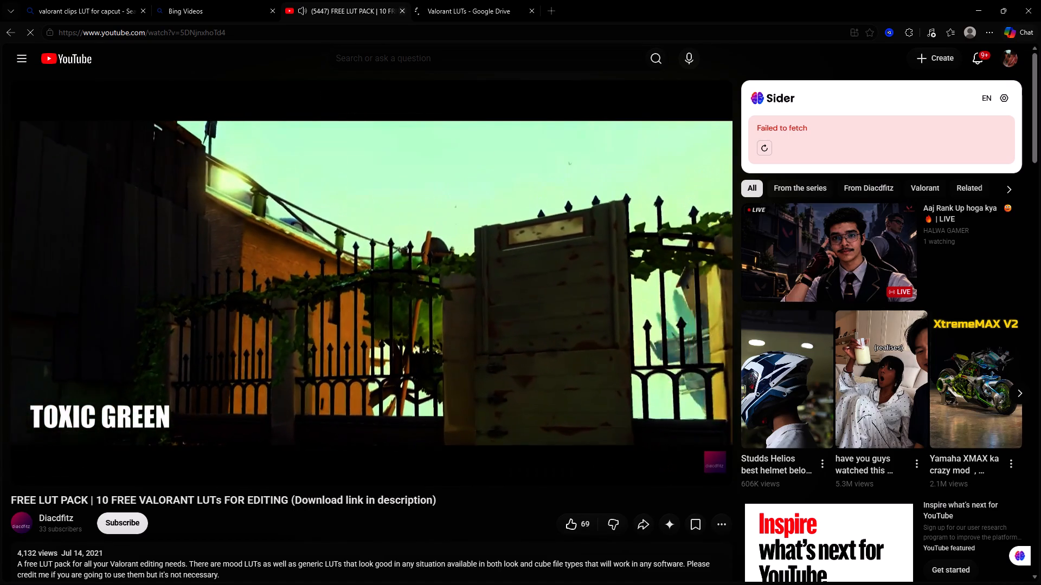
left_click(402, 13)
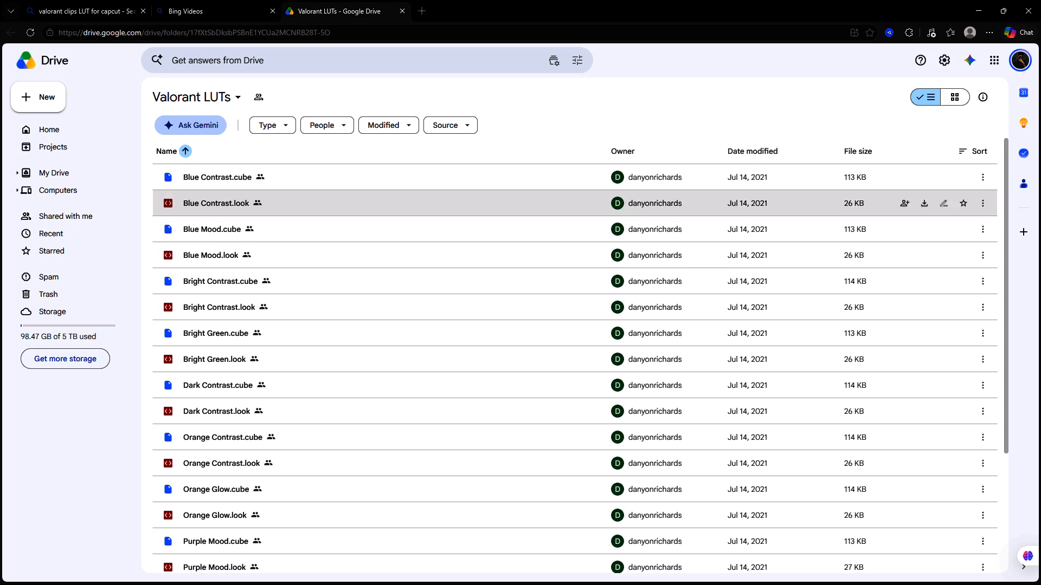
Start downloading Blue Mood.look from the Valorant LUTs folder, choosing its save location manually.
right_click(217, 251)
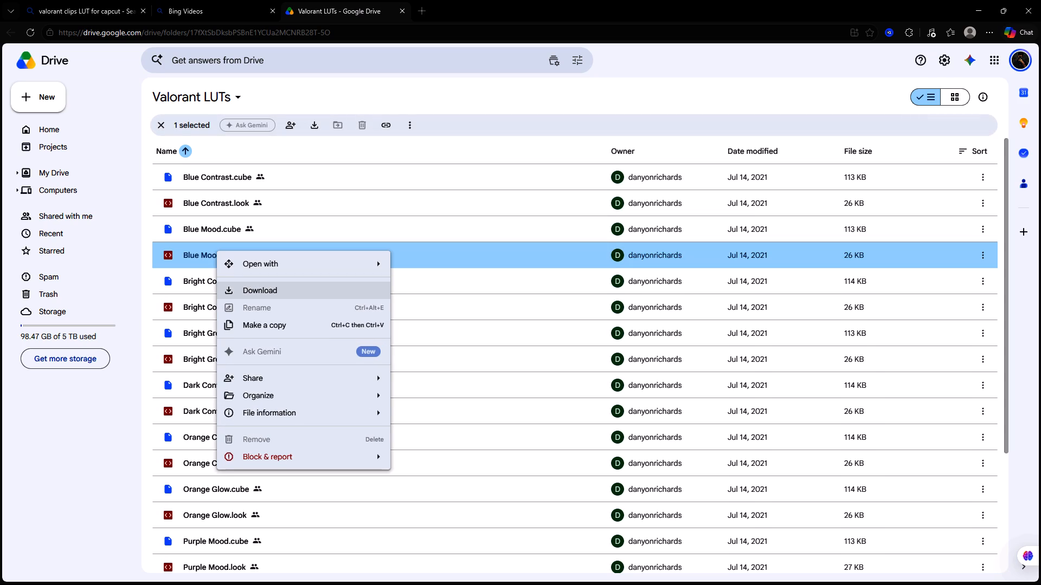
left_click(258, 290)
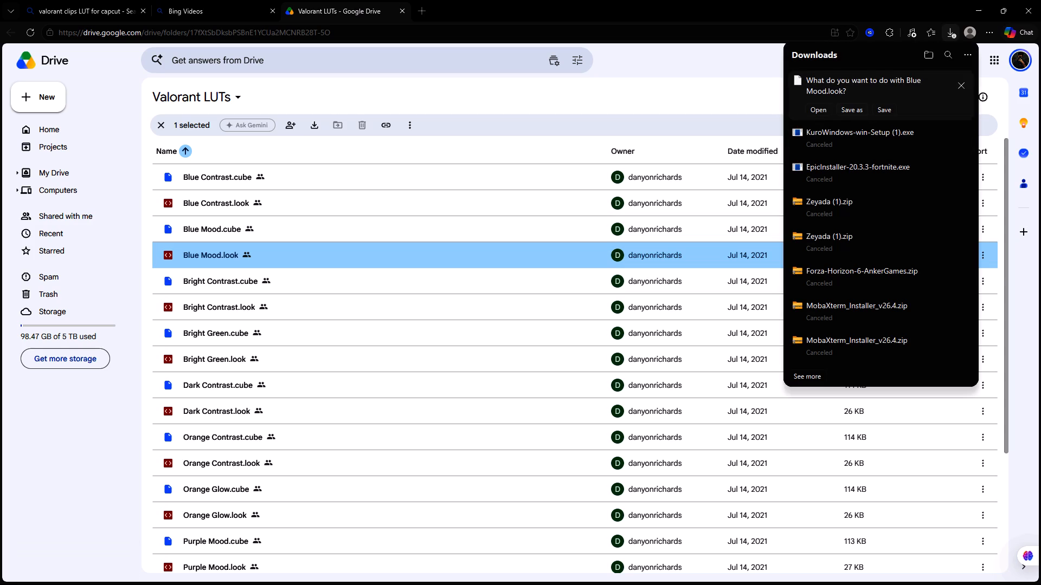
left_click(847, 109)
Create a folder named "lut" inside Videos > CapCuts Edit while choosing the save location.
left_click(554, 170)
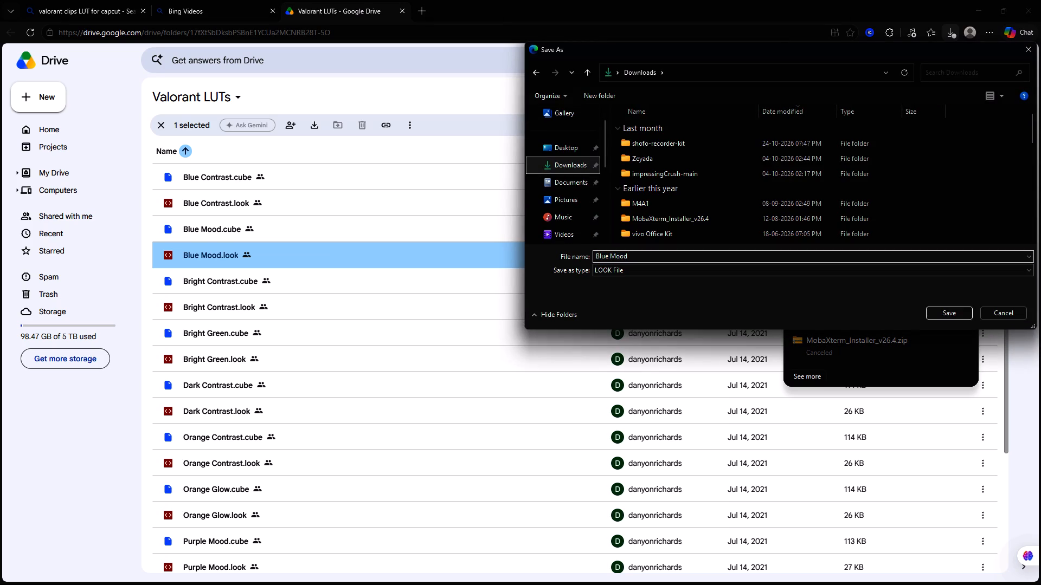
left_click(574, 192)
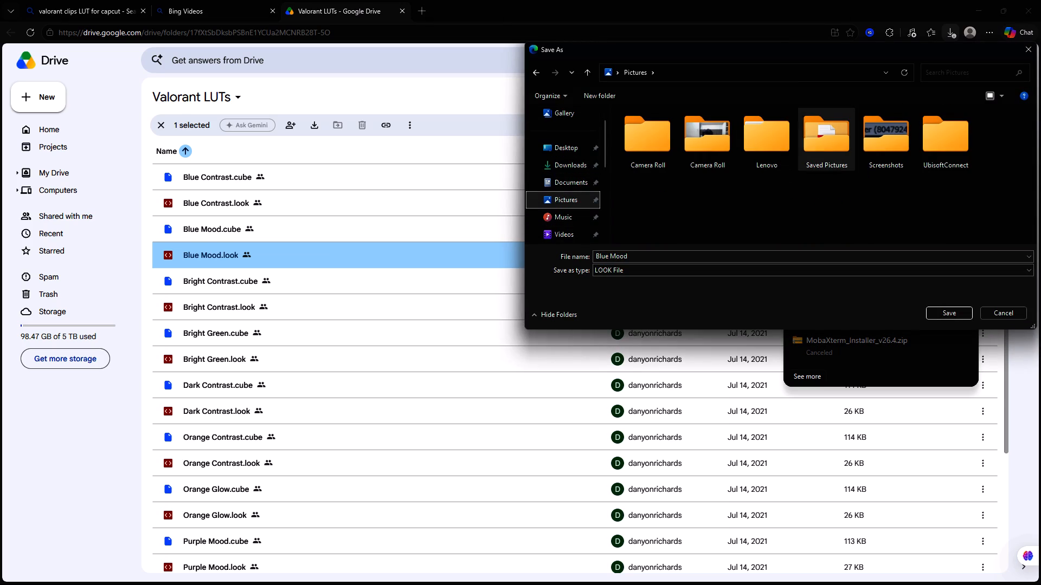
left_click(590, 230)
left_click(712, 132)
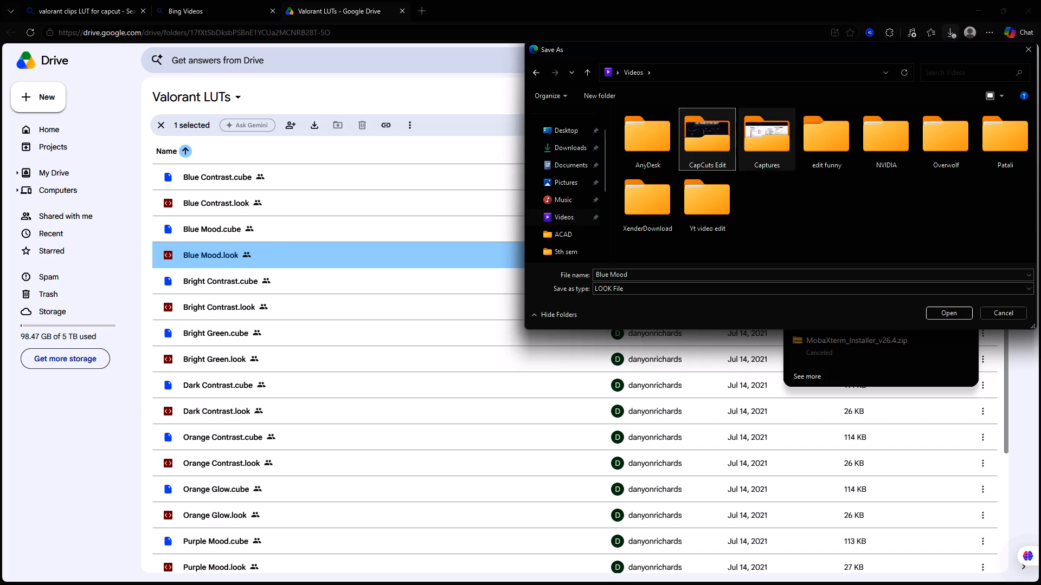
left_click(581, 150)
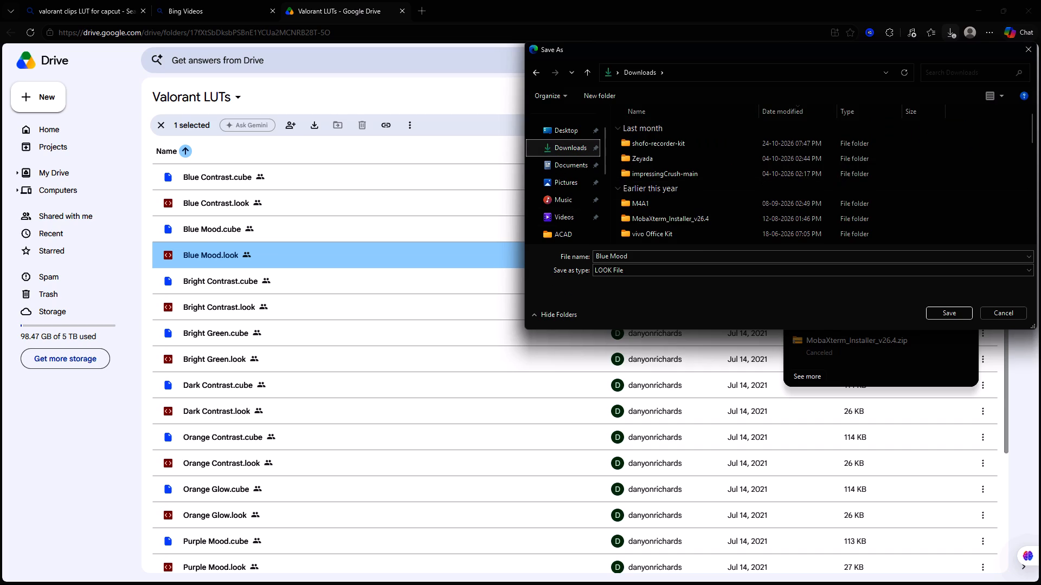
left_click(587, 213)
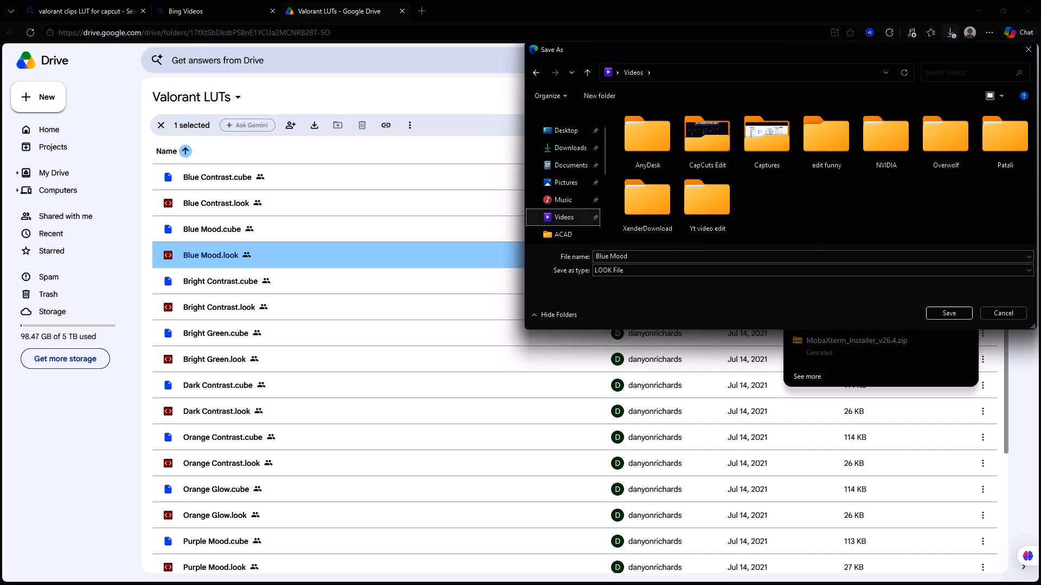
right_click(770, 187)
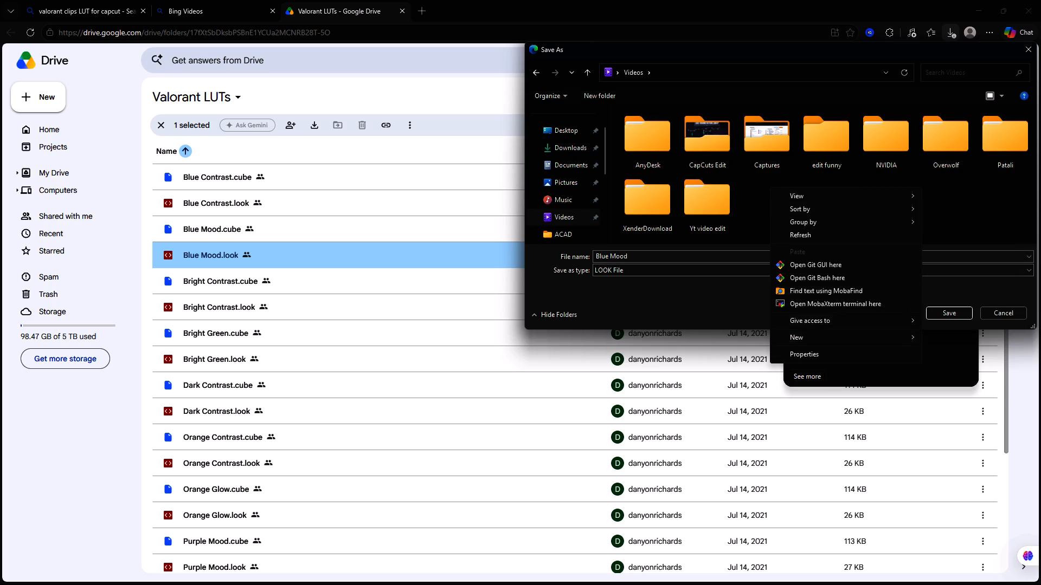
double_click(713, 135)
right_click(710, 198)
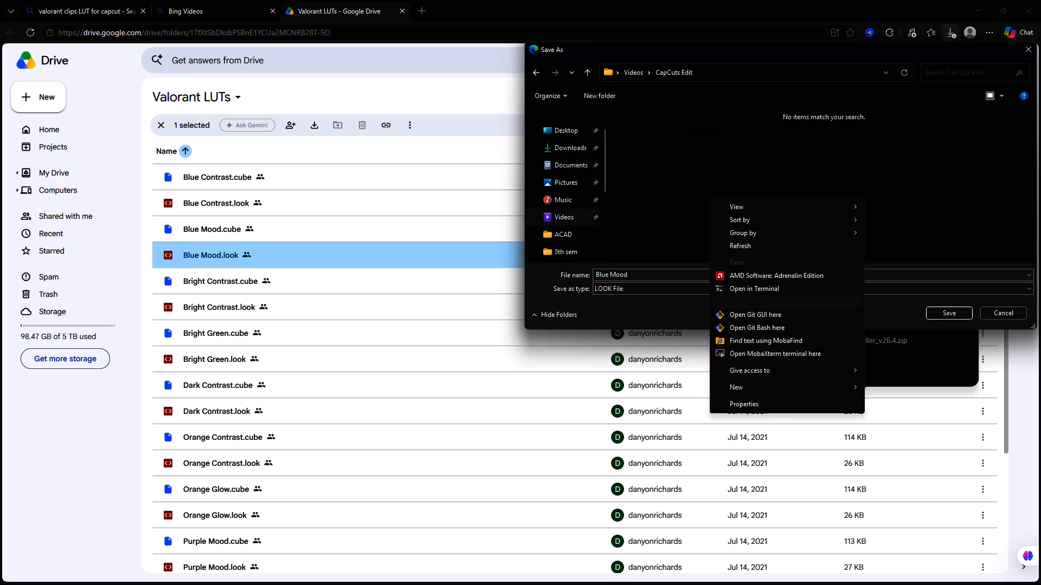
left_click(875, 389)
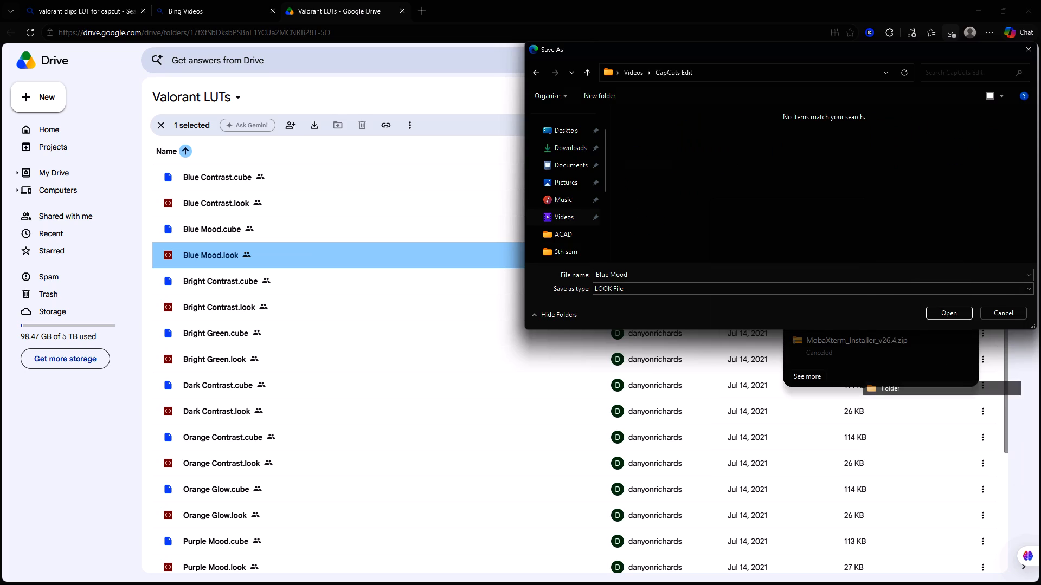
type("lut fr")
key("space")
key("BackSpace")
key("BackSpace")
key("BackSpace")
key("Return")
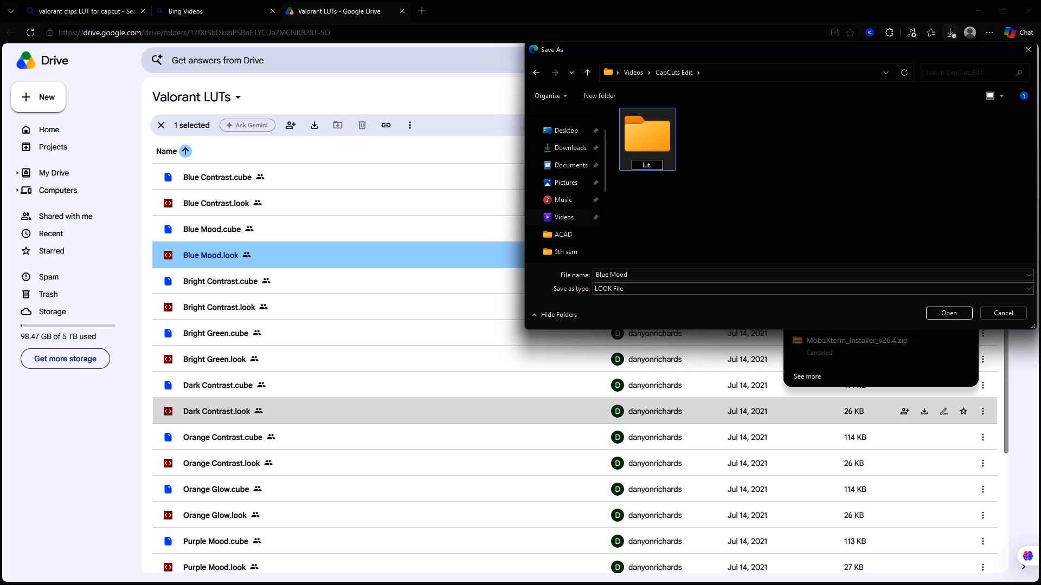
left_click(666, 164)
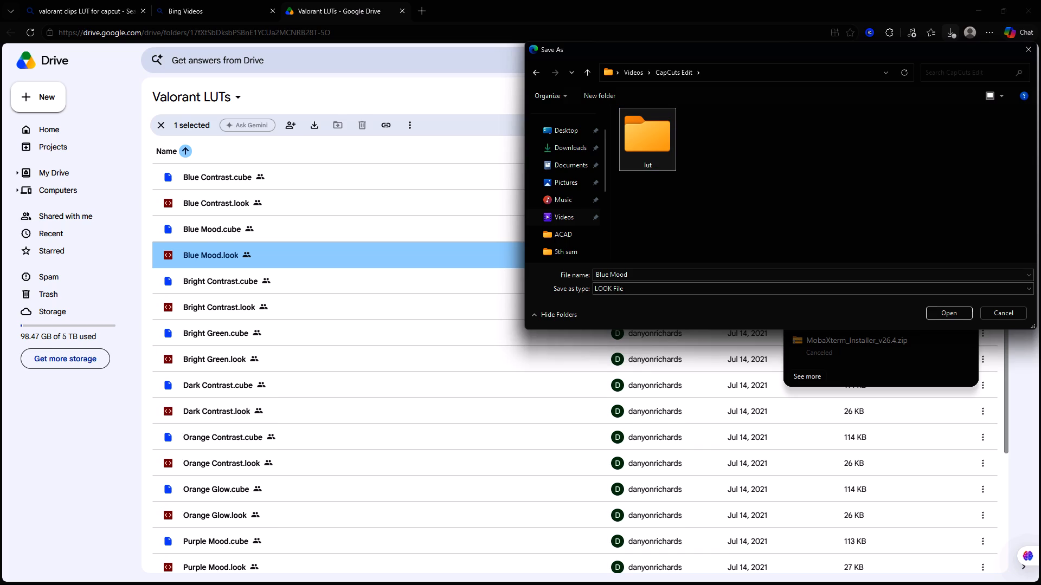
Save Blue Mood.look into the new lut folder.
left_click(953, 311)
left_click(941, 311)
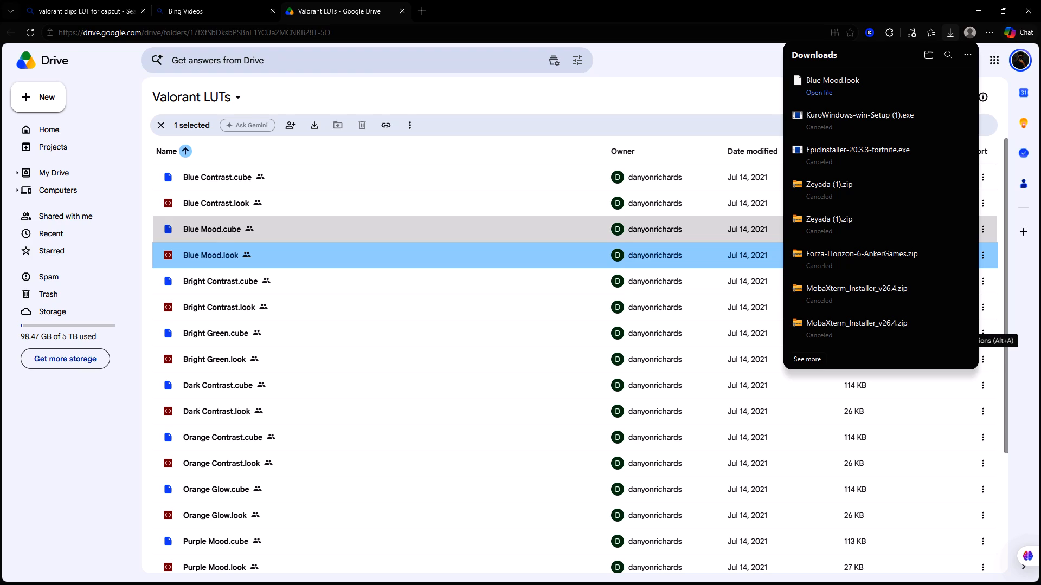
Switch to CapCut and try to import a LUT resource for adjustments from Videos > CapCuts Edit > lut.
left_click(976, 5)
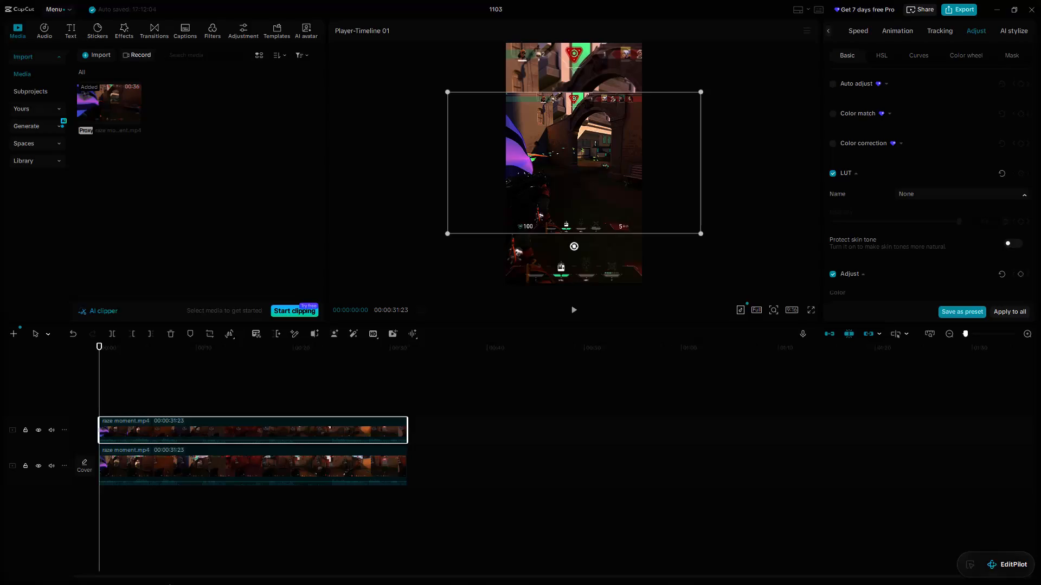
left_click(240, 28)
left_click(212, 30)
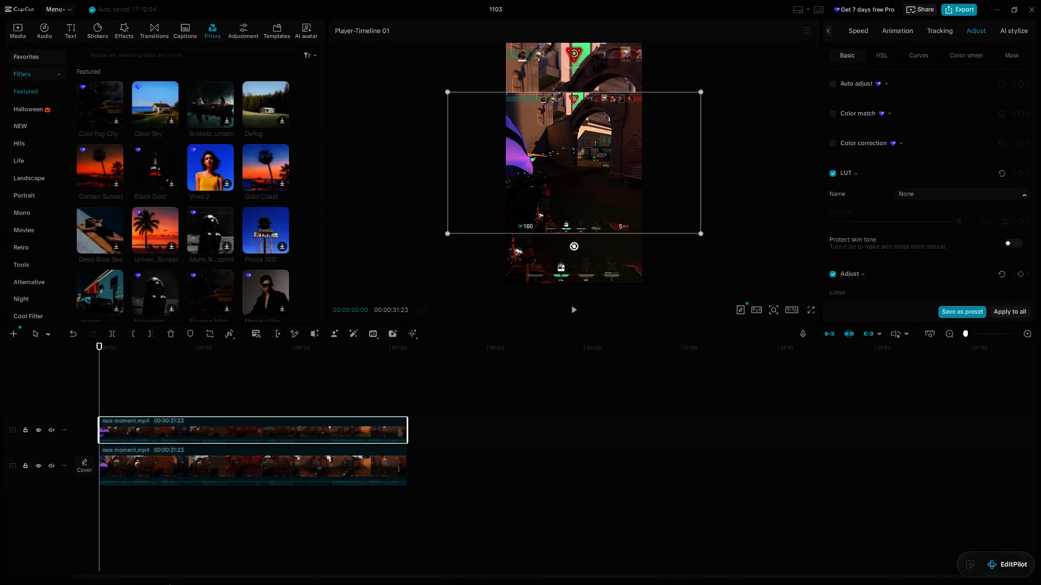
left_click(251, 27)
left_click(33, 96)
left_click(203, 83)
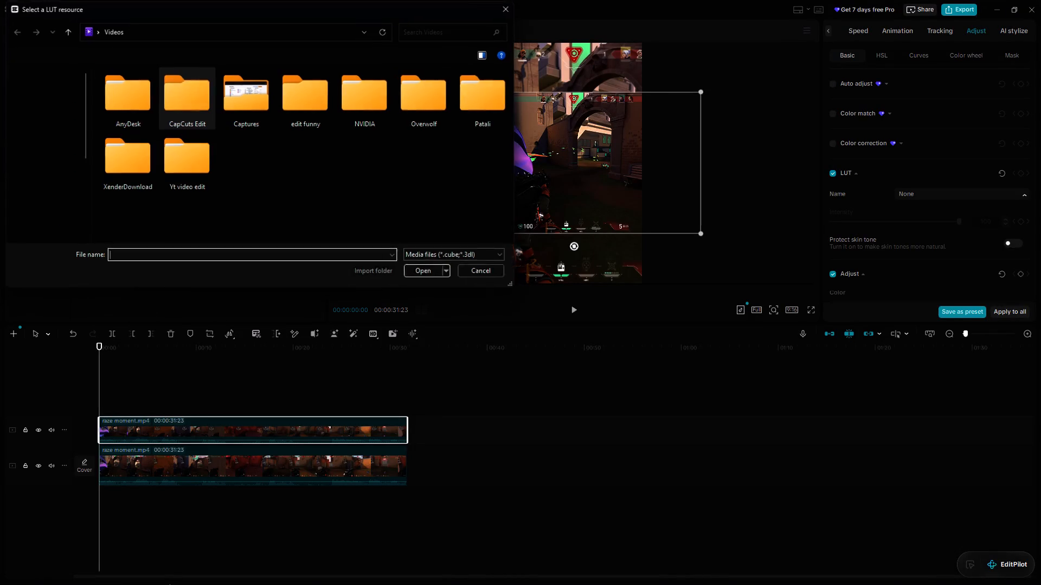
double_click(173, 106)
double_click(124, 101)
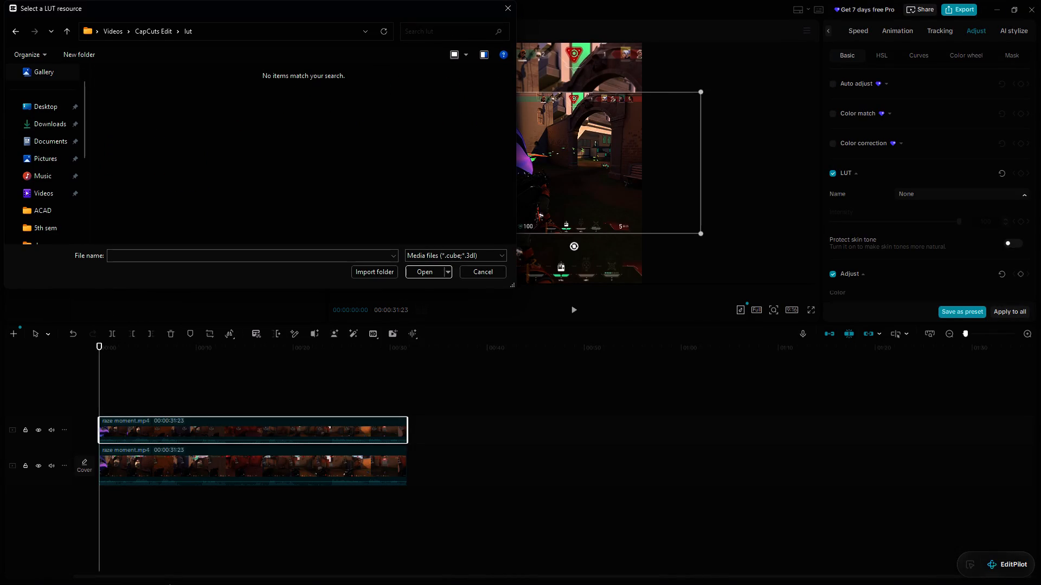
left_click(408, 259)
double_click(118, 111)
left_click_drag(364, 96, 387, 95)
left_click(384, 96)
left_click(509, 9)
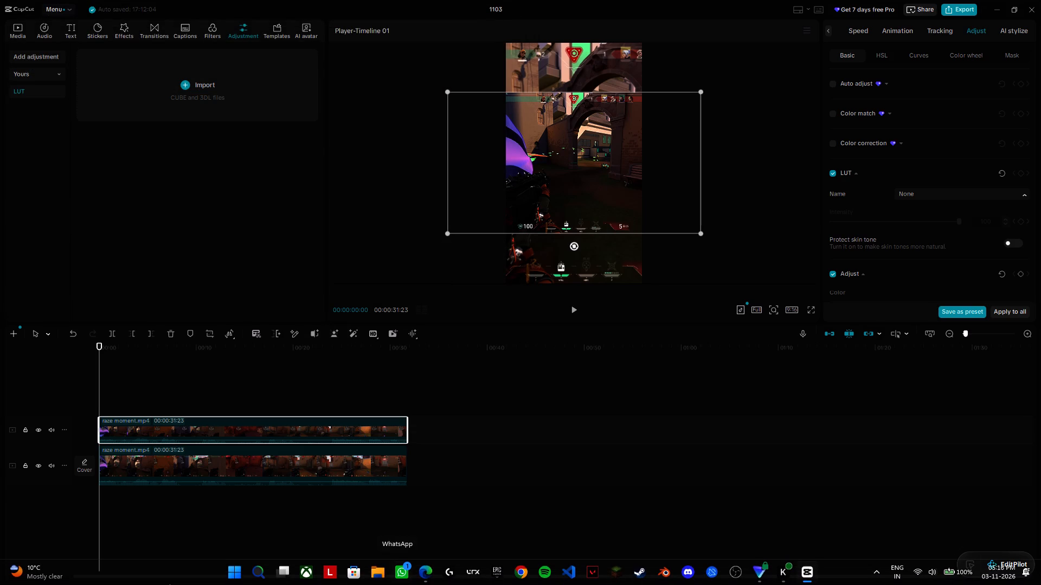
Switch to Edge, download Blue Mood.cube from the Valorant LUTs folder, and save it in Videos > CapCuts Edit > lut.
left_click(427, 570)
left_click(191, 230)
right_click(191, 230)
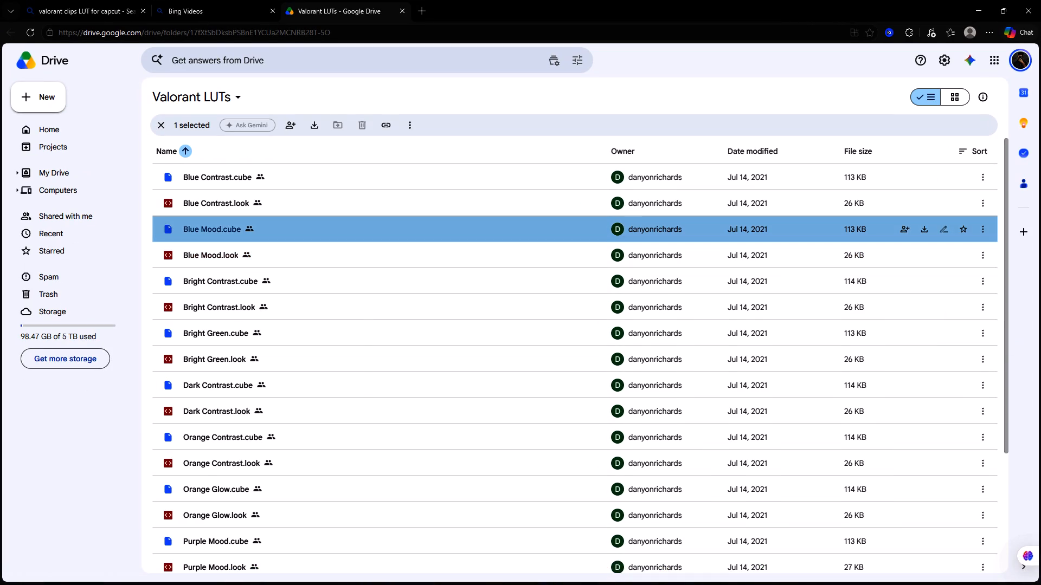
left_click(243, 271)
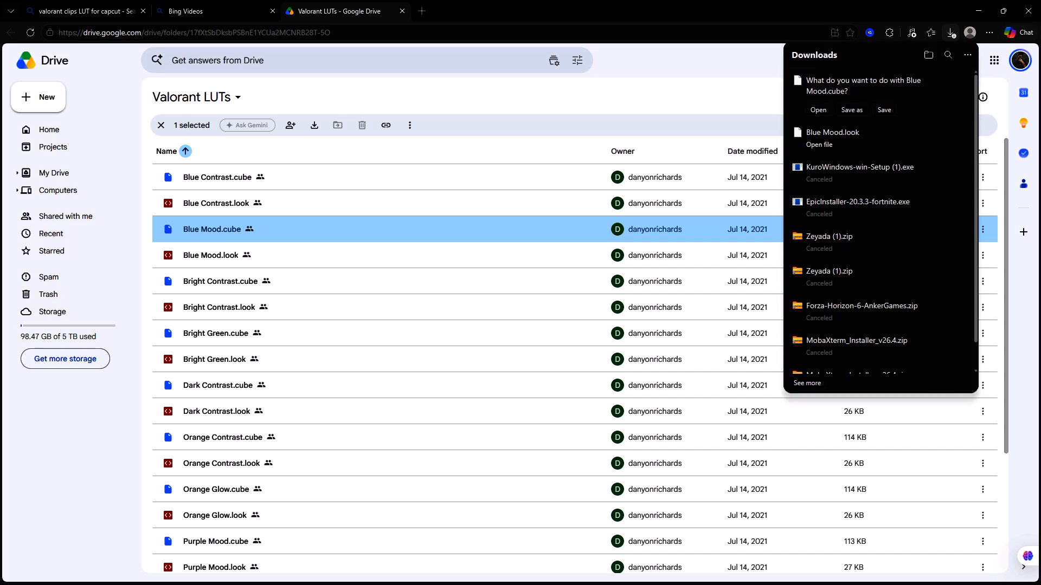
left_click(851, 114)
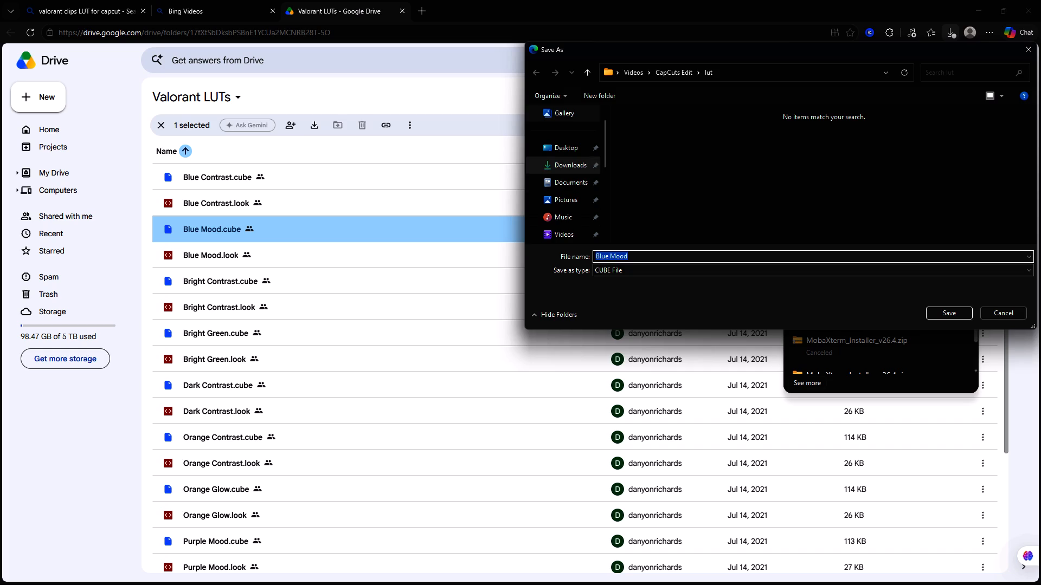
scroll(569, 226, "down", 3)
left_click(576, 142)
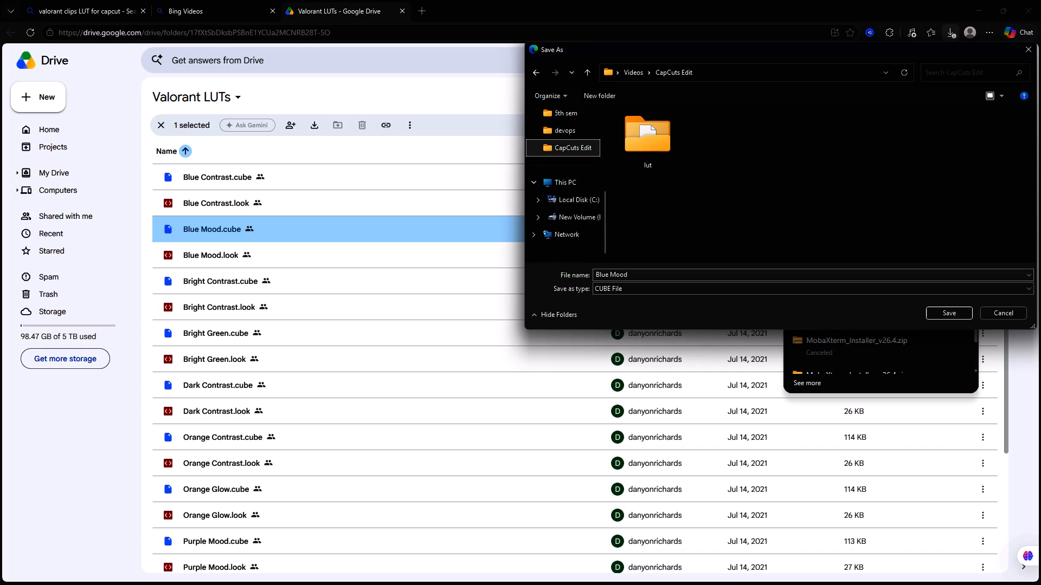
left_click(641, 145)
left_click(957, 311)
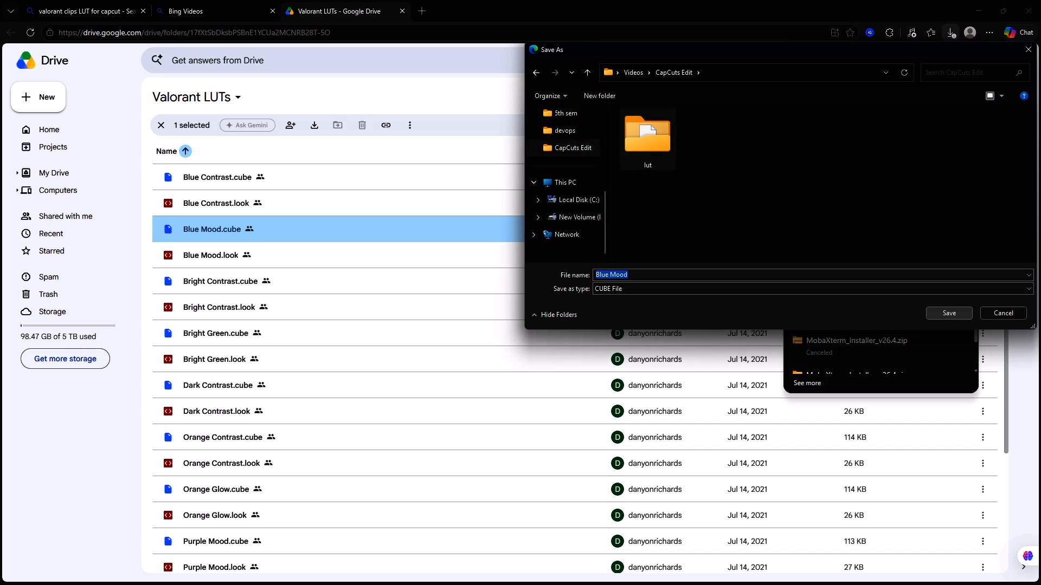
left_click(957, 311)
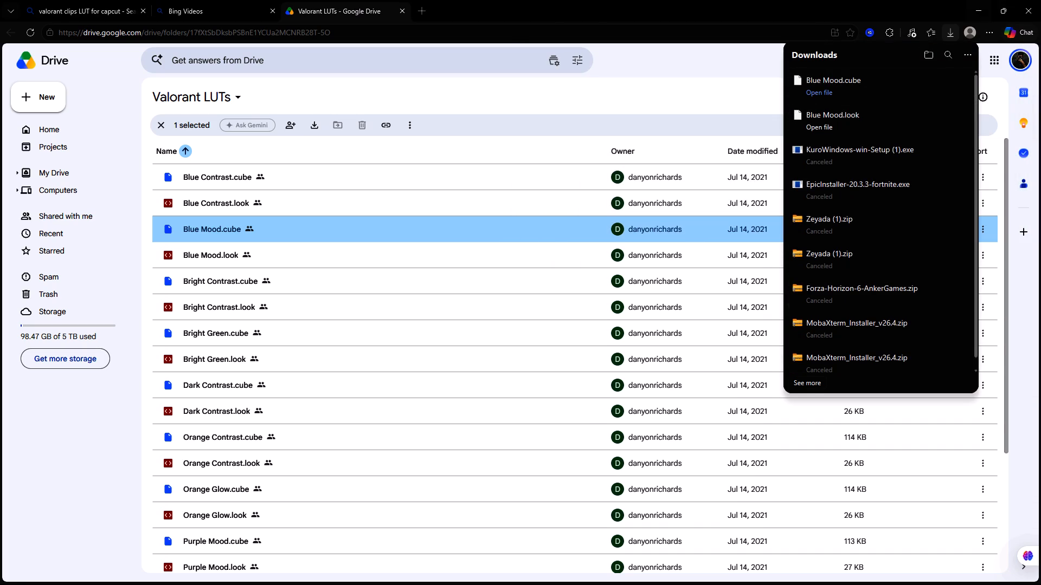
Return to CapCut and import Blue Mood.cube from Videos > CapCuts Edit > lut as a LUT resource.
left_click(973, 5)
left_click(235, 84)
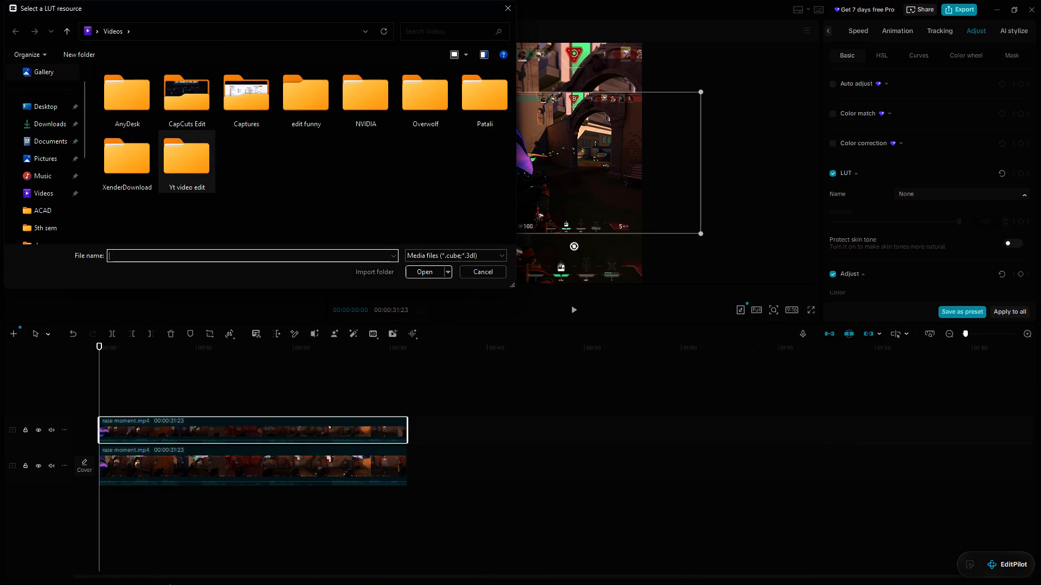
scroll(70, 192, "down", 1)
left_click(38, 211)
double_click(130, 88)
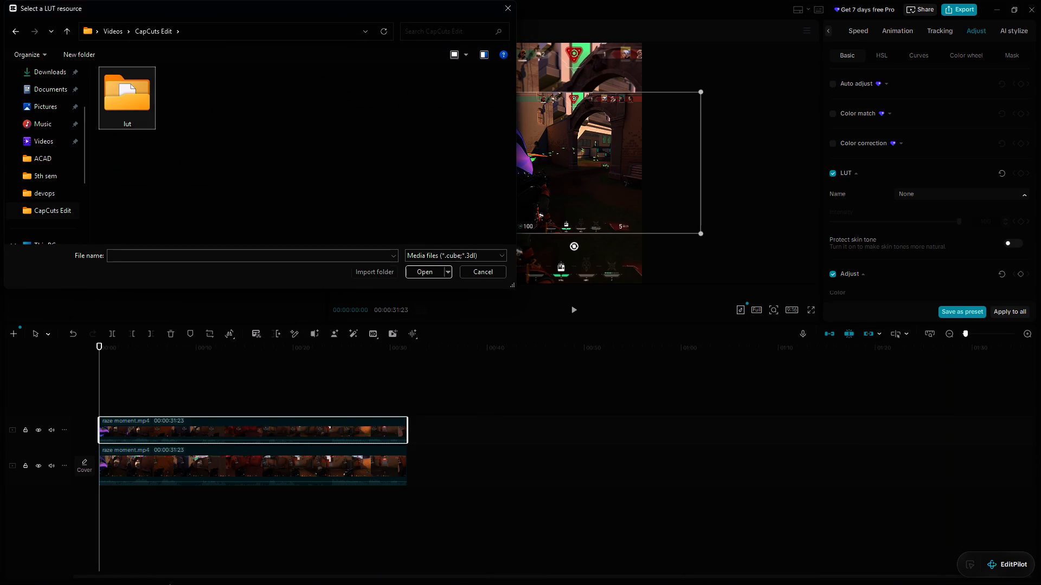
left_click(133, 97)
left_click(422, 272)
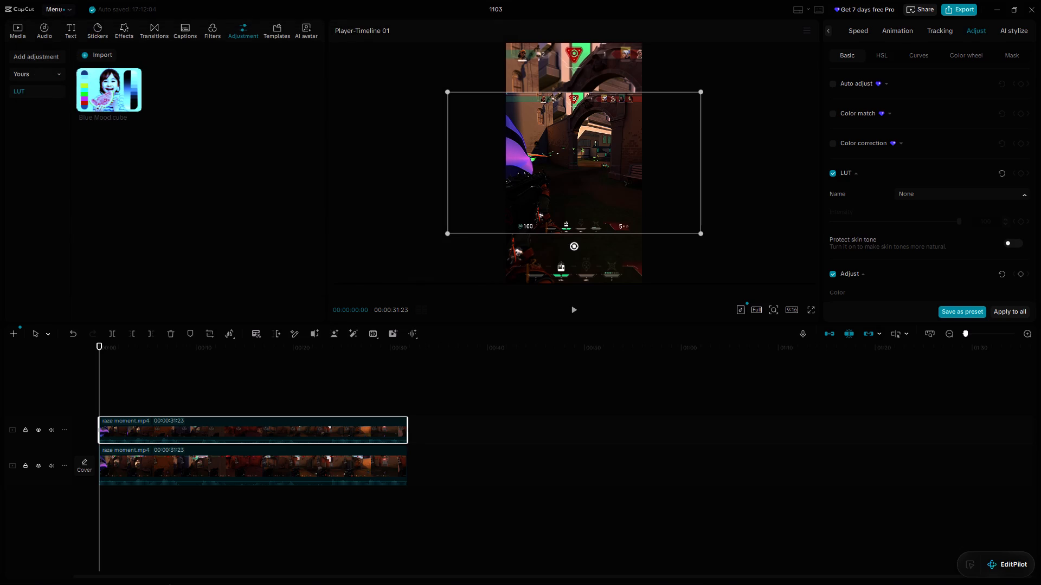
Preview the imported Blue Mood.cube LUT on the video, and play the opening of the timeline without it.
left_click(116, 83)
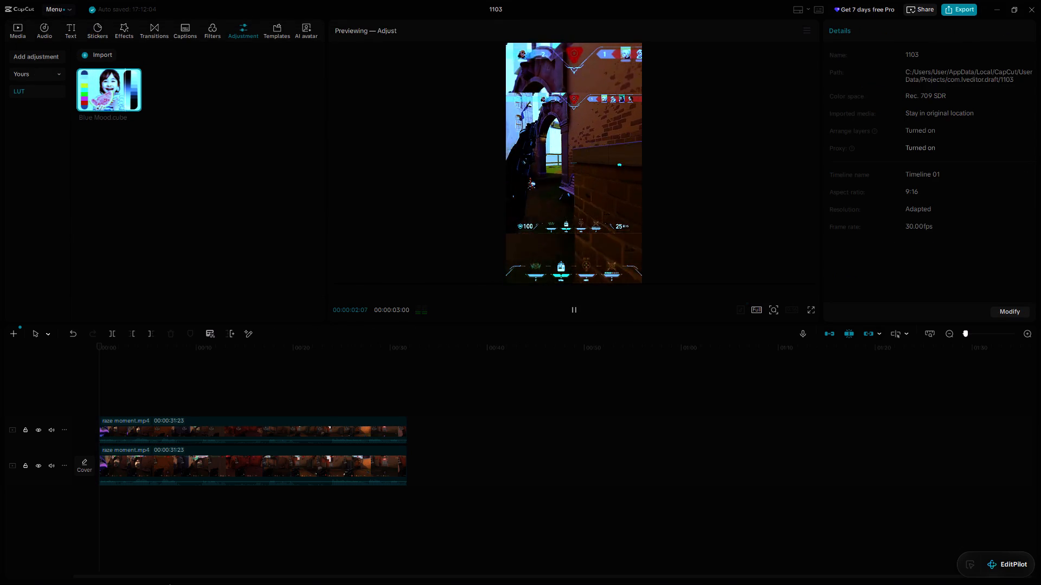
left_click(113, 89)
left_click(113, 89)
left_click_drag(114, 92, 124, 94)
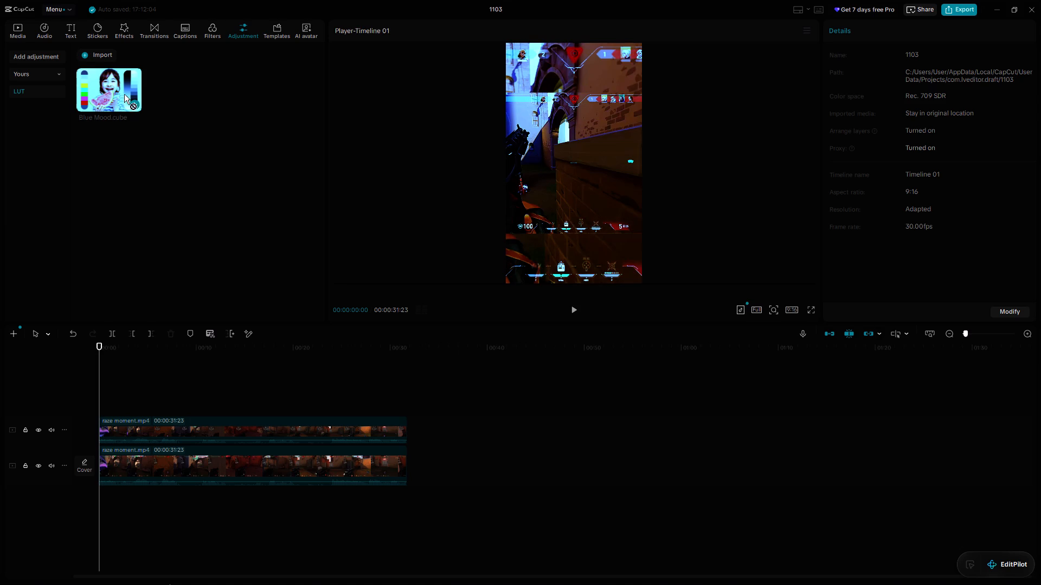
left_click_drag(124, 94, 133, 96)
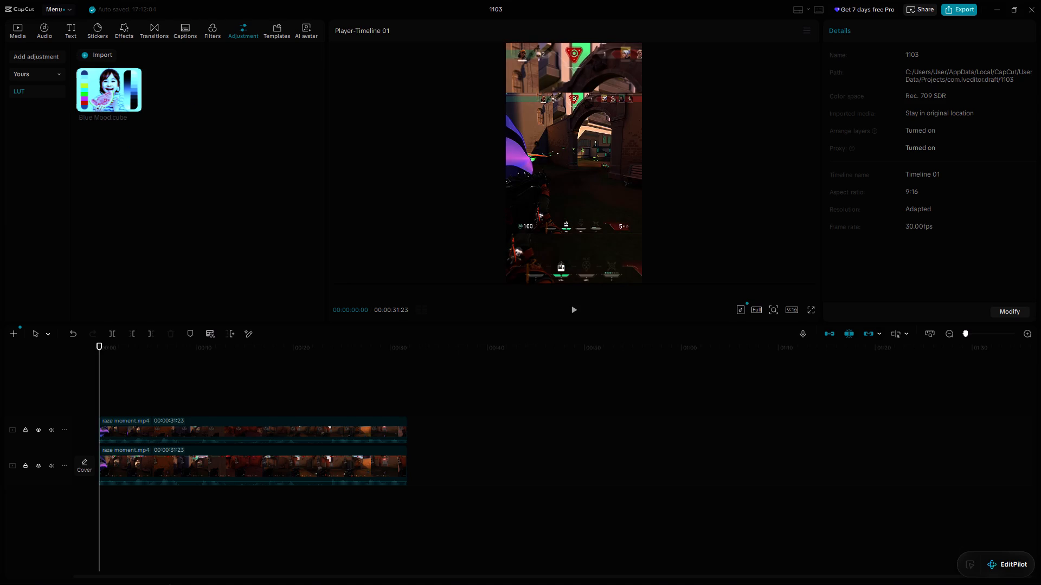
left_click(578, 309)
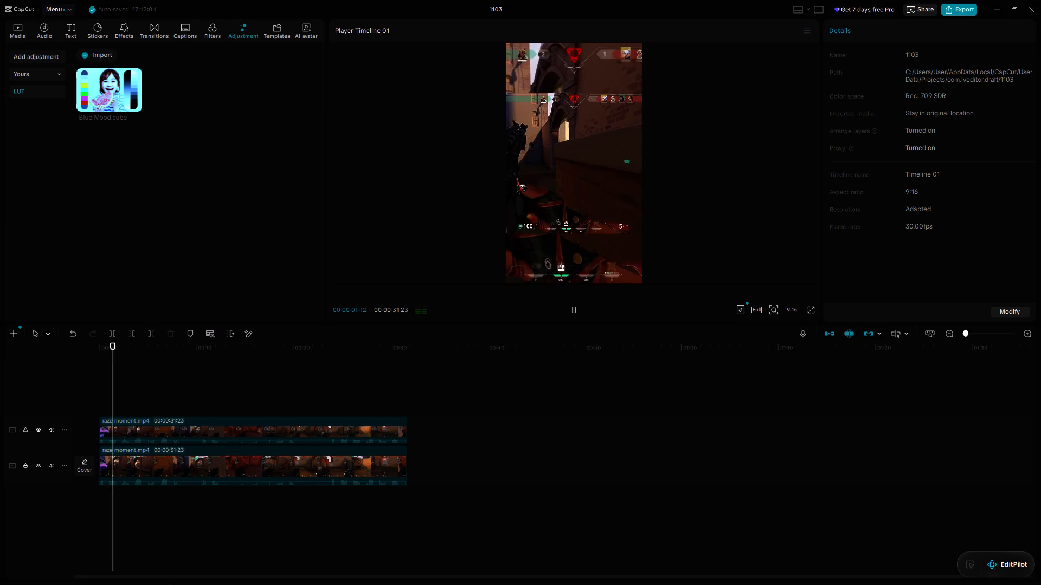
left_click(569, 311)
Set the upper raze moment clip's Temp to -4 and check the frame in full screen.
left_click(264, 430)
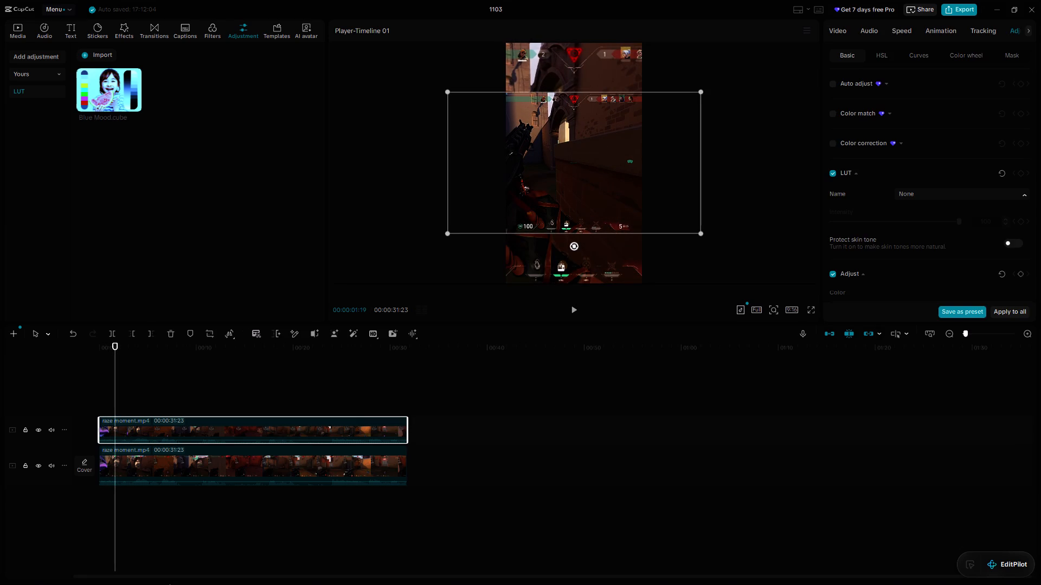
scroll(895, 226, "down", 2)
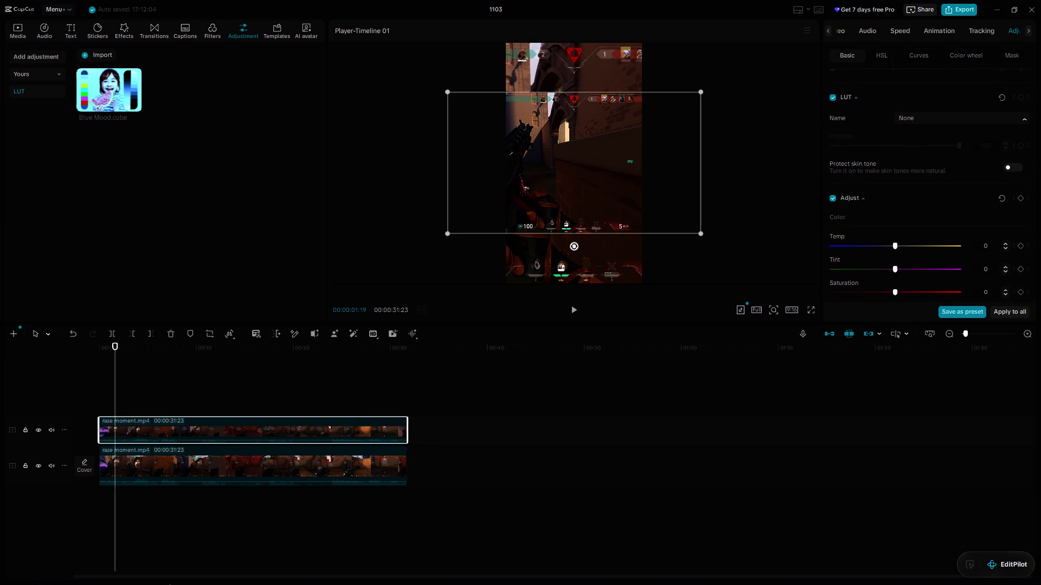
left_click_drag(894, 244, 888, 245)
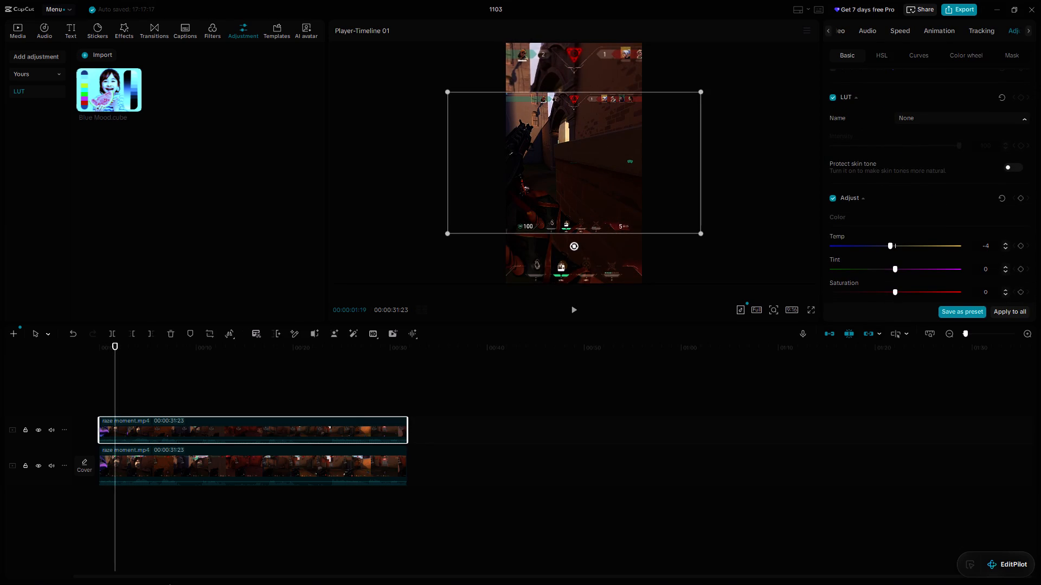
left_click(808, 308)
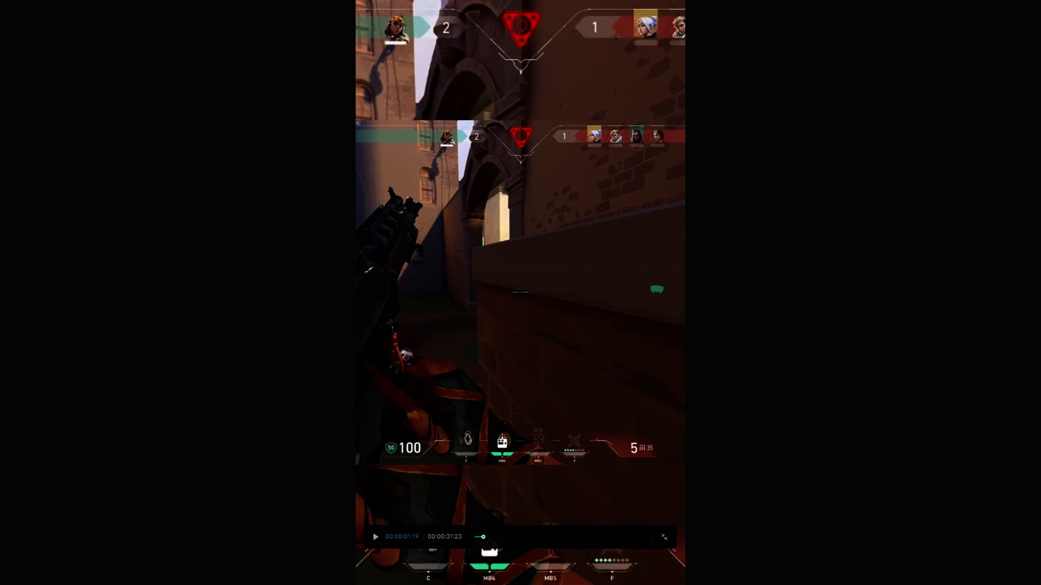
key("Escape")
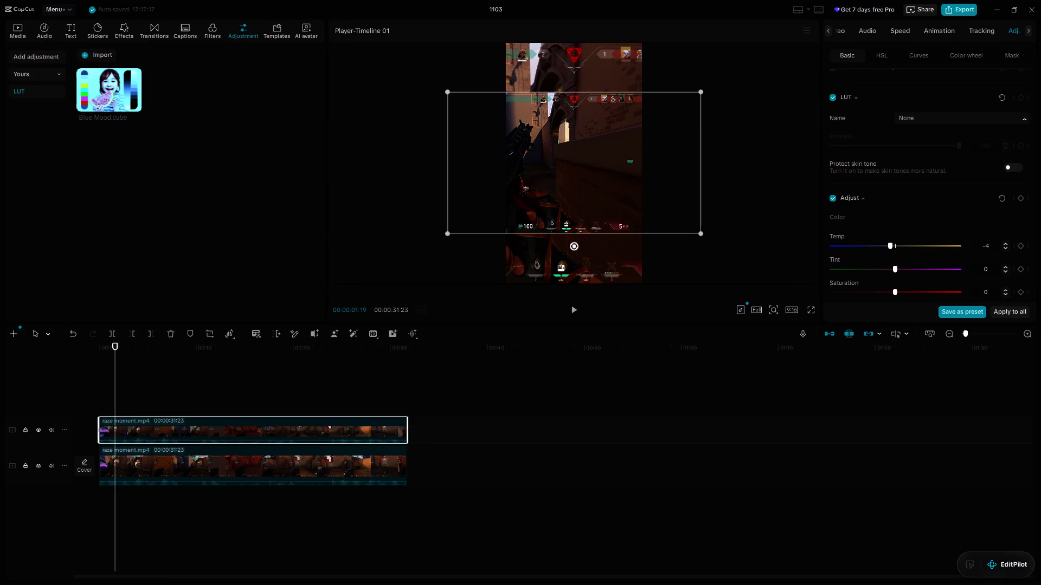
Enlarge the video preview by narrowing the clip settings area and reducing the timeline's height.
left_click_drag(822, 279, 863, 276)
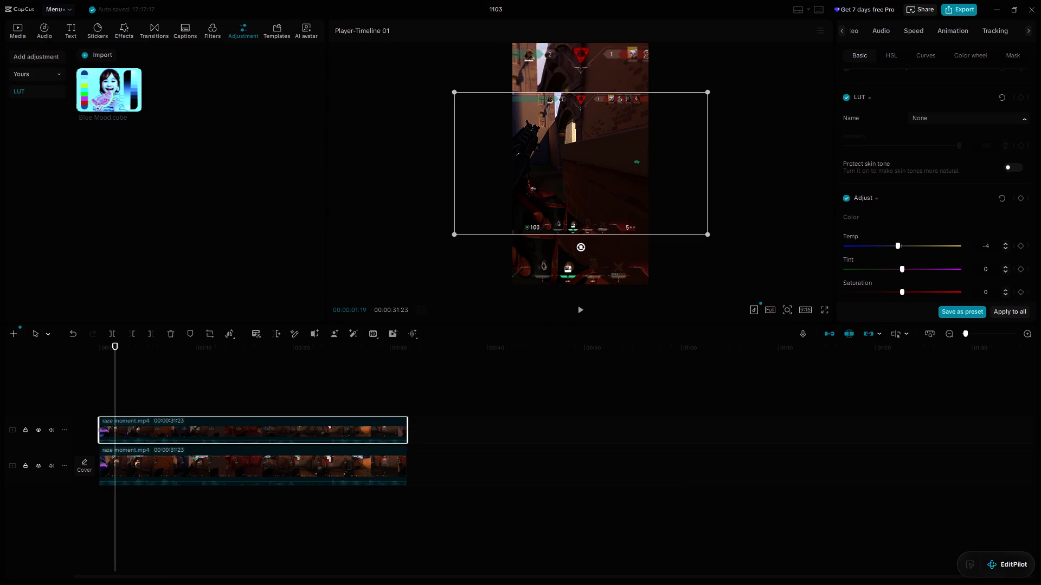
left_click_drag(863, 276, 870, 275)
left_click_drag(531, 325, 525, 406)
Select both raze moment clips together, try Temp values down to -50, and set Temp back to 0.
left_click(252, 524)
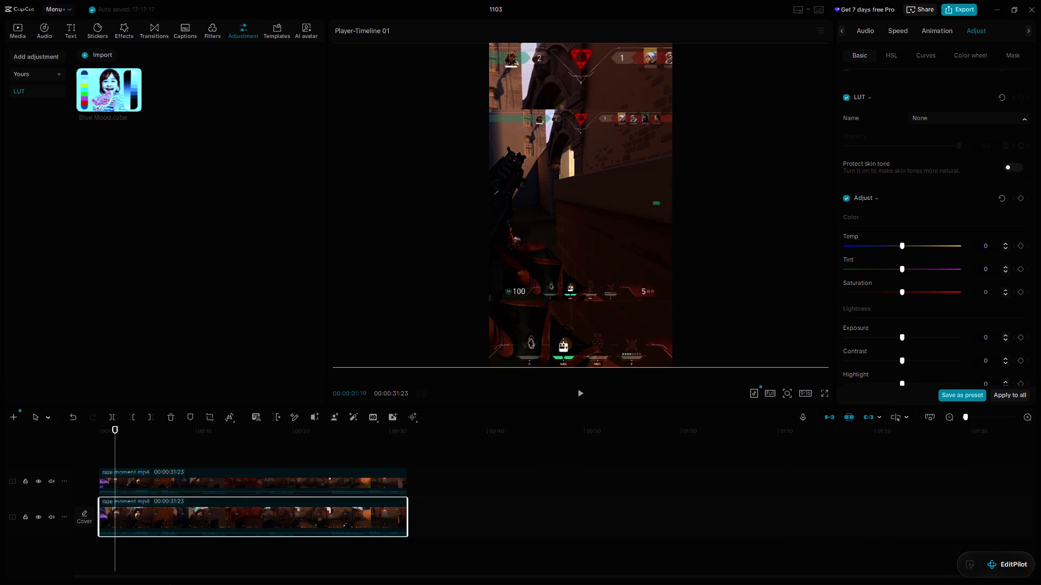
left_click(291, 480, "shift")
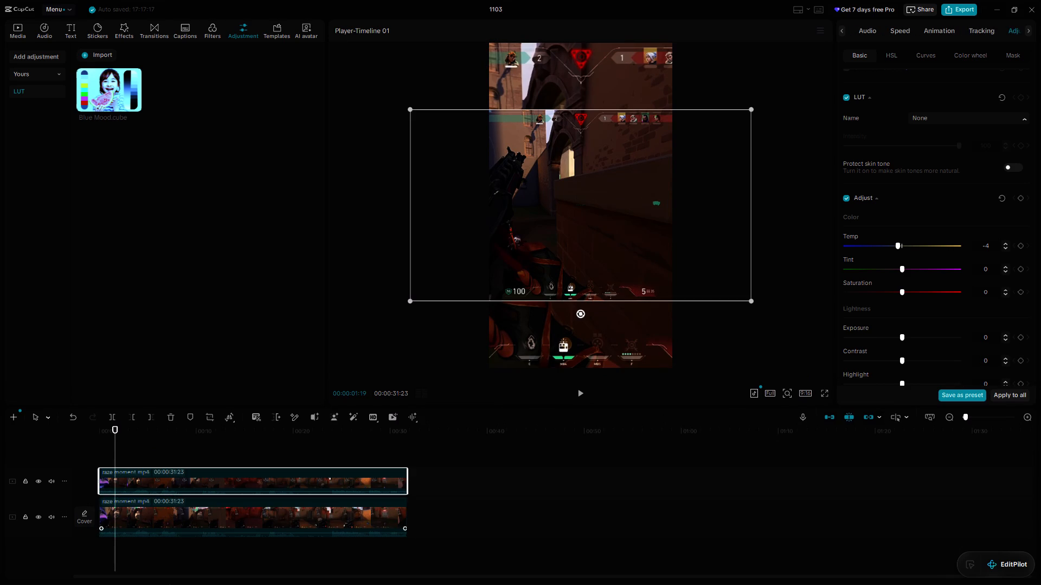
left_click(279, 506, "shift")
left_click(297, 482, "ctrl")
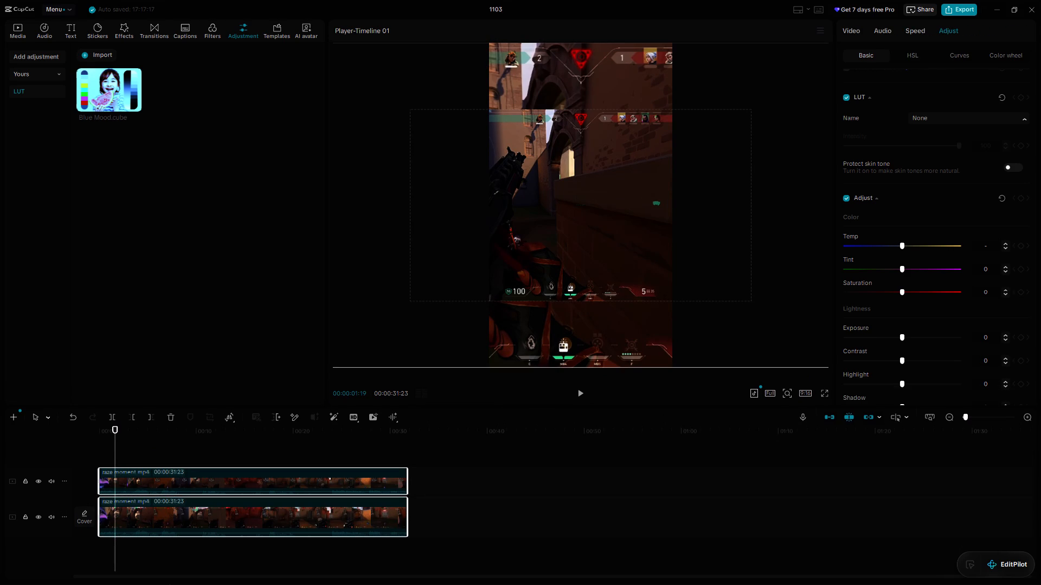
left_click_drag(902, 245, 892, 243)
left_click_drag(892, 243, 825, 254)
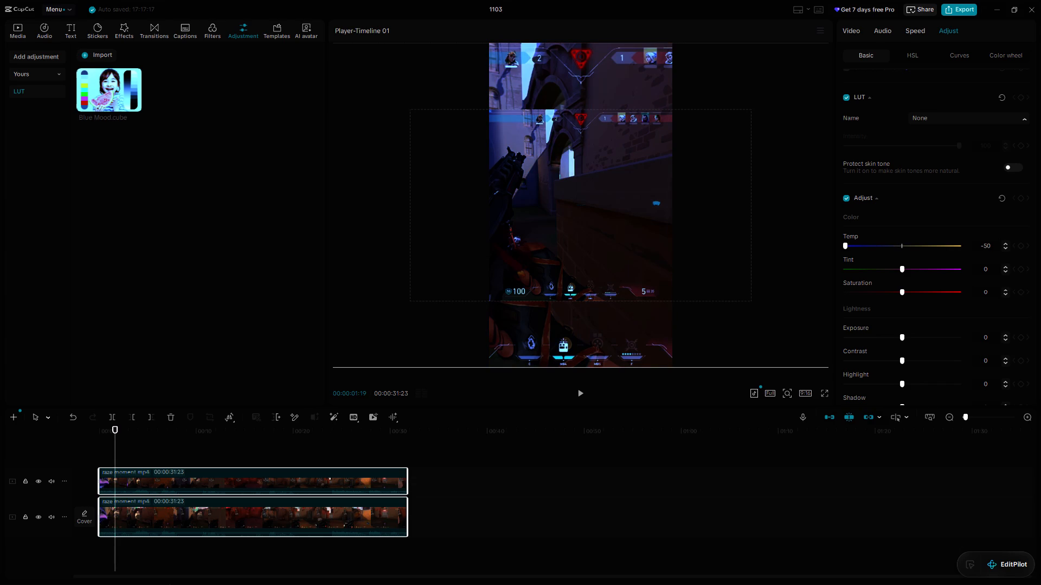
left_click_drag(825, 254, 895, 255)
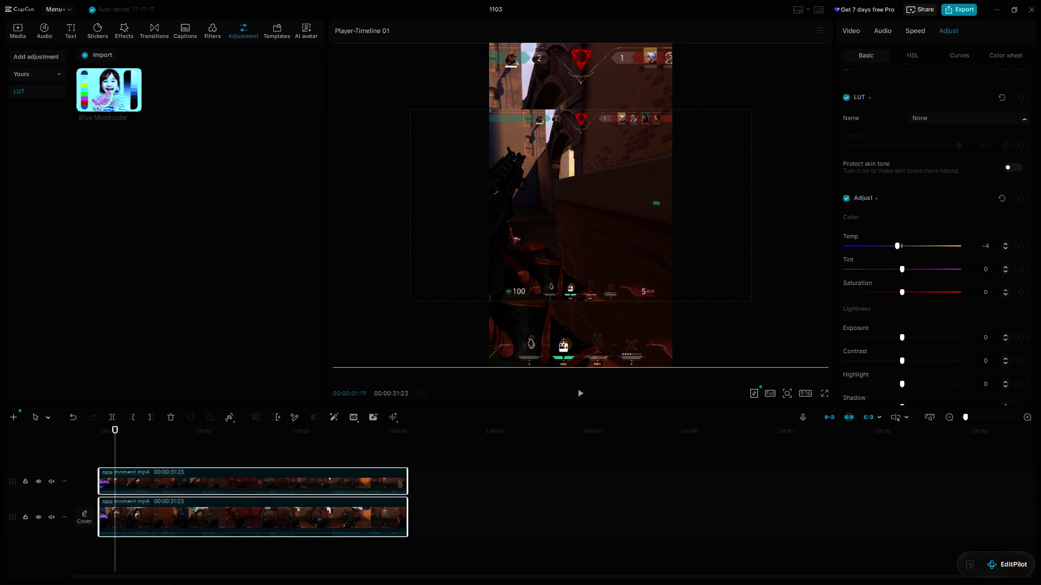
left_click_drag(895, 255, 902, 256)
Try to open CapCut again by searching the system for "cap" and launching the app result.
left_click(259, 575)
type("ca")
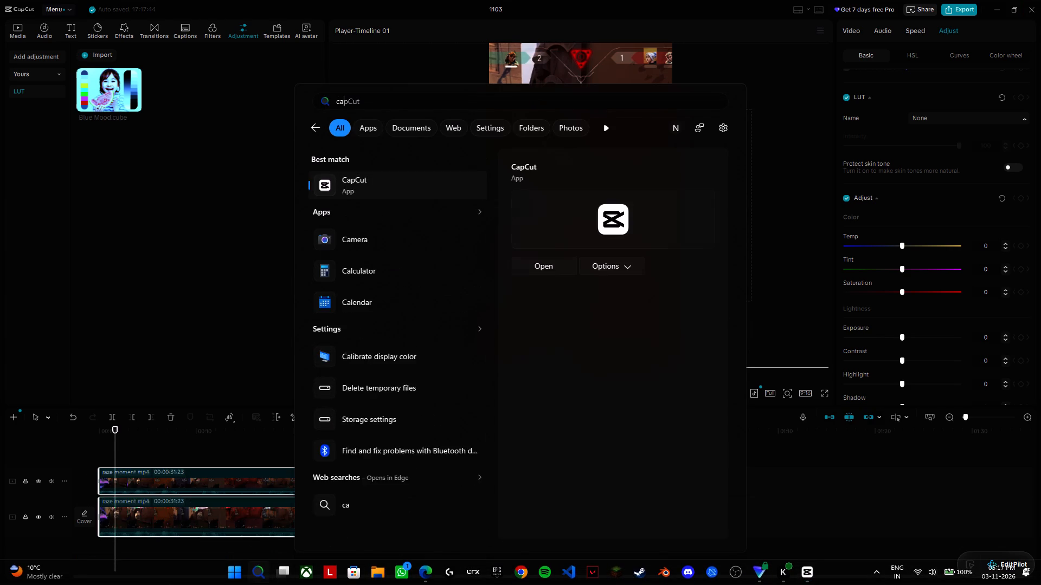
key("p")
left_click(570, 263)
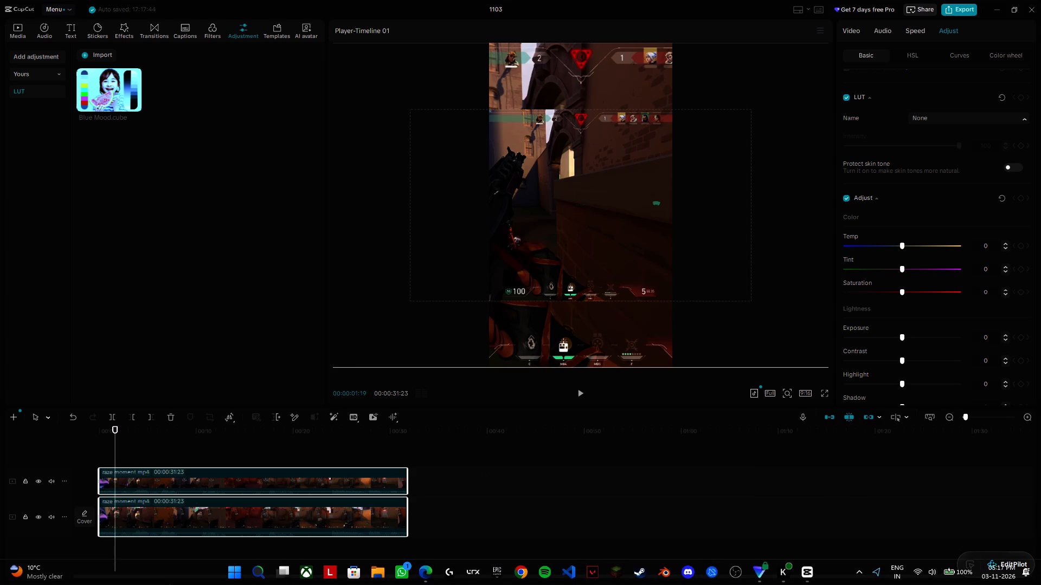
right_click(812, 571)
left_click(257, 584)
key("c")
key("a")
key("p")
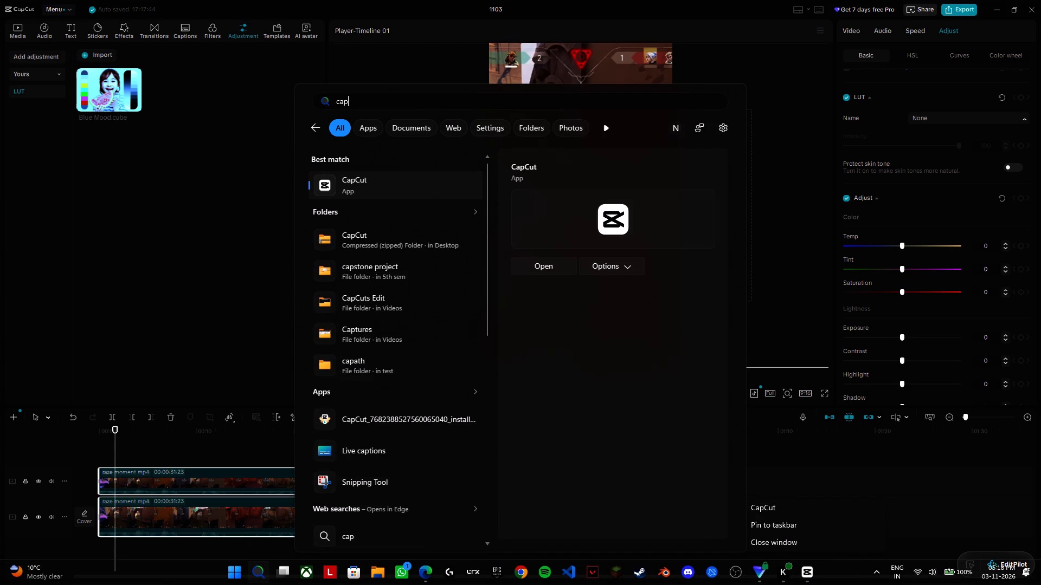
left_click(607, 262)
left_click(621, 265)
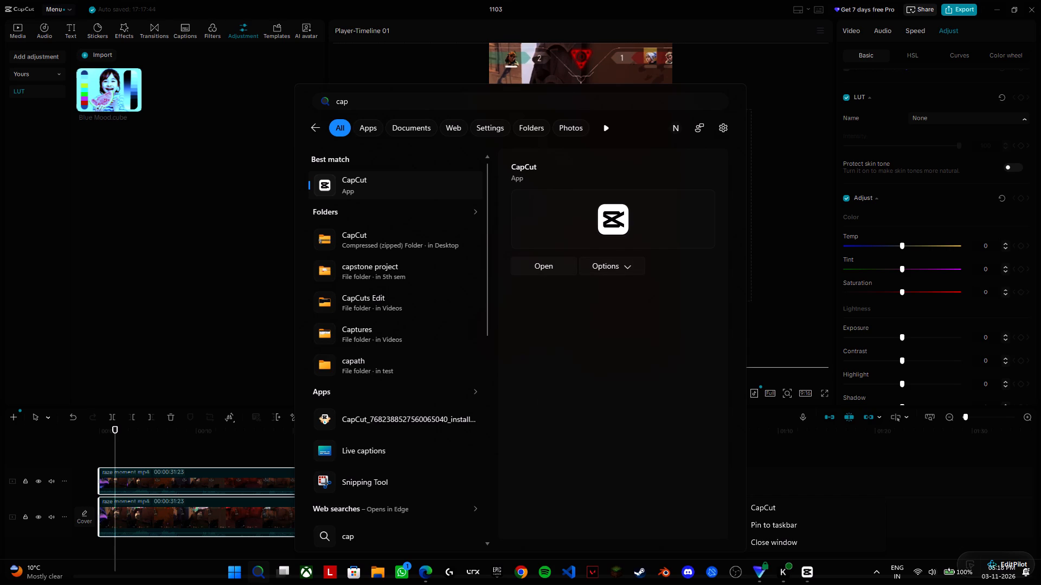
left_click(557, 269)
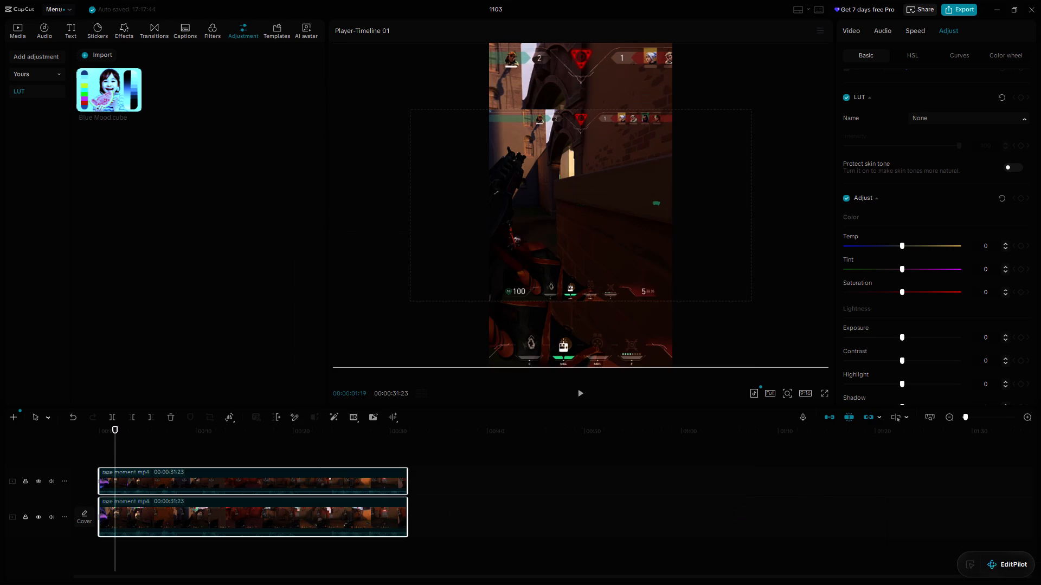
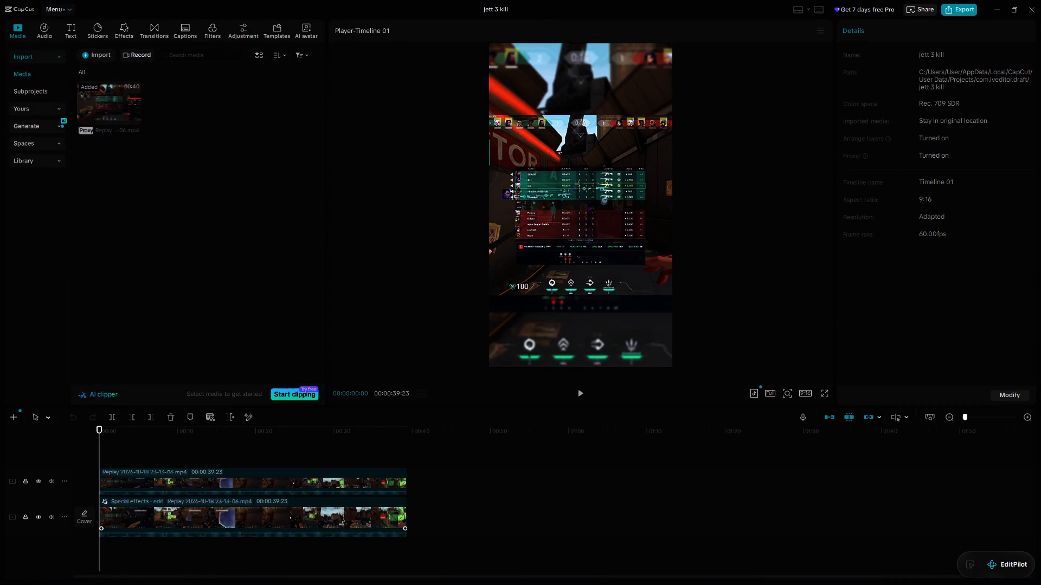
Examine the upper replay clip's basic colour adjustments in the jett 3 kill project, from Temp down through the effect sliders.
left_click(266, 477)
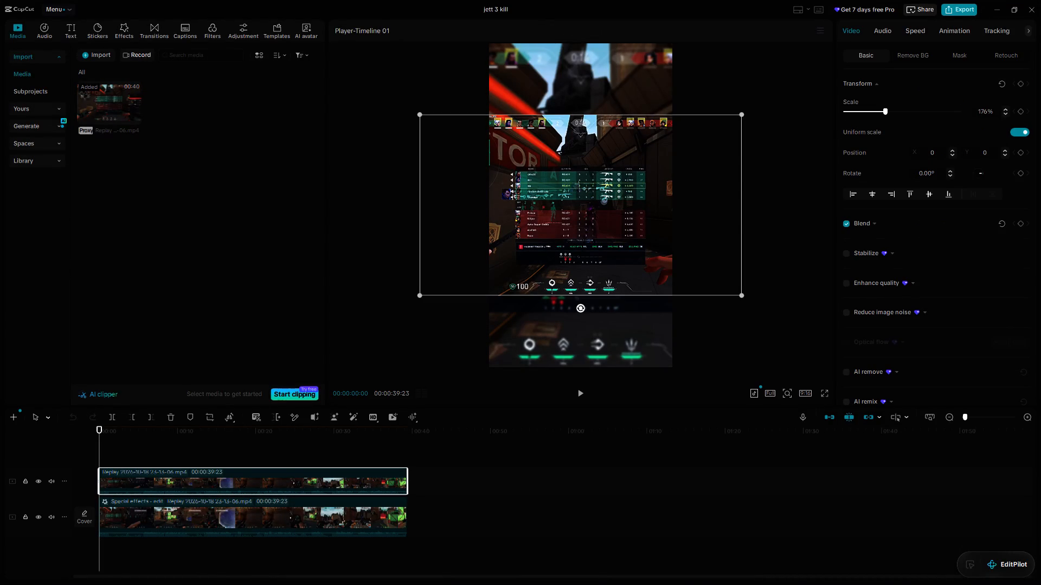
left_click(1028, 30)
left_click(975, 33)
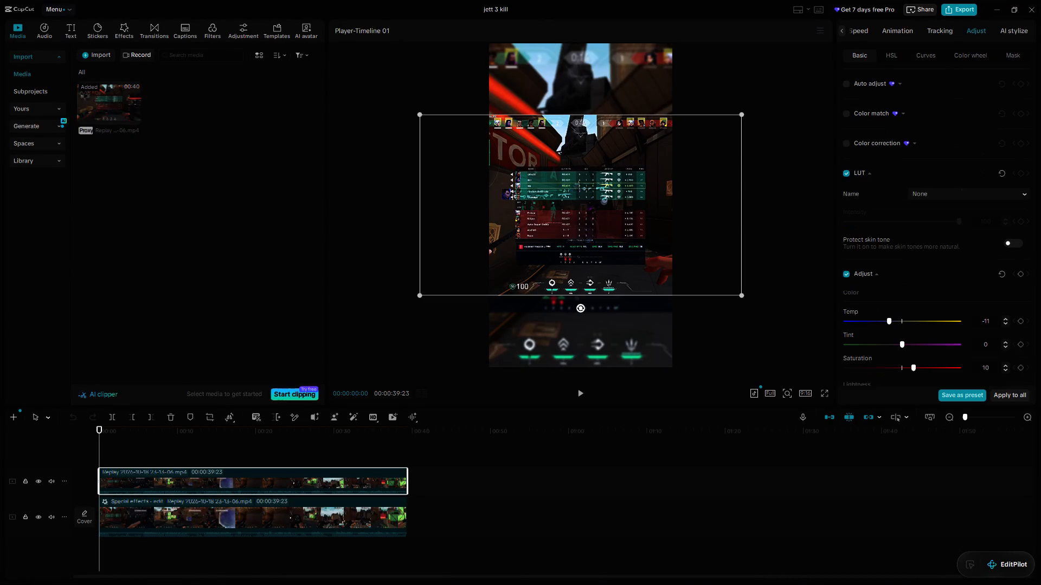
scroll(948, 279, "down", 2)
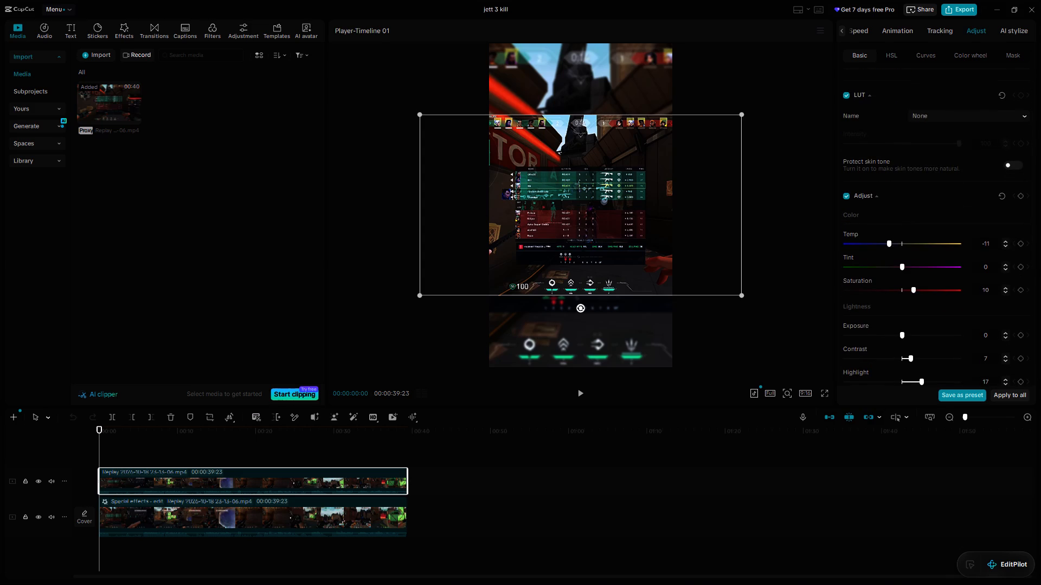
scroll(1040, 294, "down", 1)
scroll(951, 289, "down", 2)
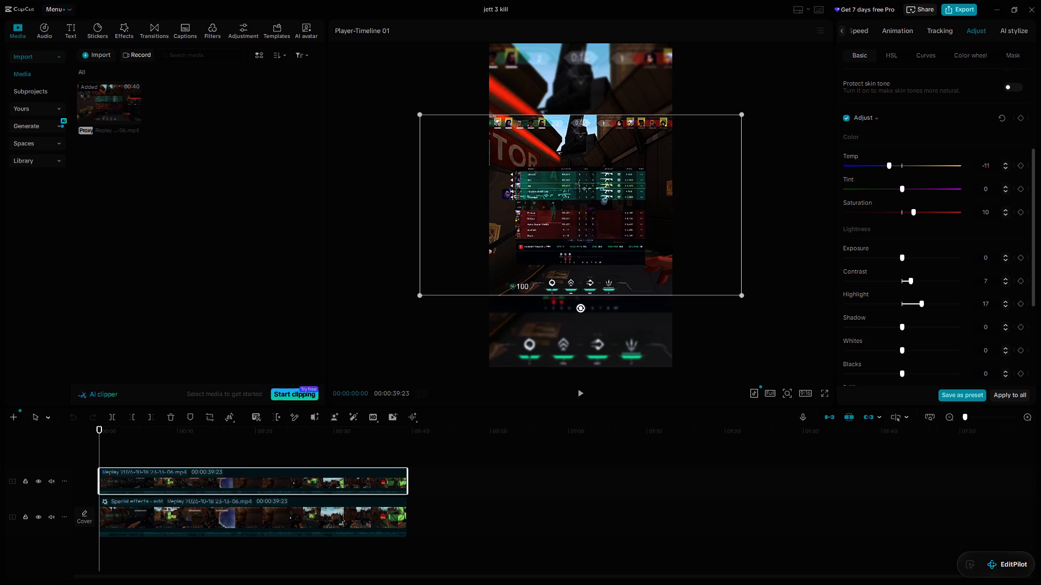
right_click_drag(1032, 305, 1037, 296)
scroll(982, 266, "down", 10)
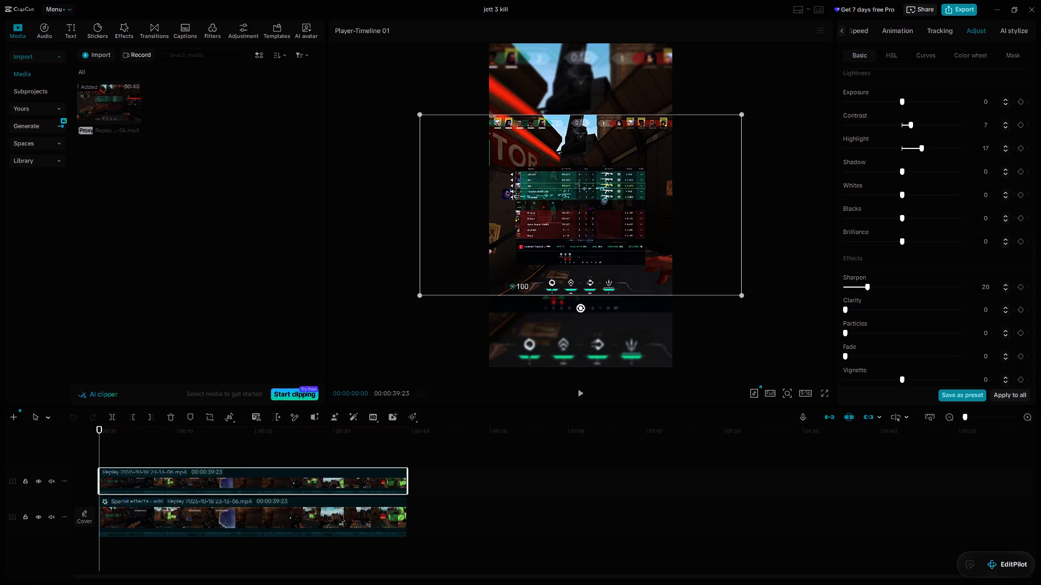
scroll(1022, 169, "down", 6)
scroll(963, 248, "down", 13)
scroll(950, 155, "up", 6)
scroll(959, 34, "up", 6)
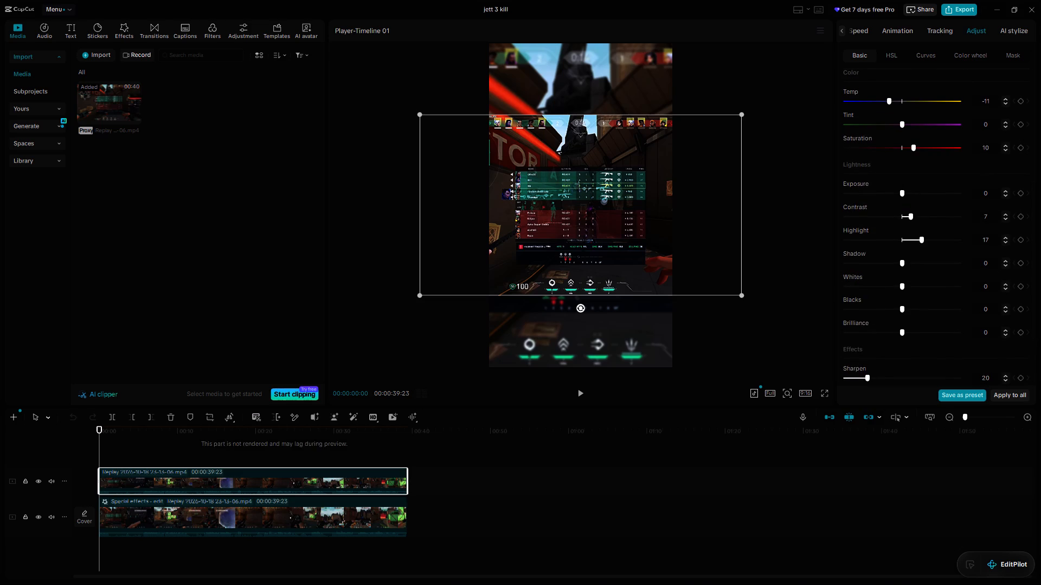
scroll(1005, 142, "up", 5)
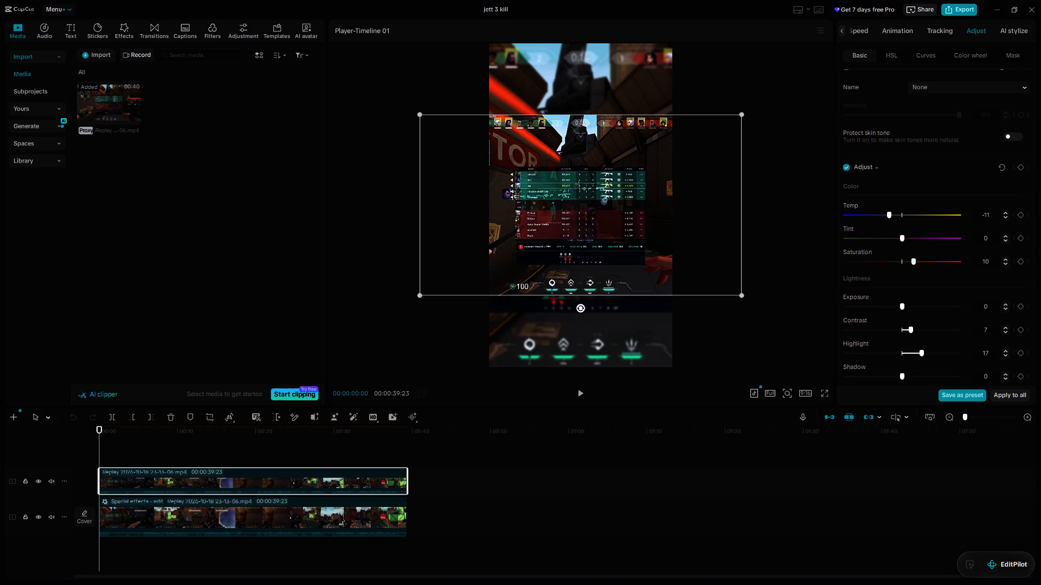
Check the upper clip's HSL settings colour by colour, plus its curves, colour wheel and adjustment mask.
left_click(887, 55)
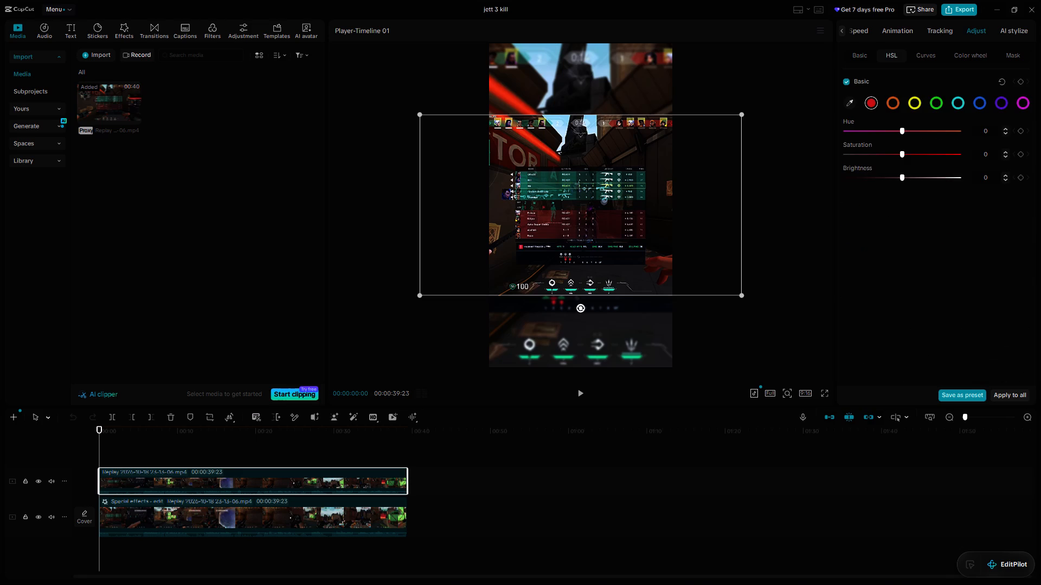
left_click(895, 101)
left_click(911, 102)
left_click(933, 103)
left_click(952, 106)
left_click(969, 106)
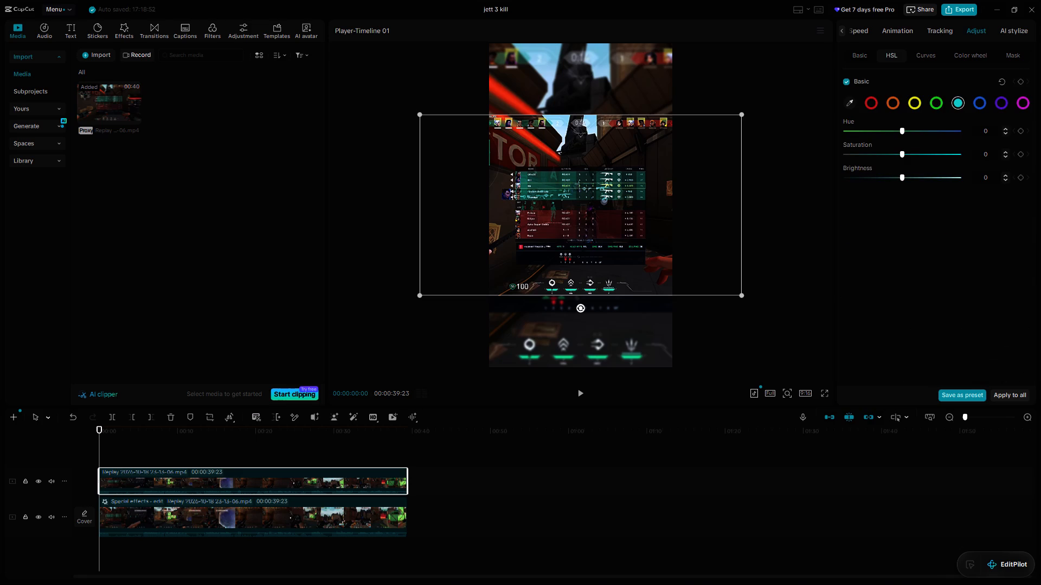
left_click(981, 105)
left_click(1007, 103)
left_click(1028, 104)
left_click(936, 54)
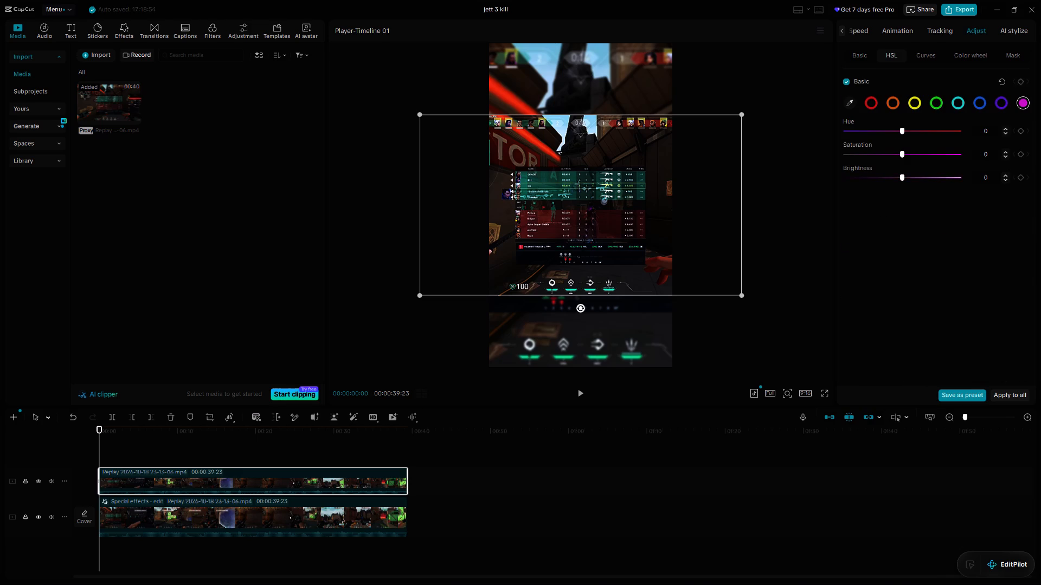
left_click(966, 54)
left_click(1010, 55)
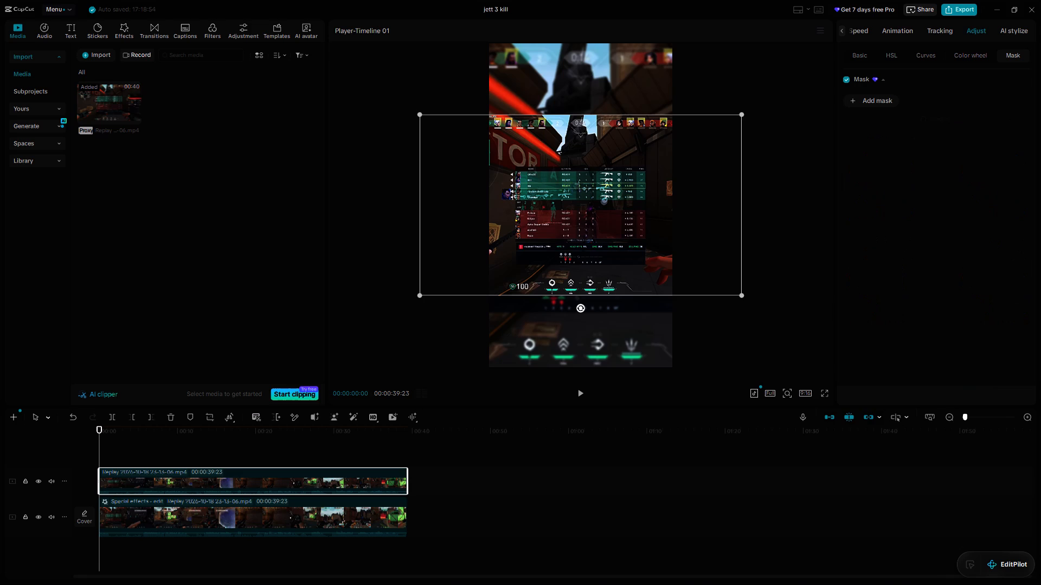
Check the lower special-effects clip's animation, speed and audio settings.
left_click(278, 514)
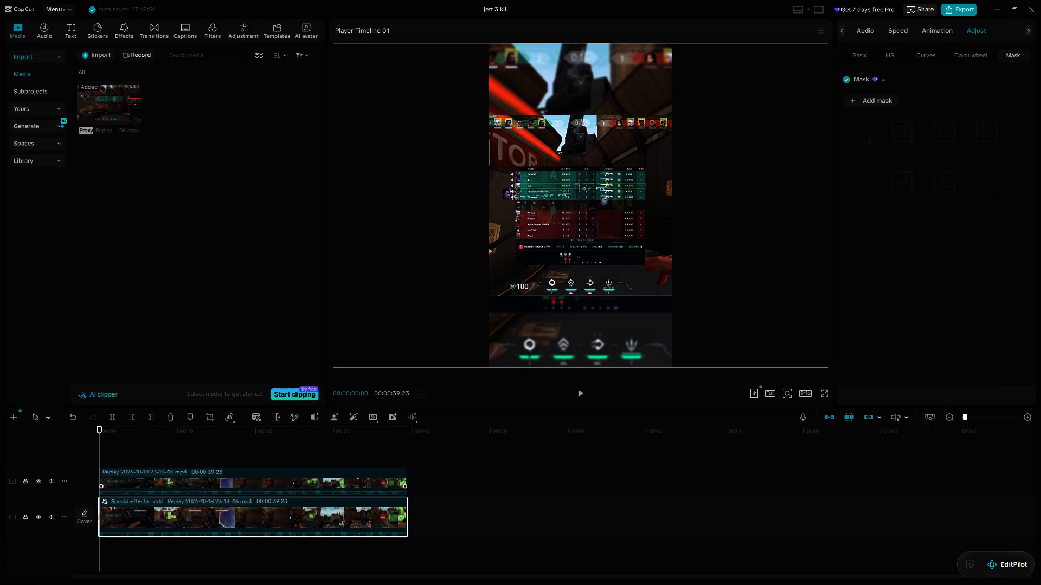
left_click(945, 33)
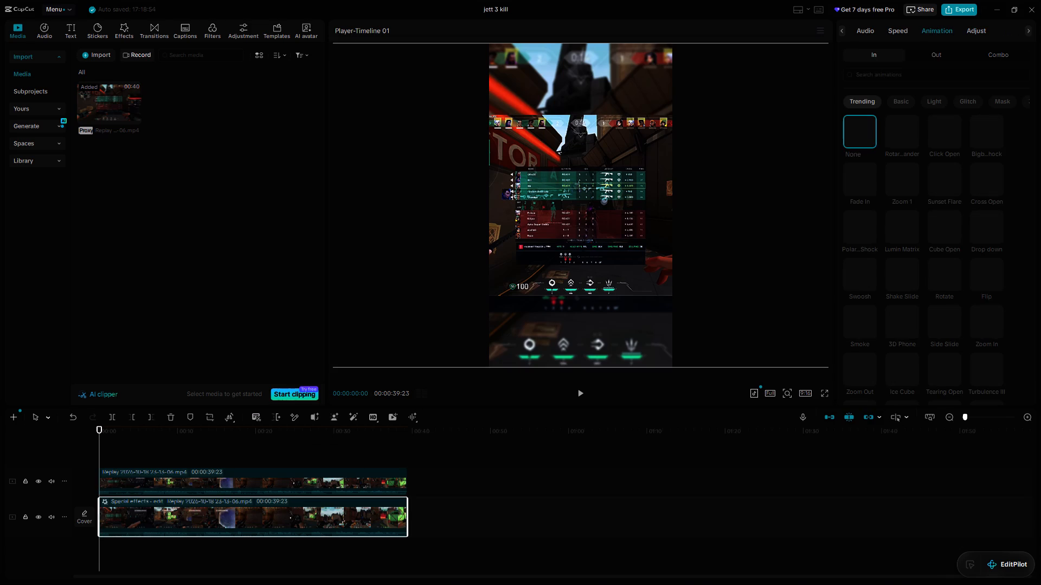
left_click(901, 35)
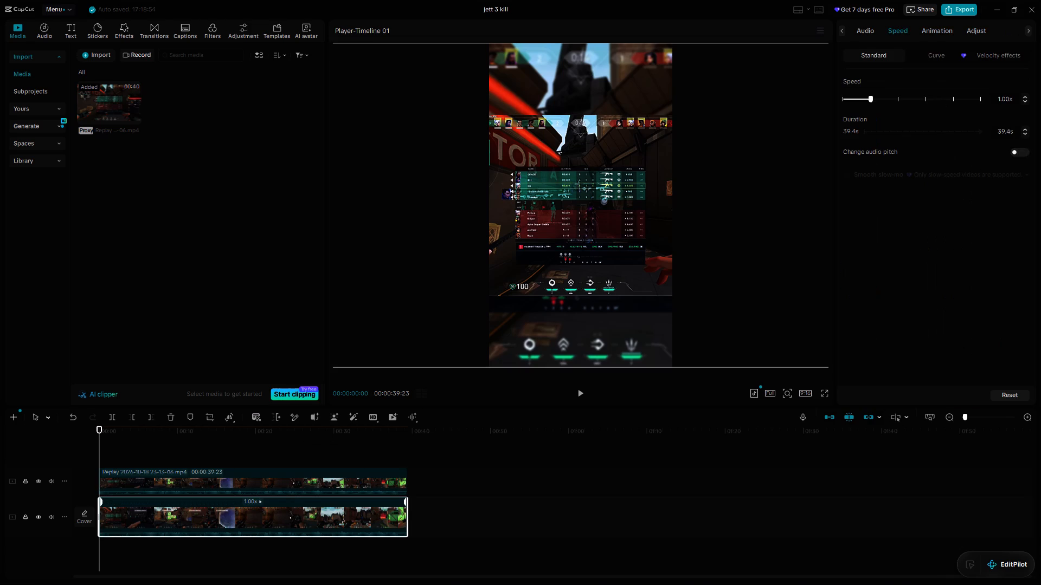
left_click(863, 34)
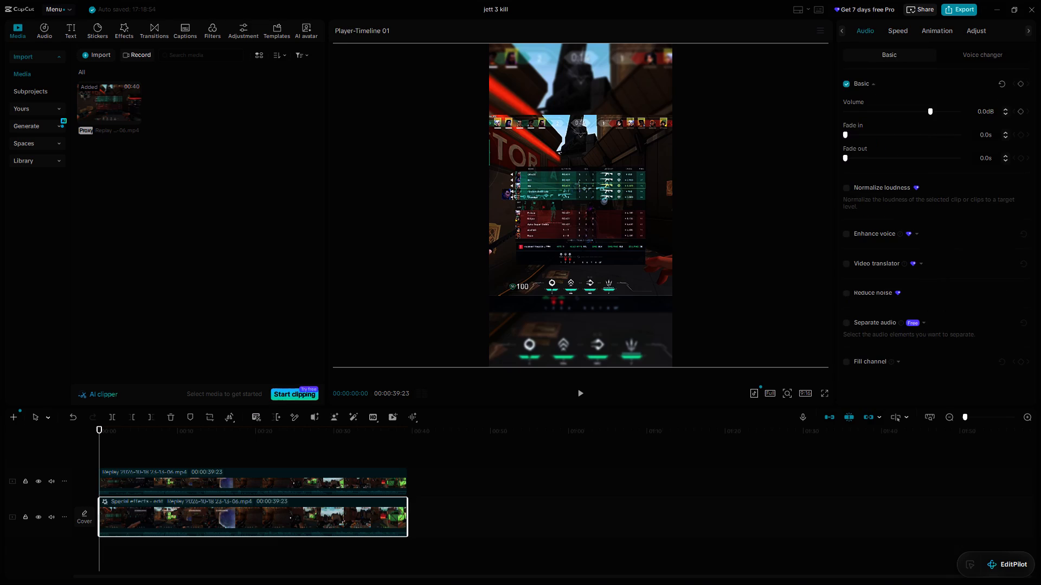
Search the filter library for "blur".
left_click(212, 29)
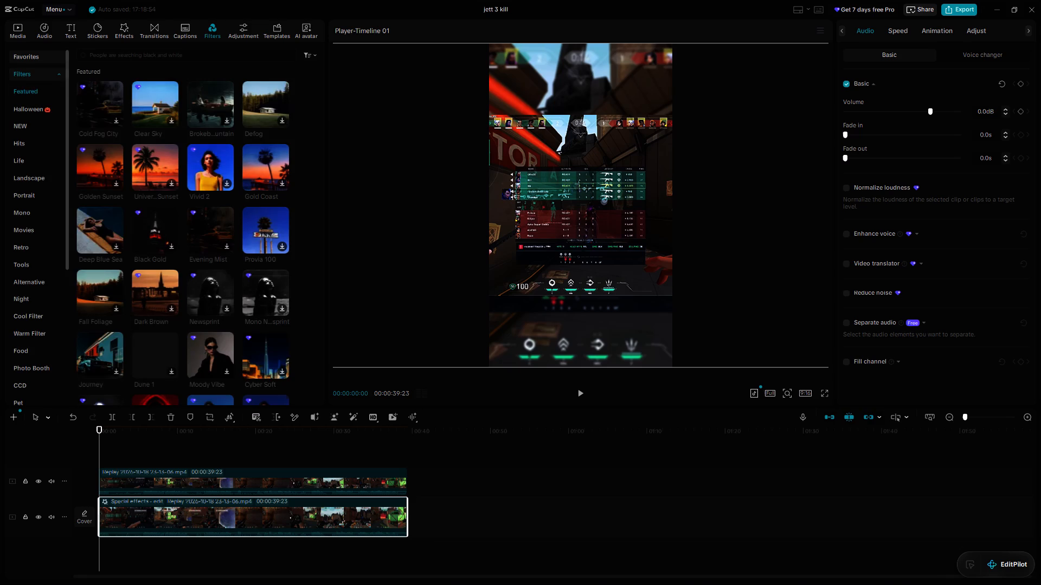
left_click(142, 57)
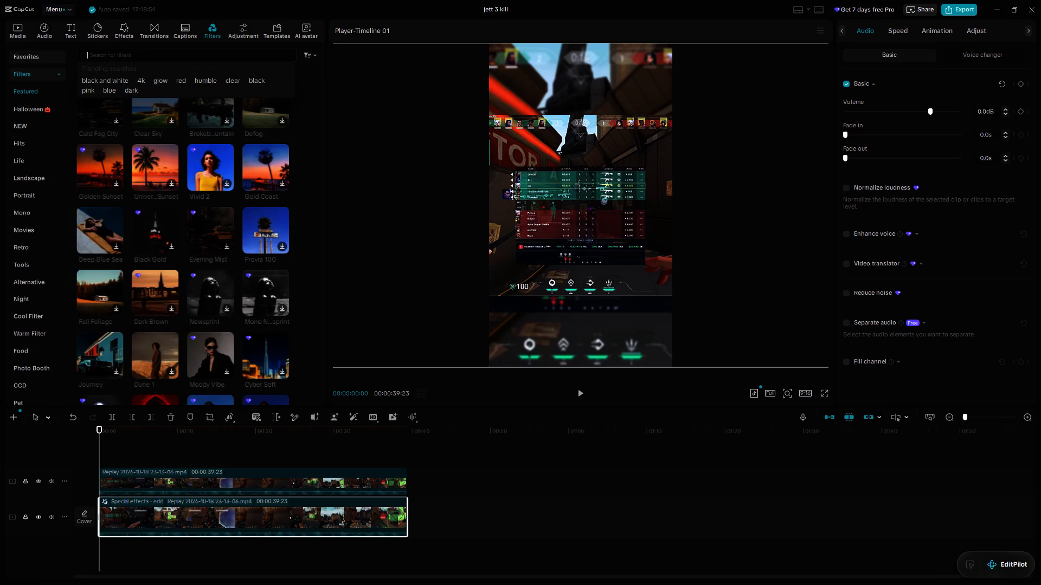
type("blu")
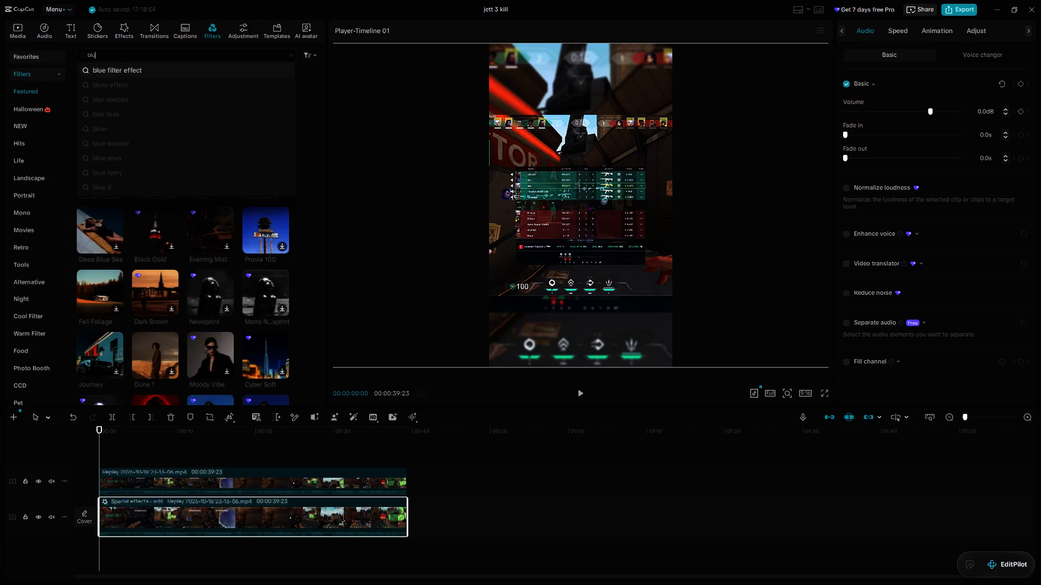
key("r")
key("Return")
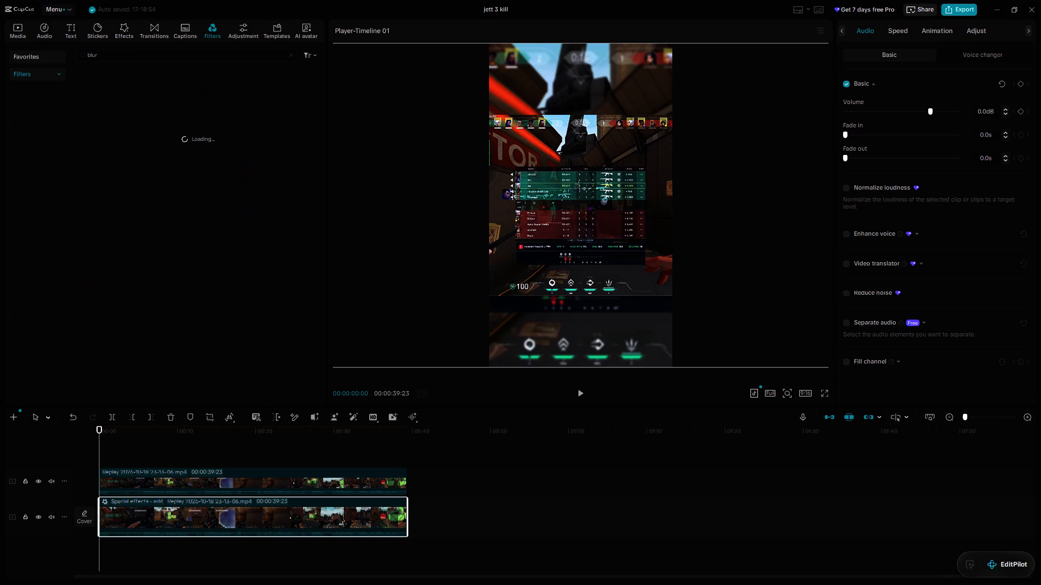
Search the video effects library for "blur", reusing the recent search.
left_click(120, 25)
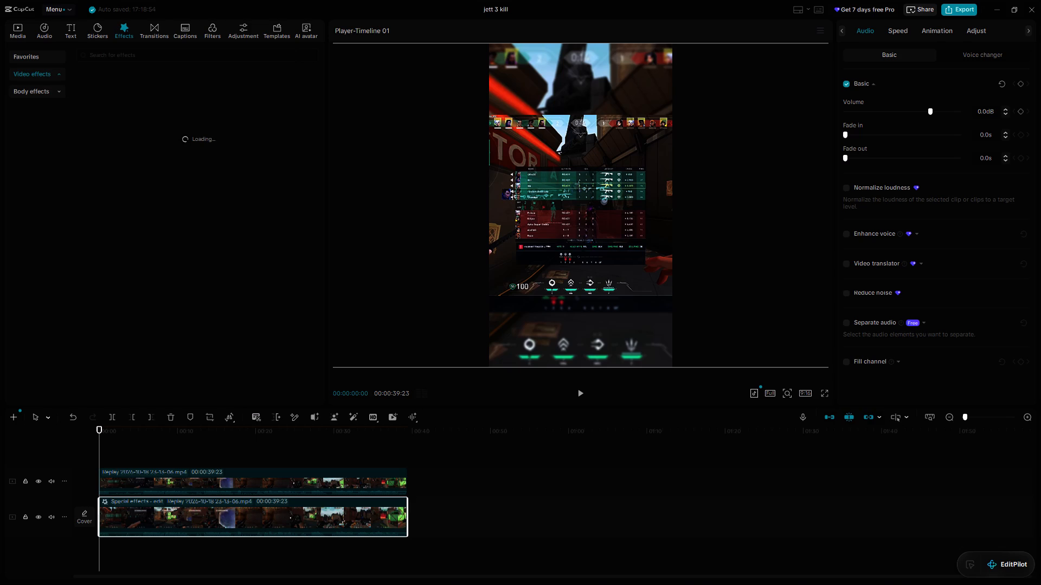
left_click(114, 57)
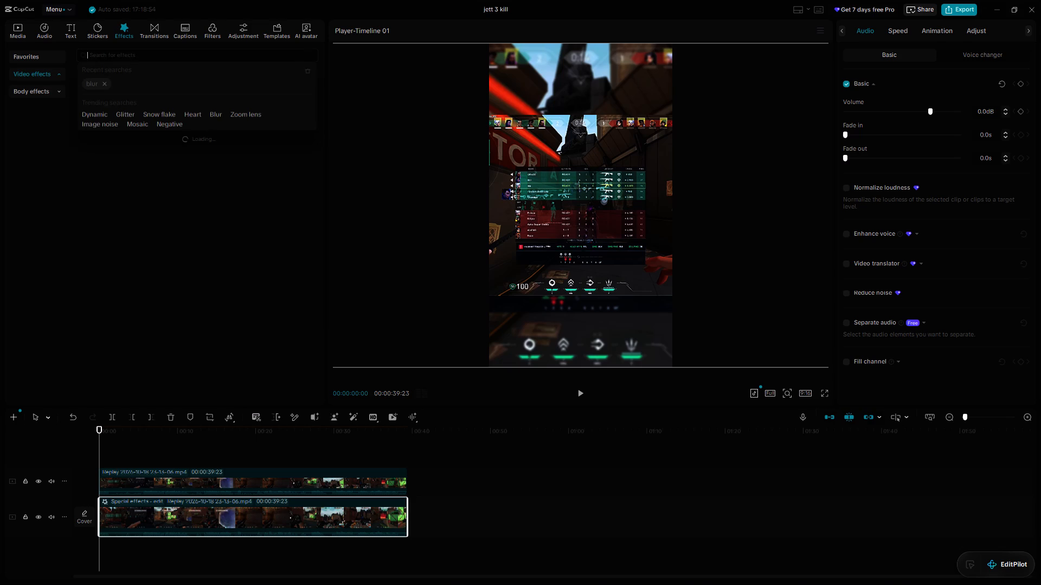
left_click(88, 83)
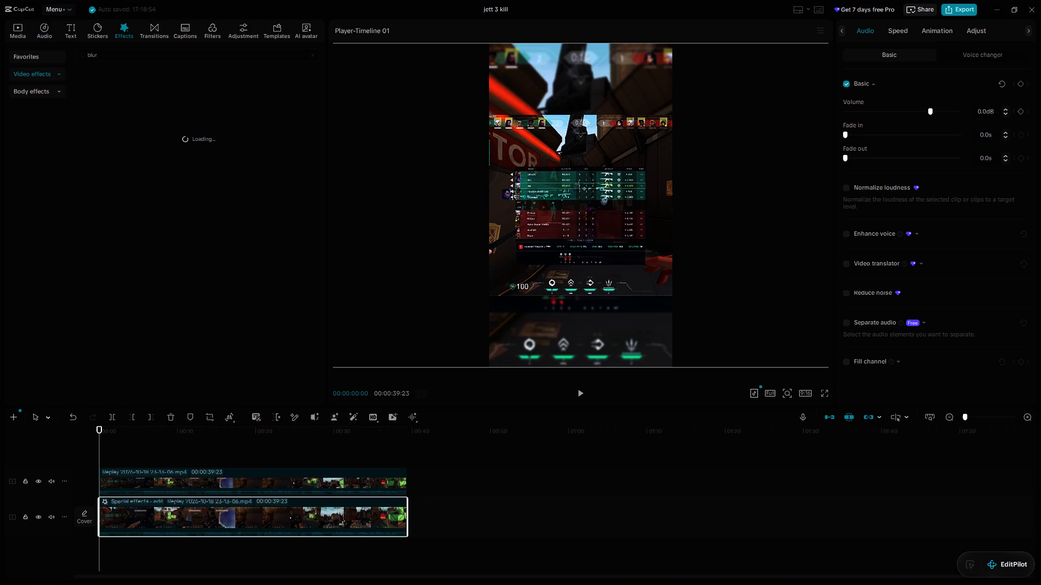
scroll(917, 209, "down", 3)
scroll(936, 338, "up", 4)
scroll(939, 251, "up", 5)
Apply the Deep voice filter to the lower clip, comparing it with the Original voice during playback.
left_click(971, 58)
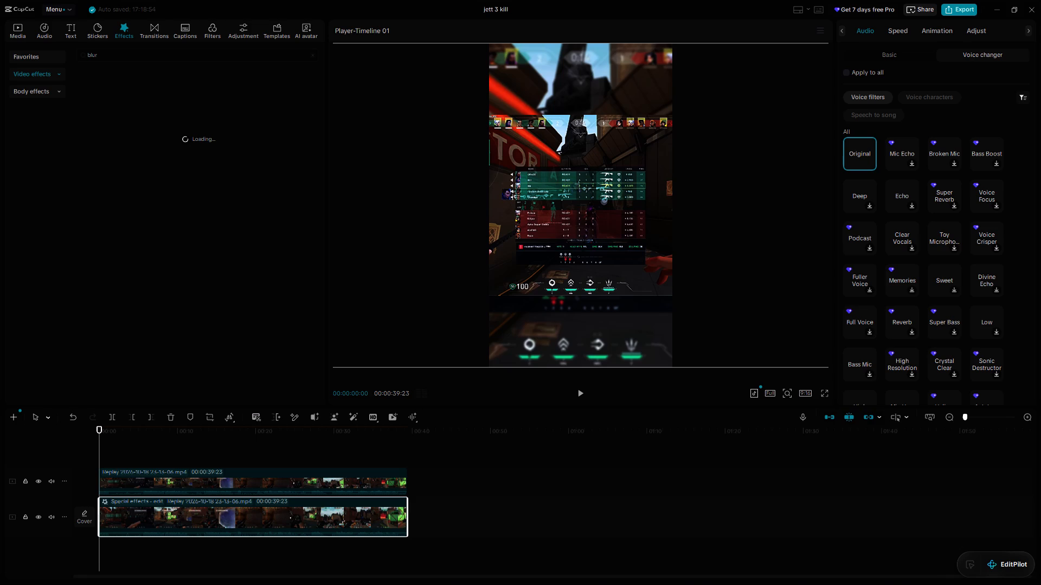
left_click(857, 197)
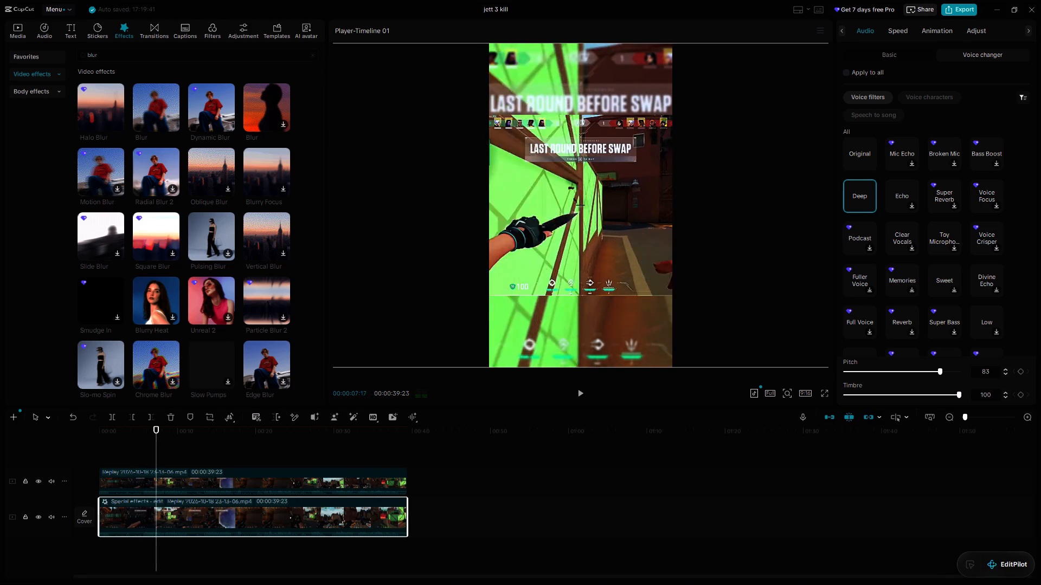
left_click(861, 154)
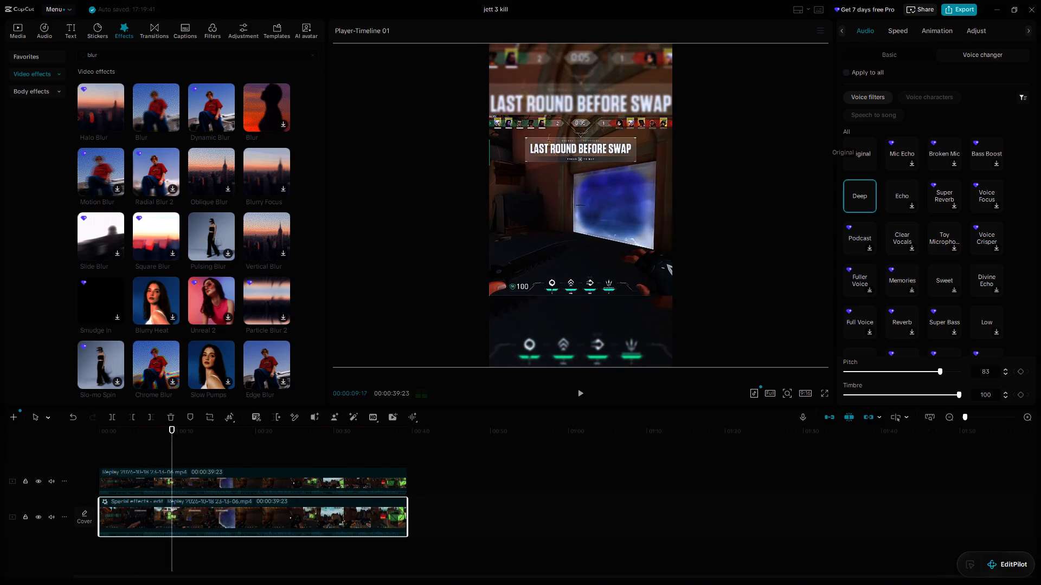
left_click(575, 393)
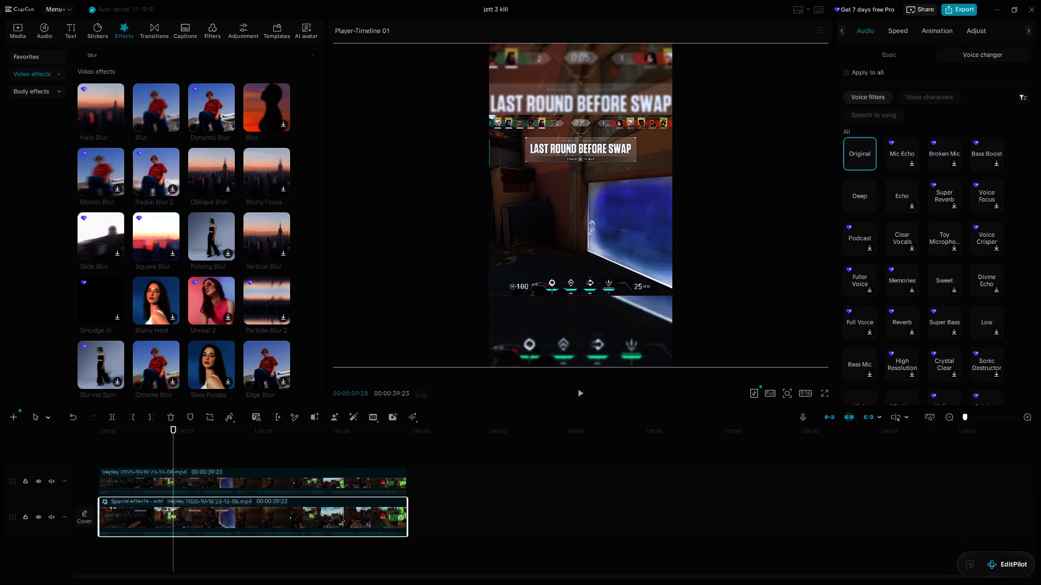
left_click(575, 393)
left_click(863, 191)
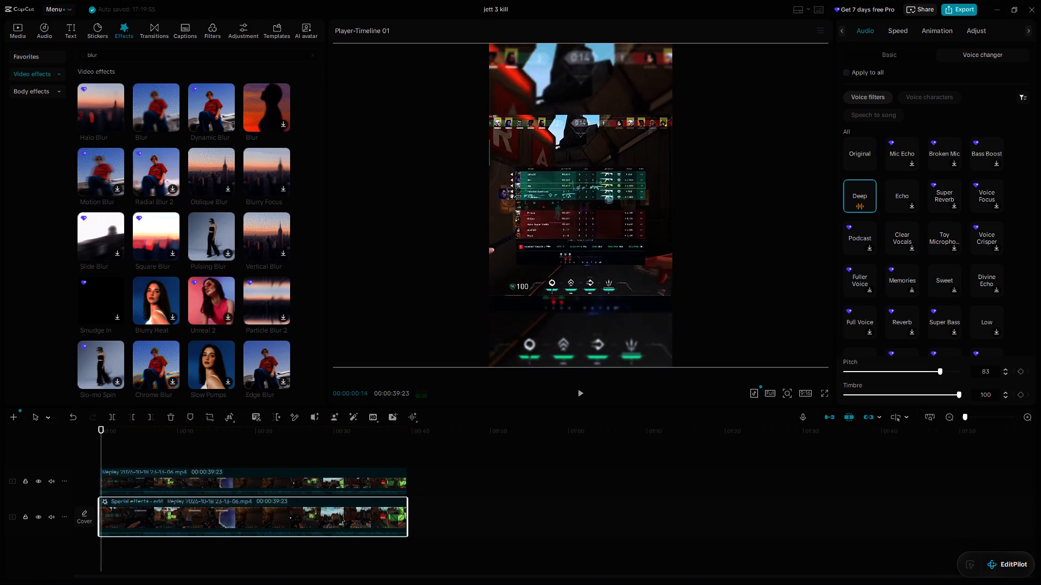
scroll(891, 277, "down", 2)
scroll(883, 299, "up", 3)
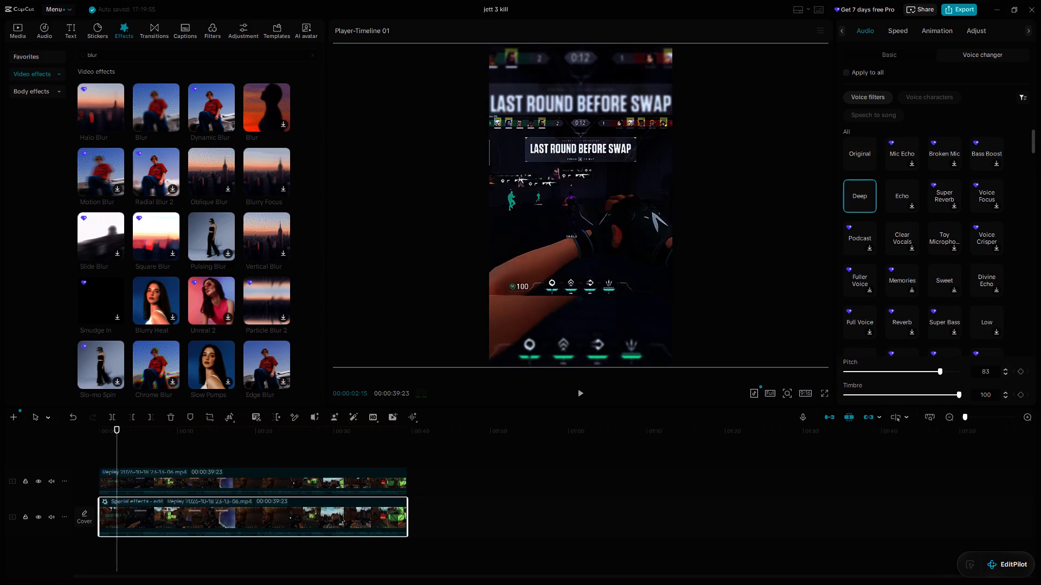
left_click(581, 393)
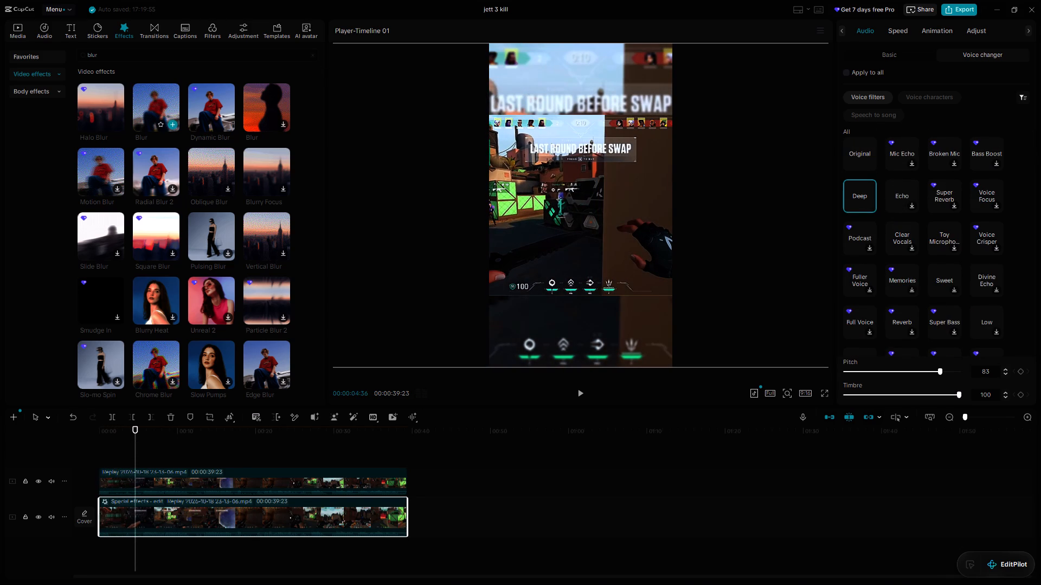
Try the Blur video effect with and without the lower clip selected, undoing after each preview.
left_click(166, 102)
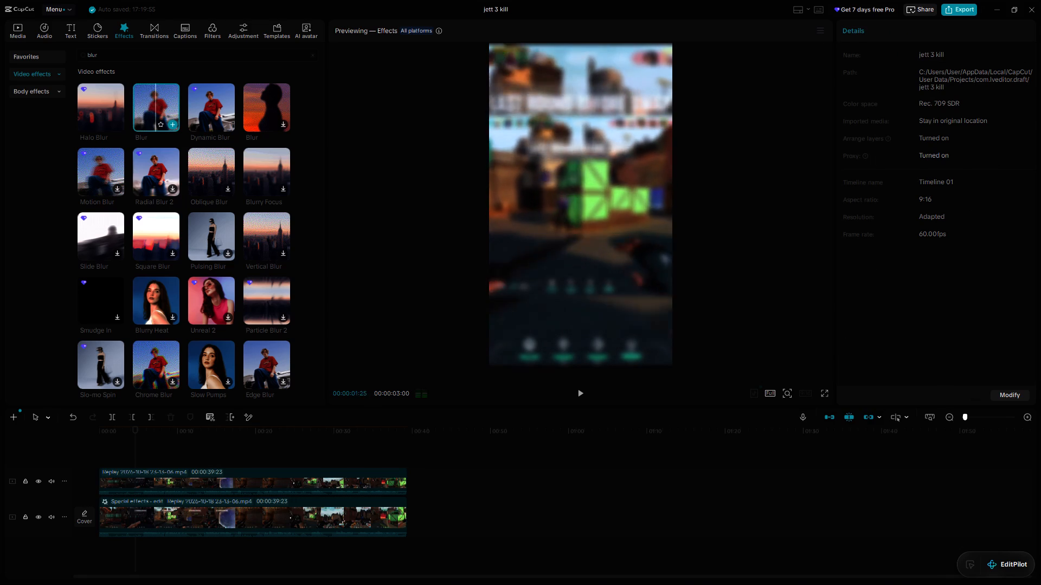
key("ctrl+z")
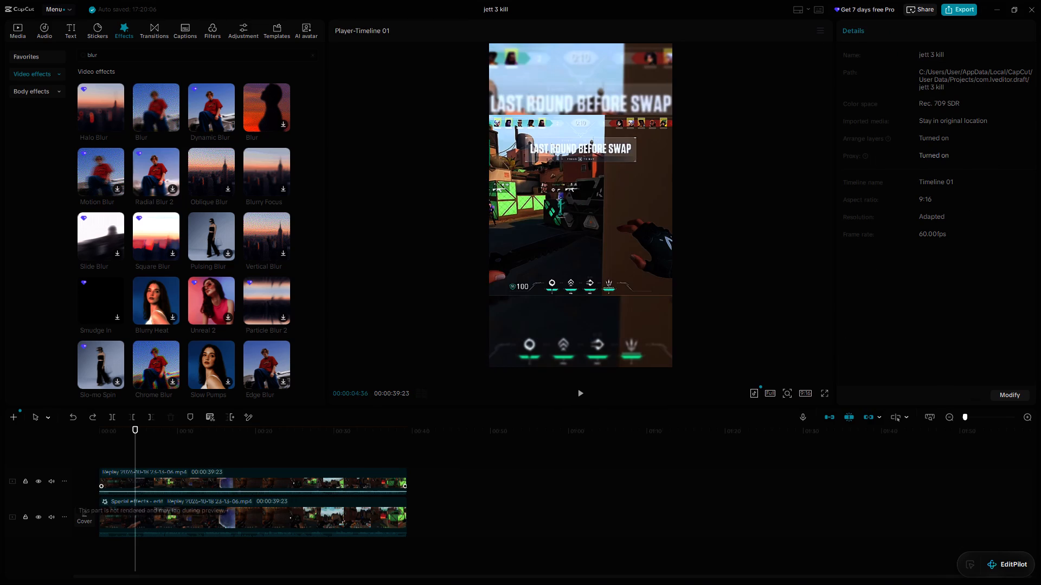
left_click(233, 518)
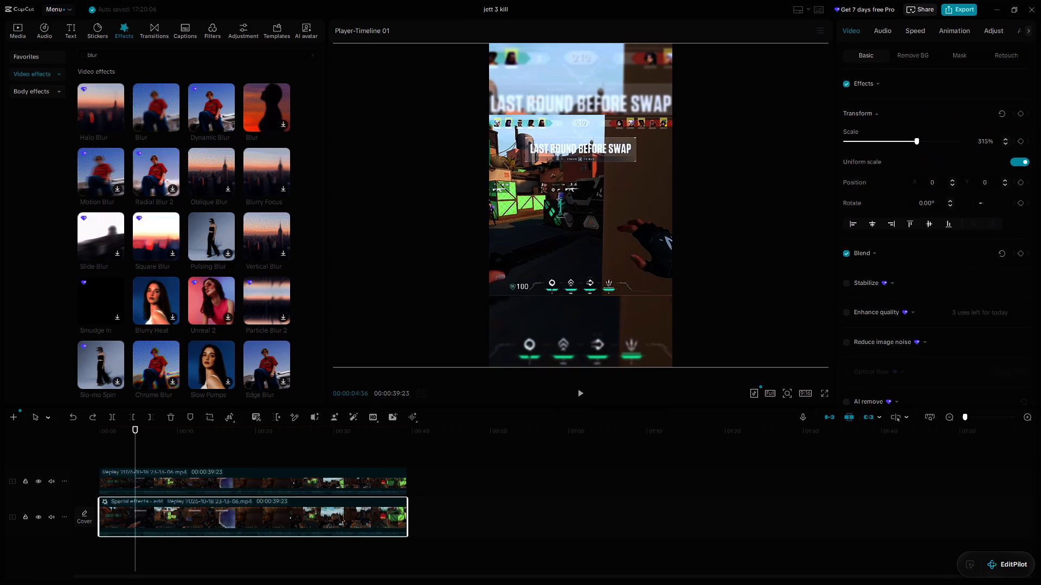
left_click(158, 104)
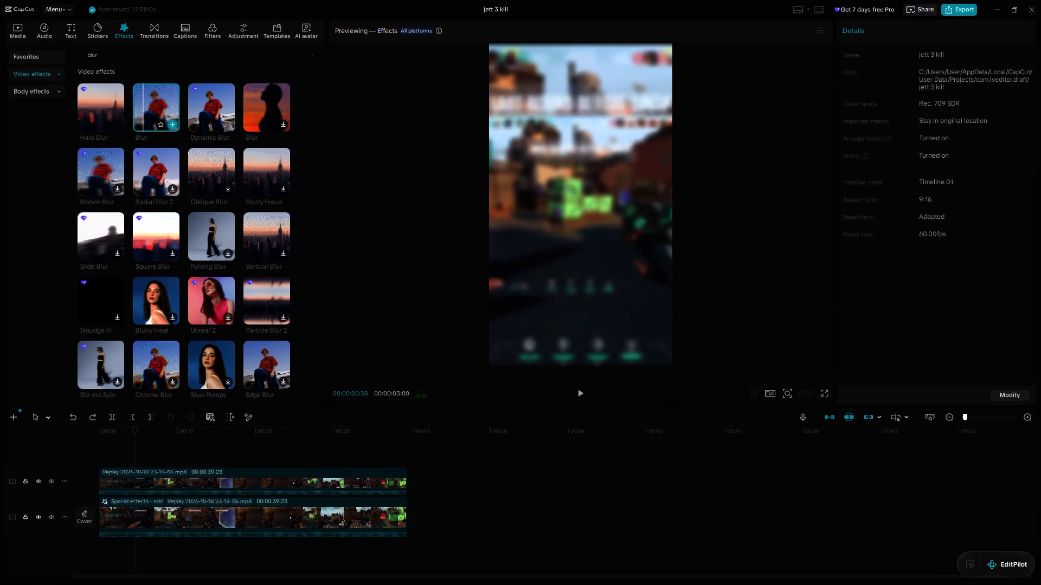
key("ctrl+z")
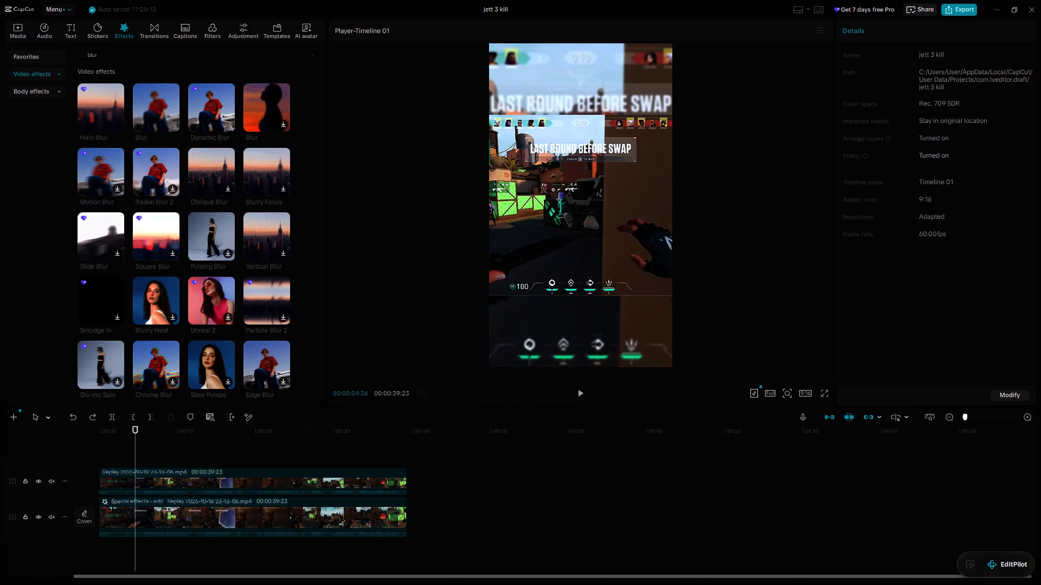
Look through the lower clip's available commands and its Blend settings.
left_click(247, 512)
right_click(247, 512)
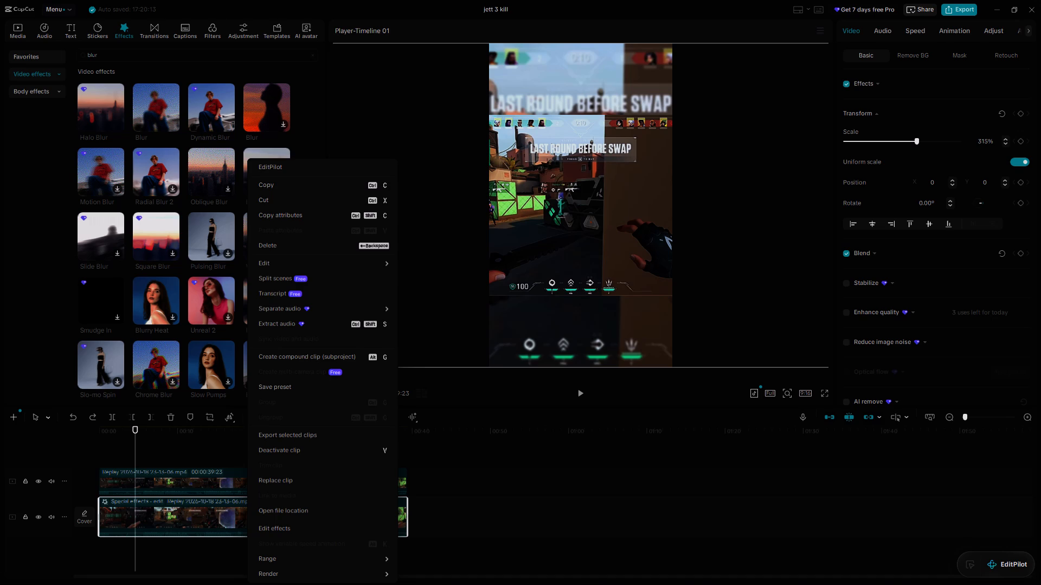
left_click(868, 252)
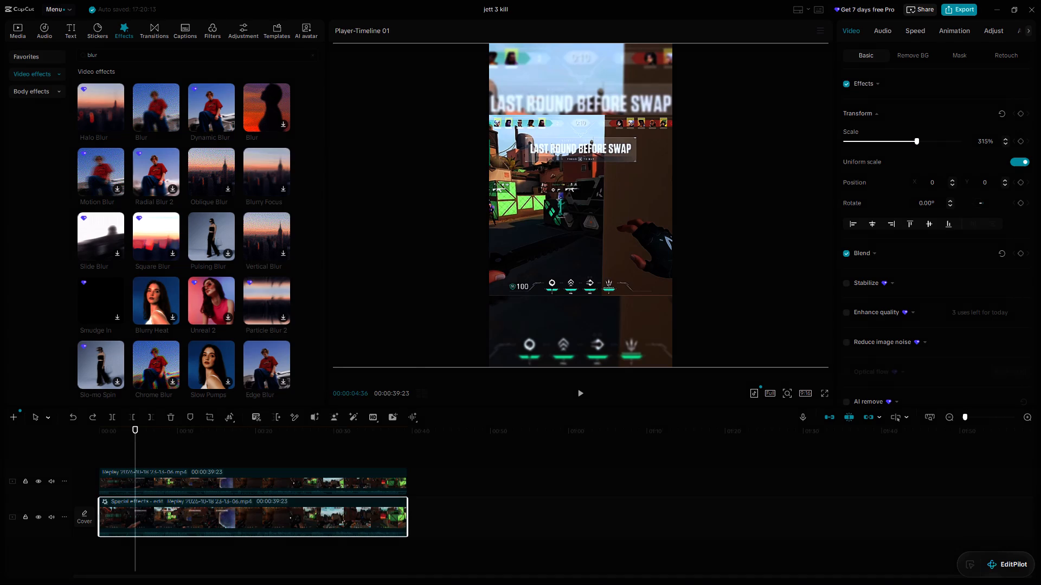
left_click(869, 252)
left_click(869, 252)
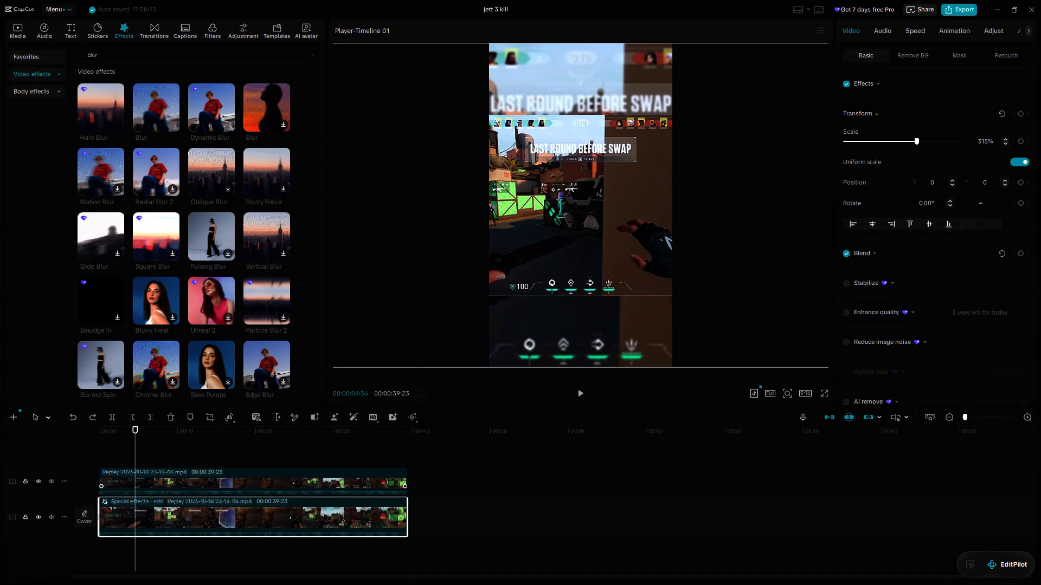
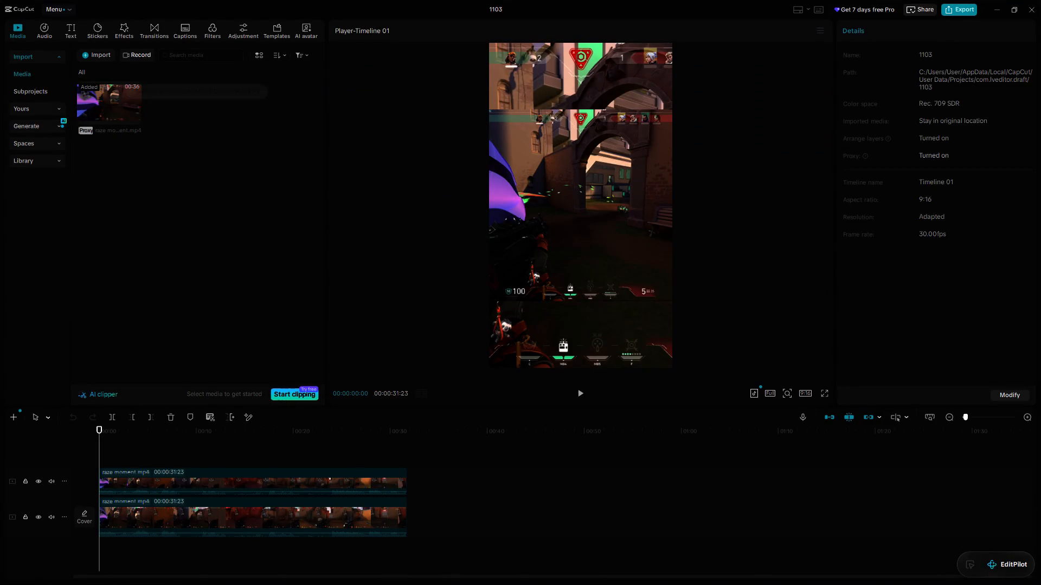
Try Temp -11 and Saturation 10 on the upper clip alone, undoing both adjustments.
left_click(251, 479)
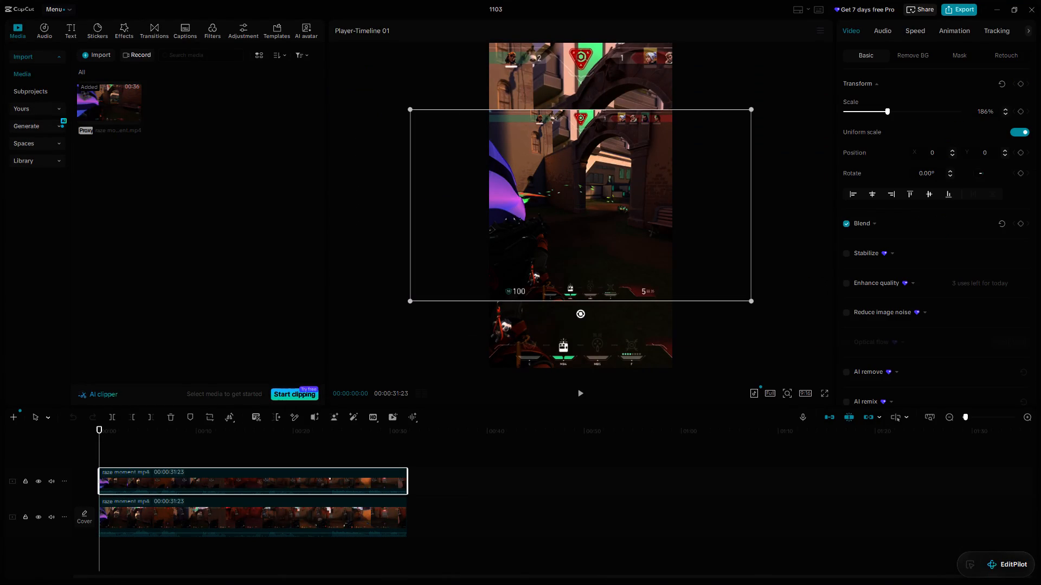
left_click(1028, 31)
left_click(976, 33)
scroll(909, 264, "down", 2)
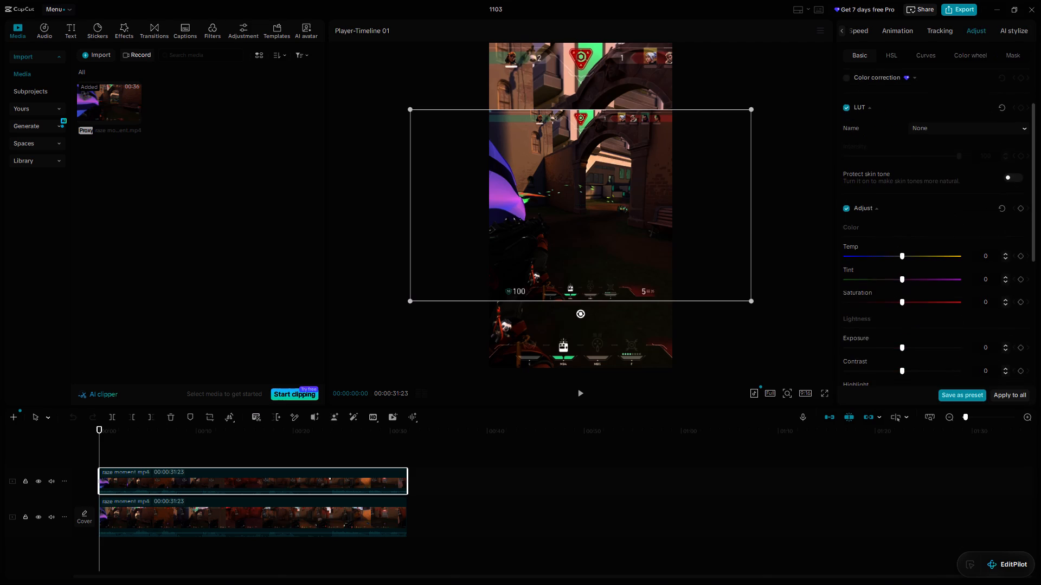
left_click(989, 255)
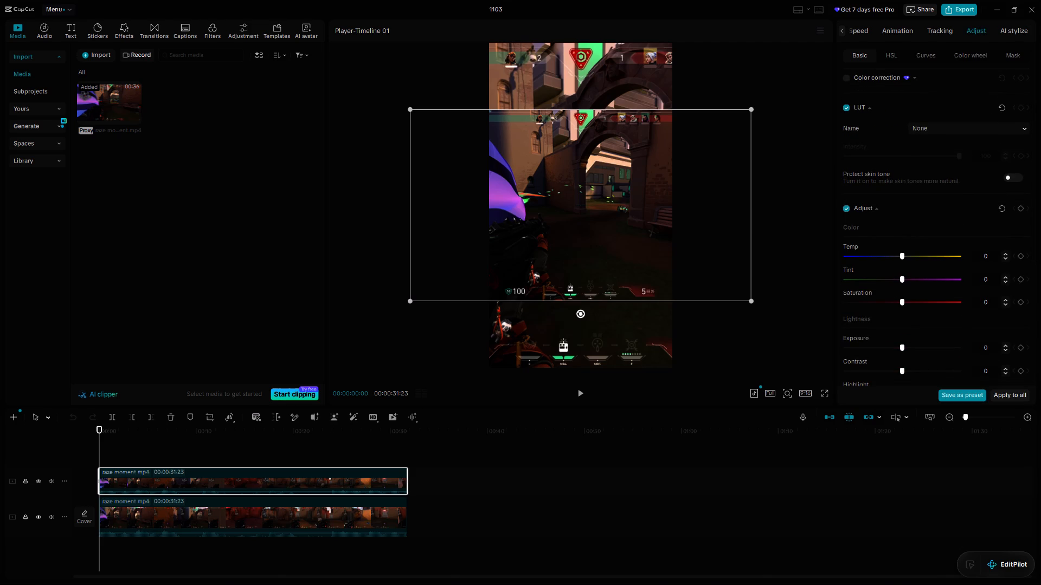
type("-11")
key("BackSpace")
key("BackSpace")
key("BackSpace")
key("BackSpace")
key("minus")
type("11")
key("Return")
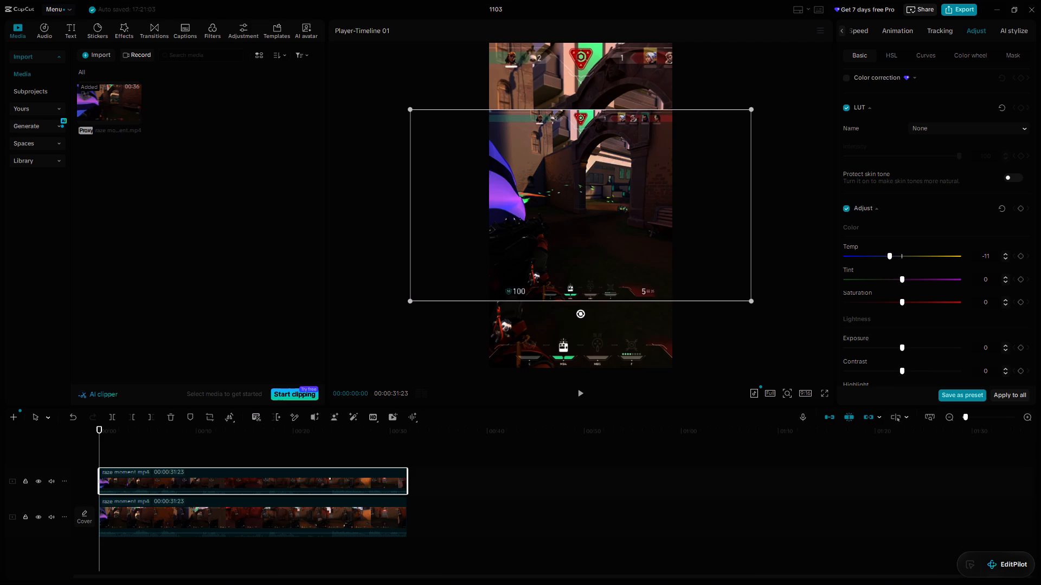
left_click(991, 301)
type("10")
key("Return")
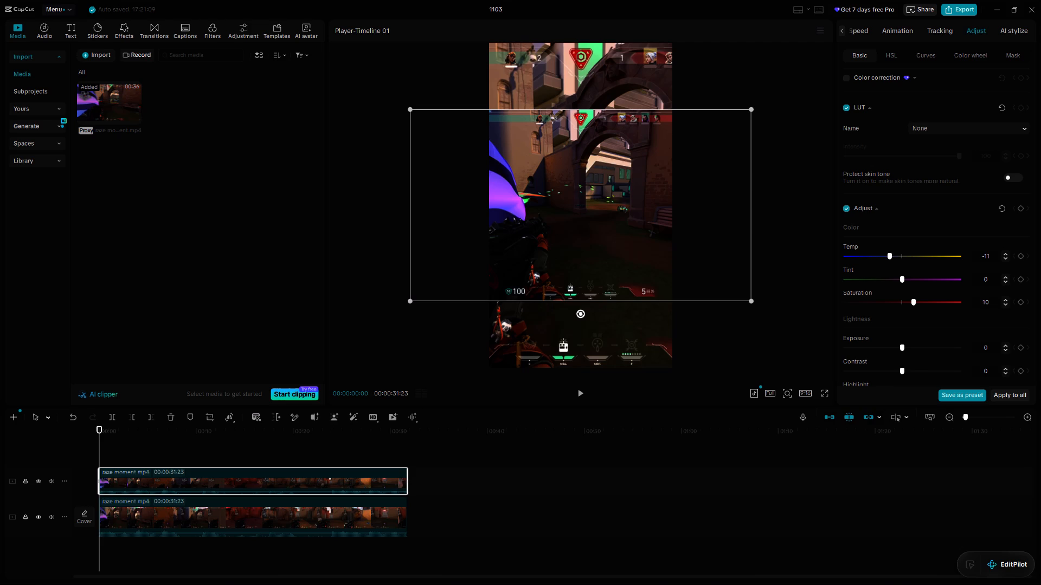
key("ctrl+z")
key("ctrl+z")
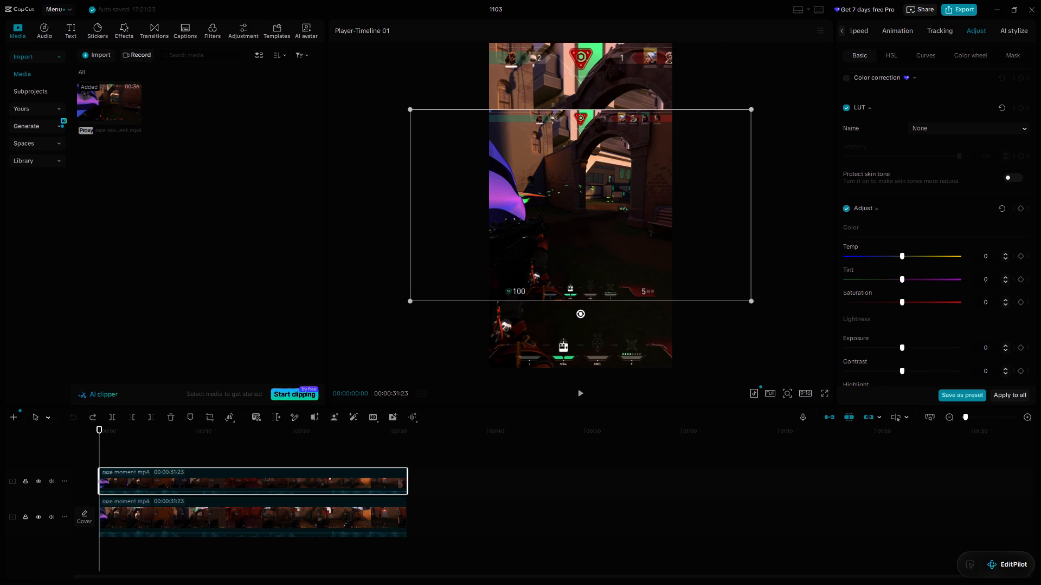
Select both the upper and lower clips together and set their Temp to -11.
left_click(314, 527, "ctrl")
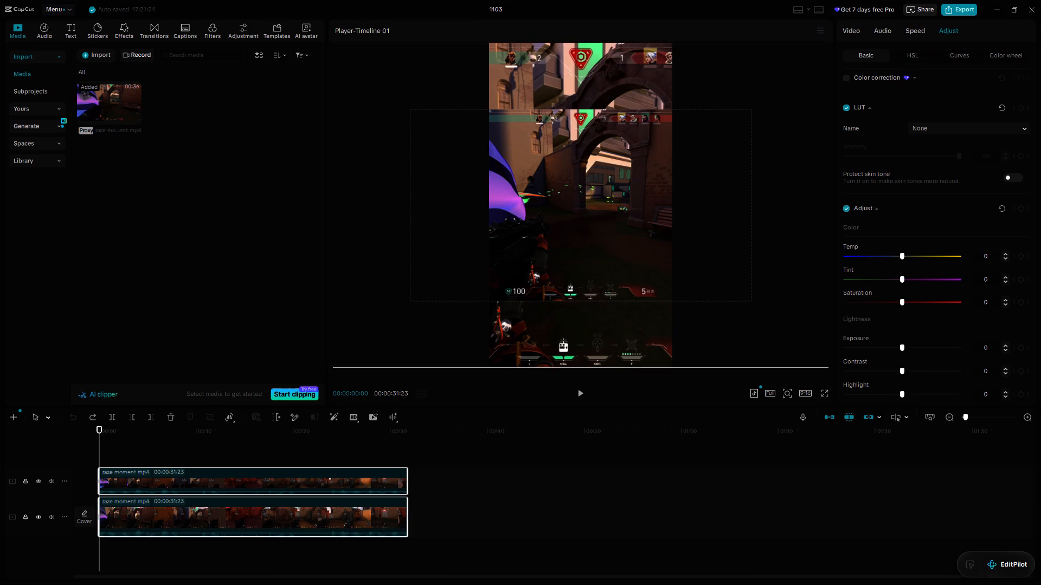
left_click(998, 258)
left_click(991, 258)
key("minus")
key("BackSpace")
type("-11")
key("Return")
Set the Saturation of both clips to 20, comparing the look with 0 before settling on 20.
left_click(993, 303)
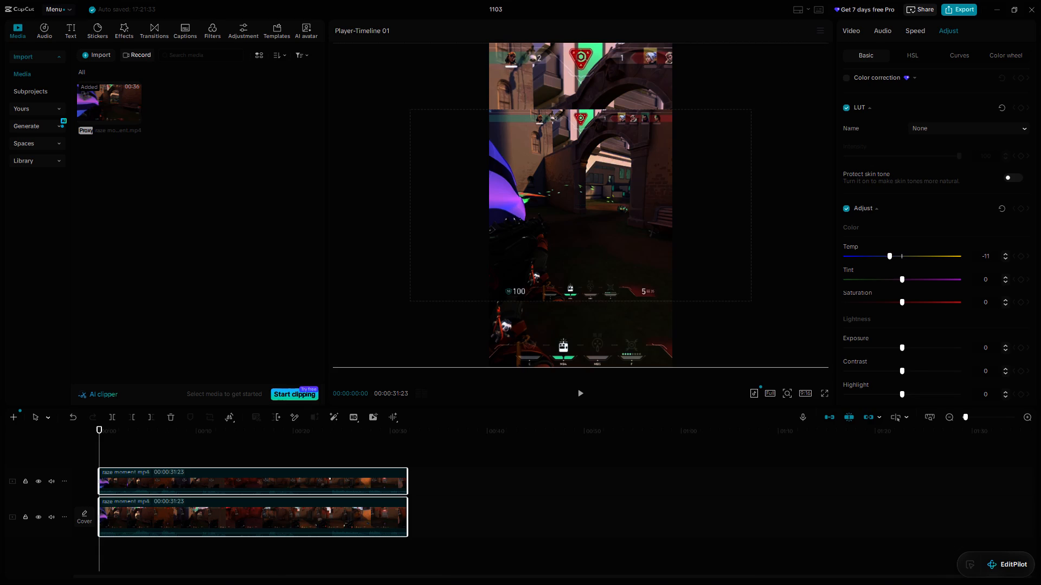
type("20")
key("Return")
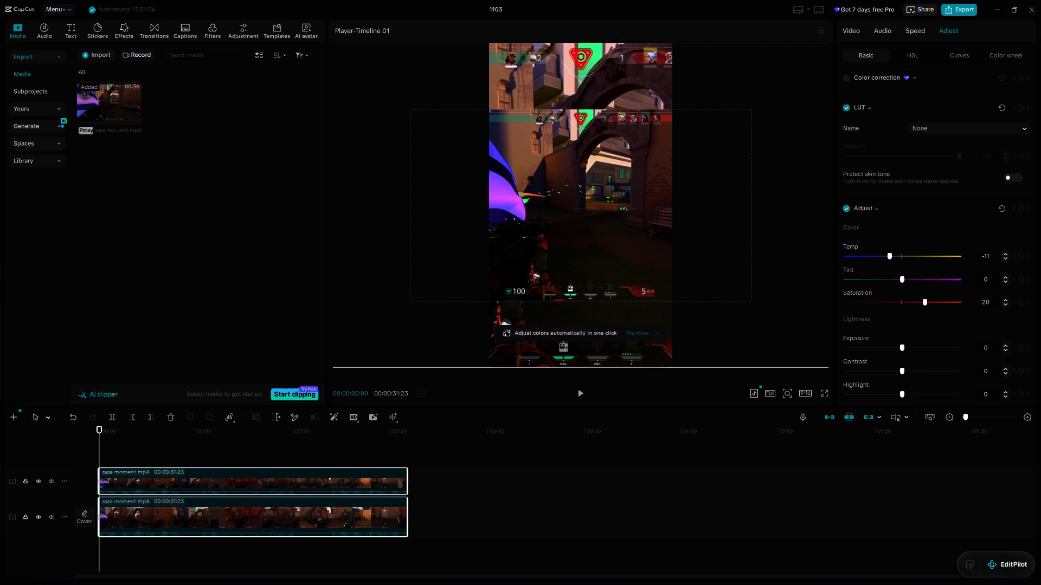
left_click_drag(991, 304, 976, 300)
key("0")
key("Return")
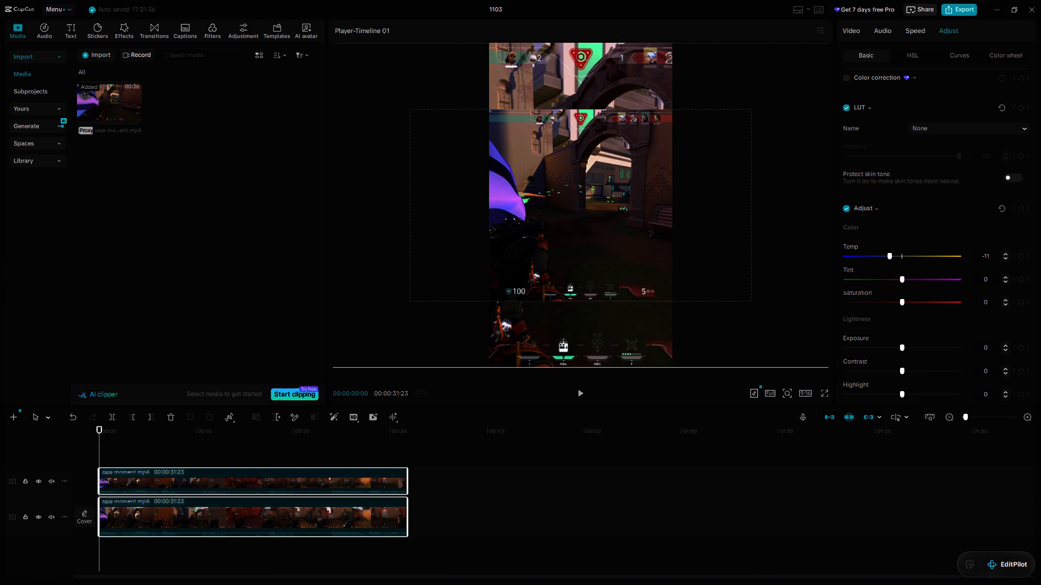
left_click(994, 301)
type("20")
key("Return")
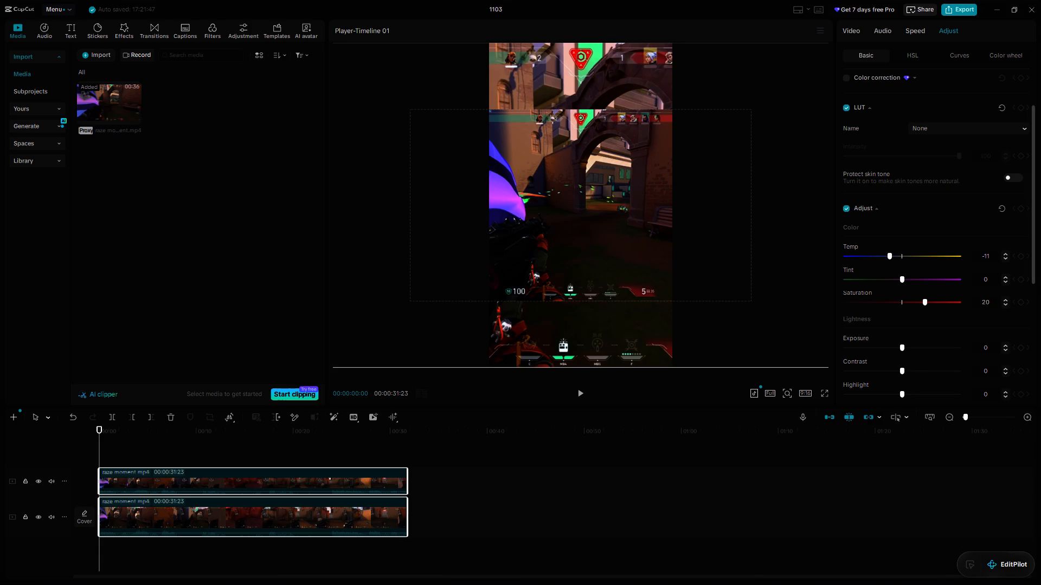
Raise the Contrast of both selected clips to 7.
triple_click(1006, 368)
triple_click(1006, 368)
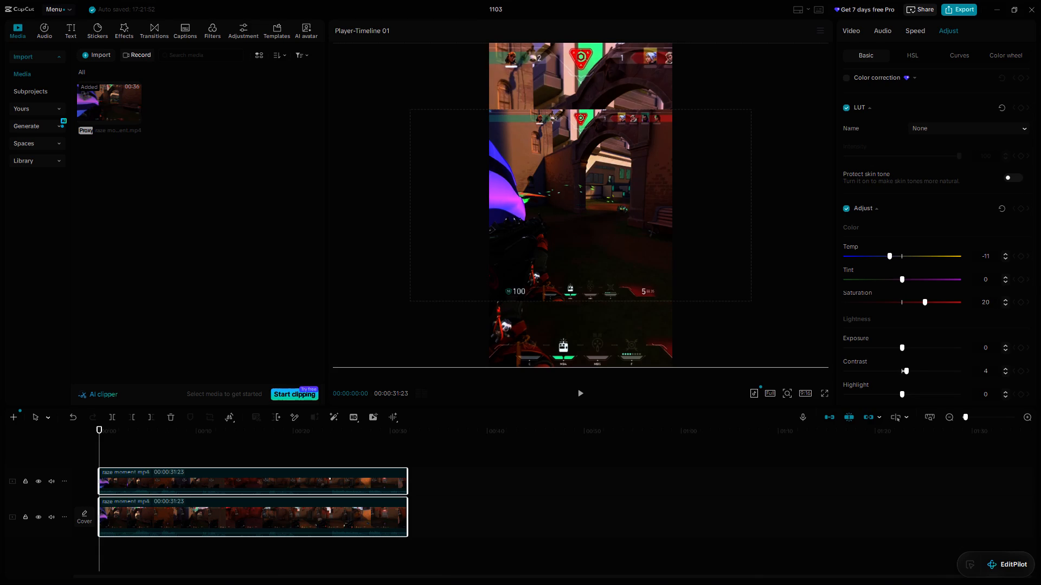
left_click(1006, 368)
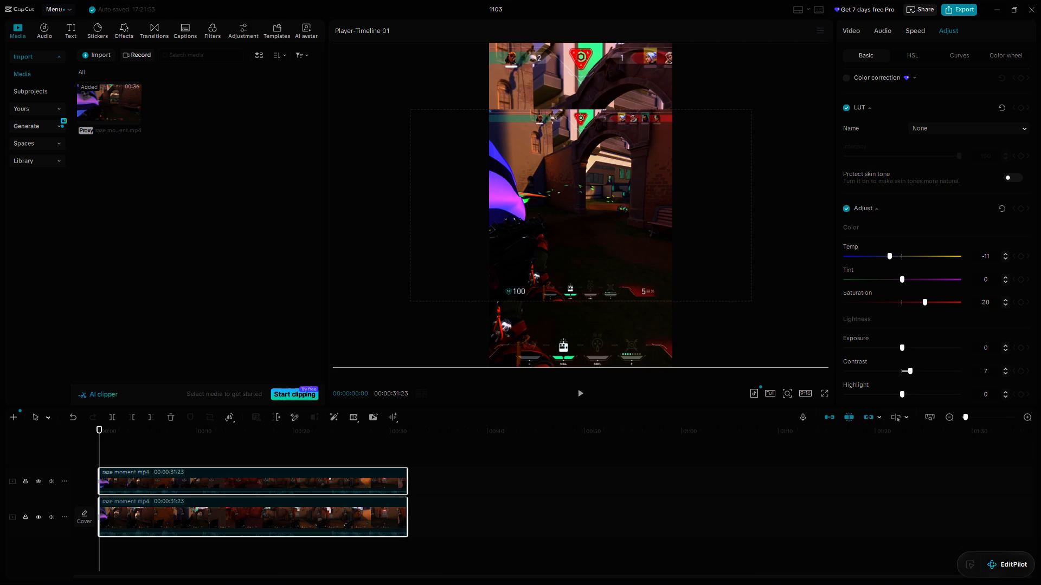
Raise the Highlight adjustment of both selected clips to 17.
triple_click(1005, 389)
double_click(1005, 389)
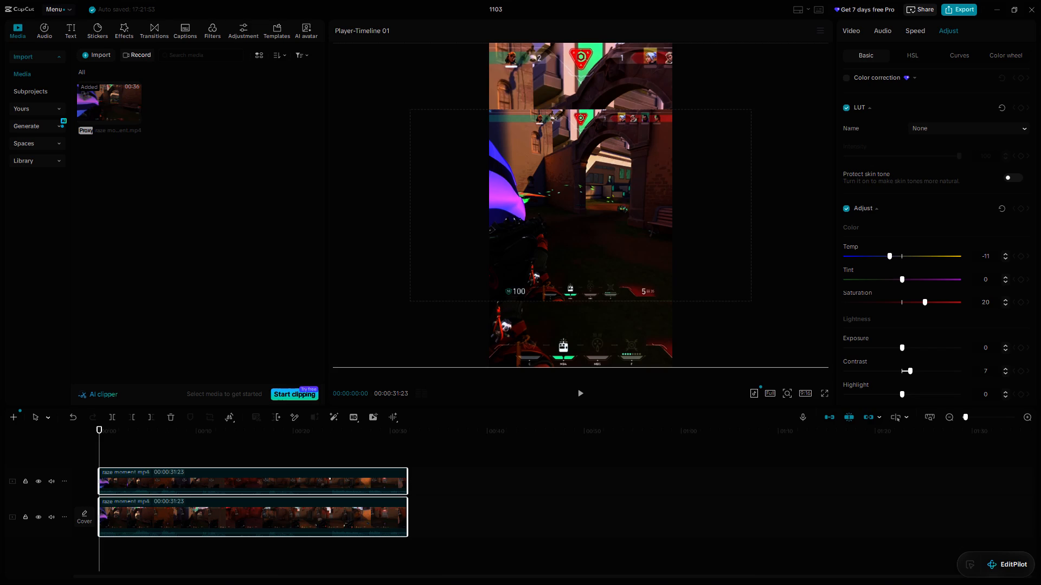
left_click(1005, 390)
triple_click(1007, 393)
triple_click(1007, 393)
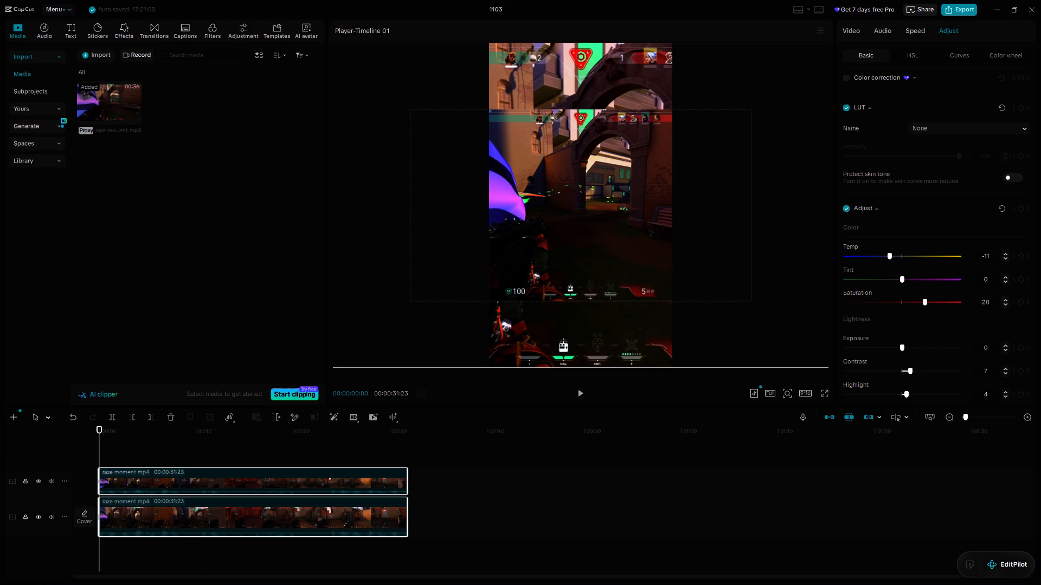
triple_click(1007, 393)
triple_click(1007, 393)
triple_click(1007, 393)
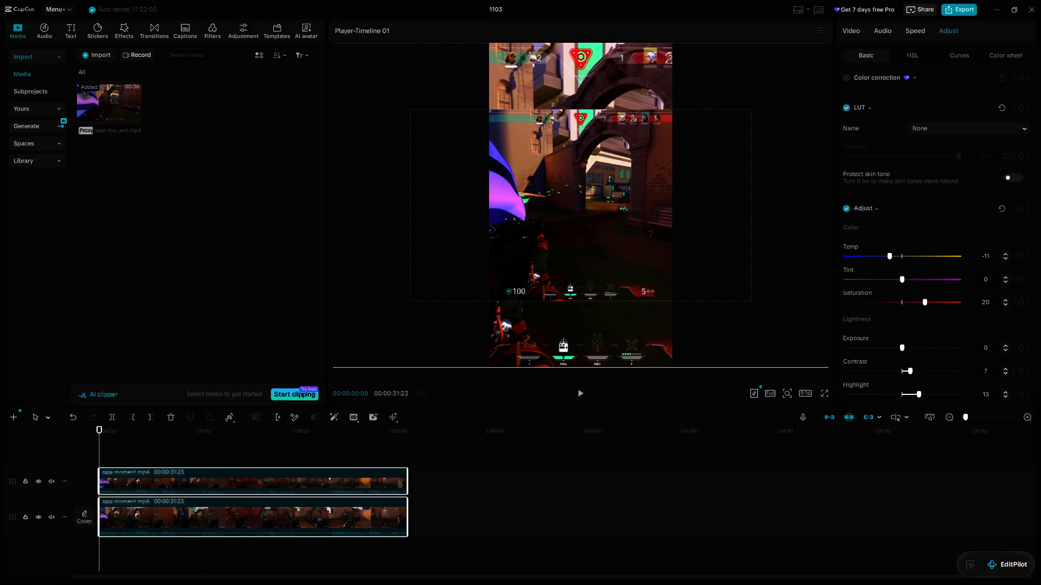
left_click(1007, 393)
left_click(1007, 393)
left_click(1007, 393)
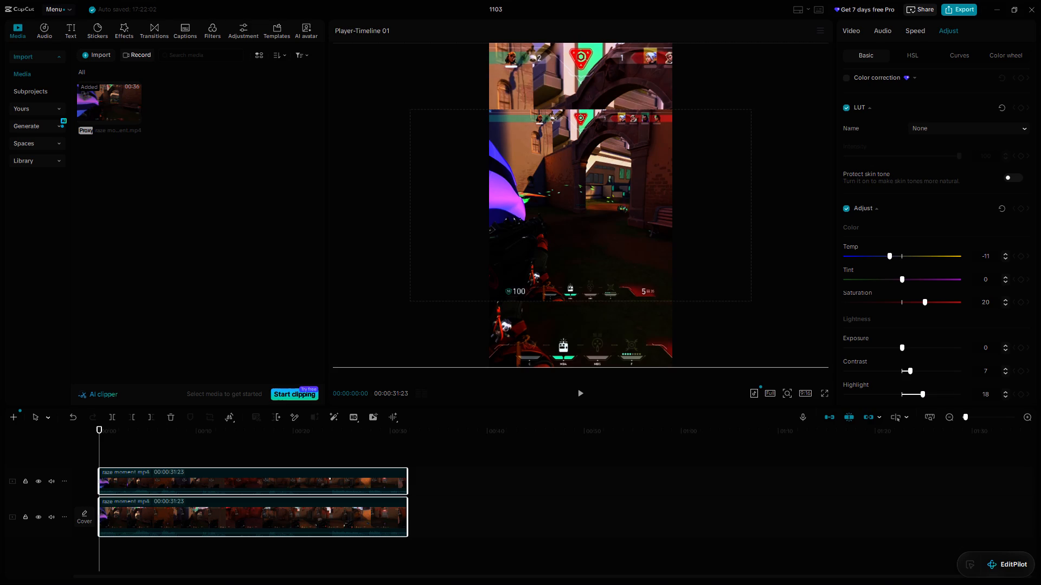
left_click(1006, 397)
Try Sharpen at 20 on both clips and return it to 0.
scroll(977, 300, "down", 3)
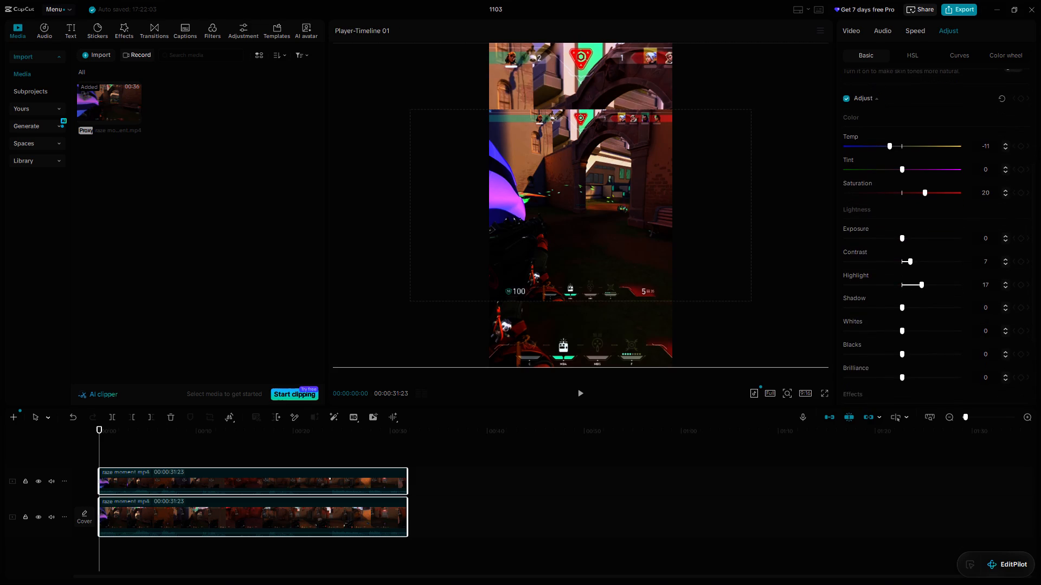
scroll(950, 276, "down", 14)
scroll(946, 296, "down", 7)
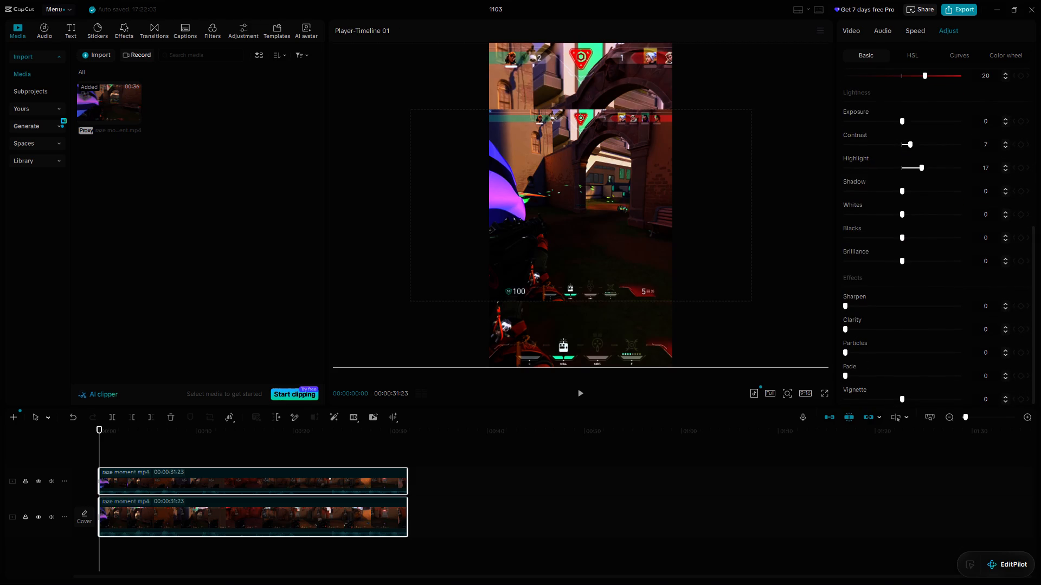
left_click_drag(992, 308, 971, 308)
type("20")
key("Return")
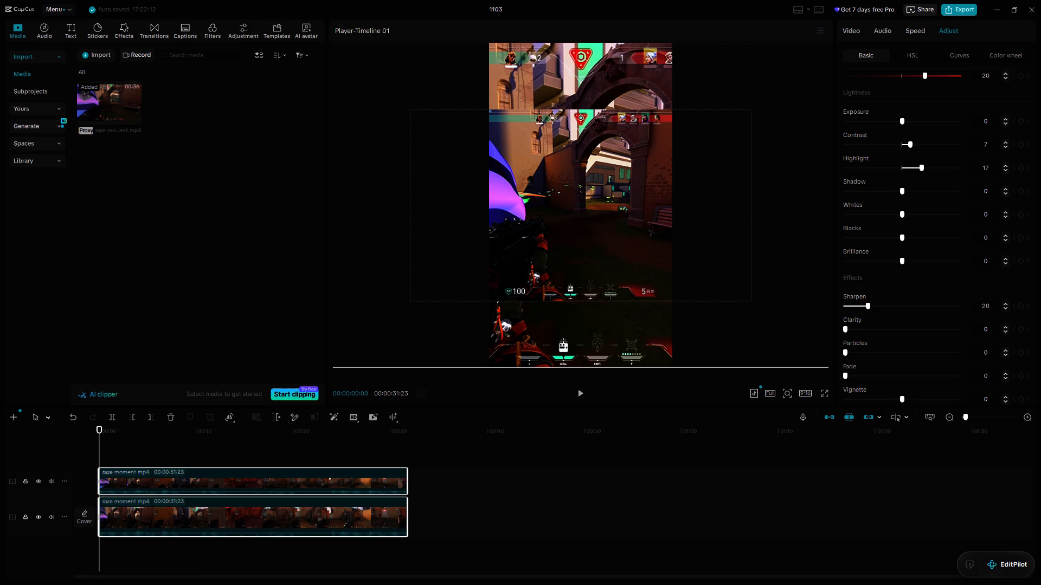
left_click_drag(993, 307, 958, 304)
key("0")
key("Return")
Select only the upper clip and set its Sharpen to 20.
left_click(336, 483)
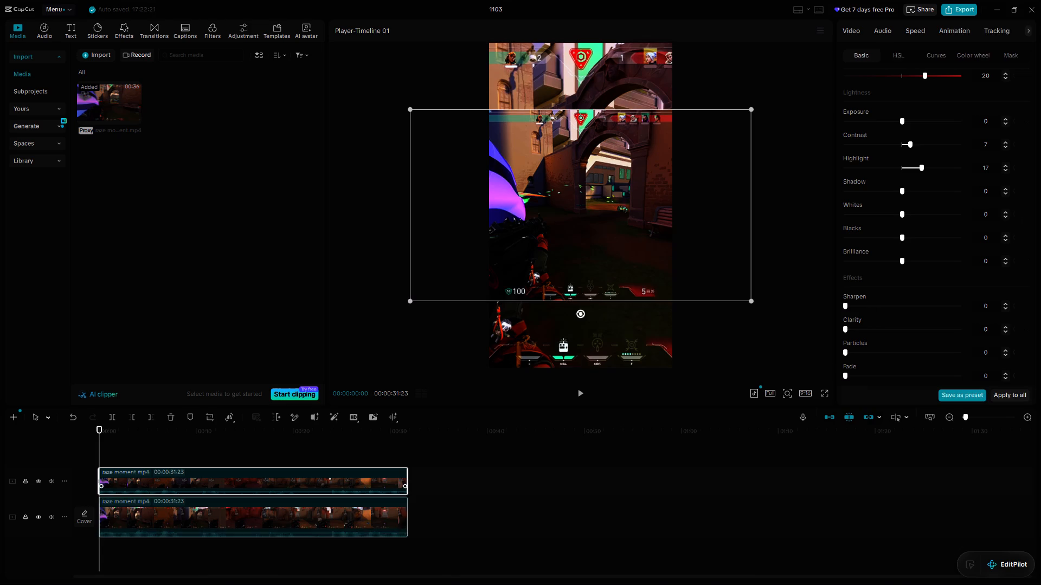
left_click_drag(991, 308, 961, 305)
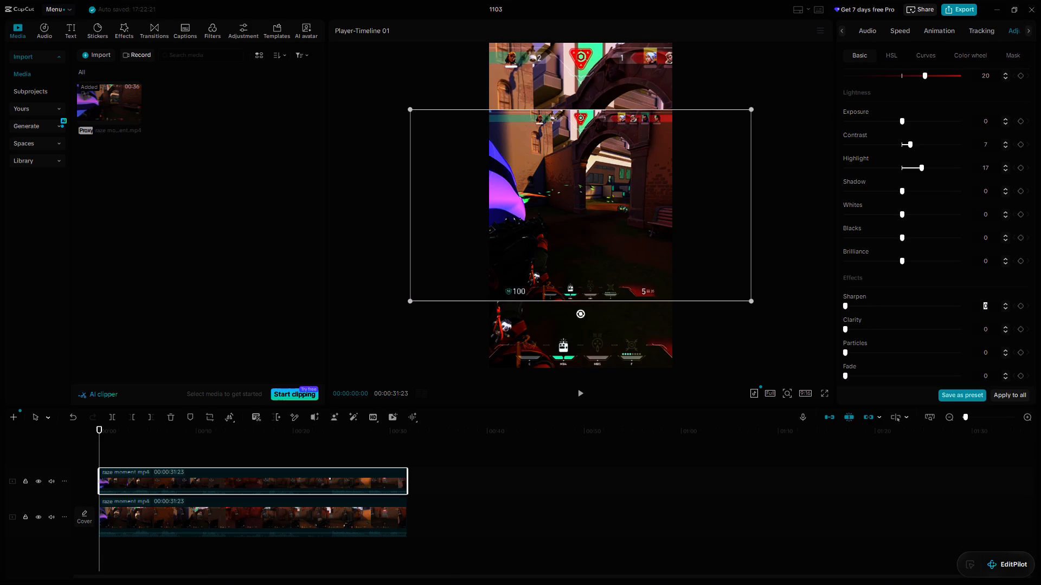
type("20")
key("Return")
Play back the timeline to review the colour and sharpening adjustments on the layered clips.
left_click(579, 388)
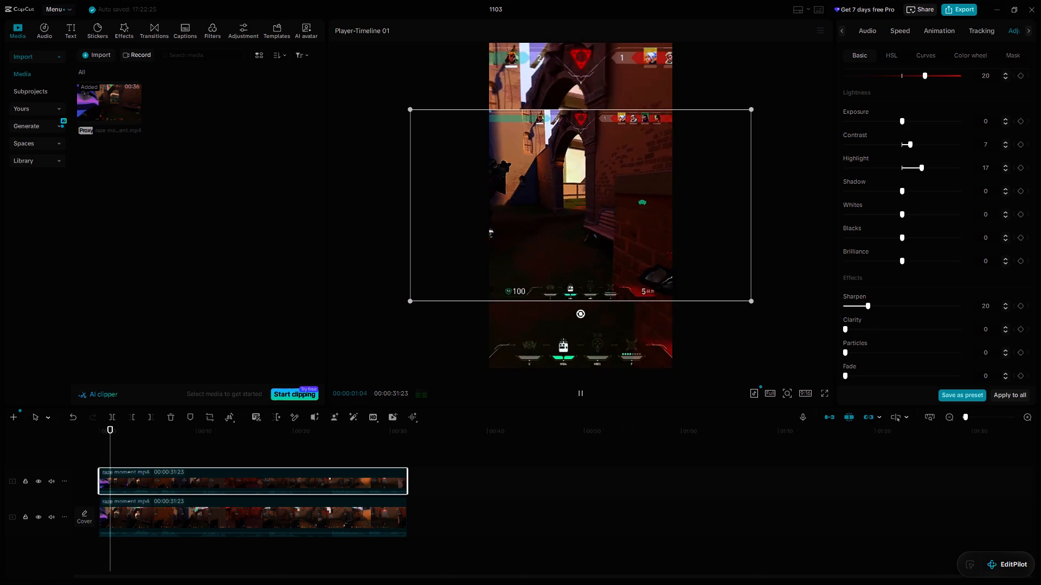
scroll(940, 224, "up", 2)
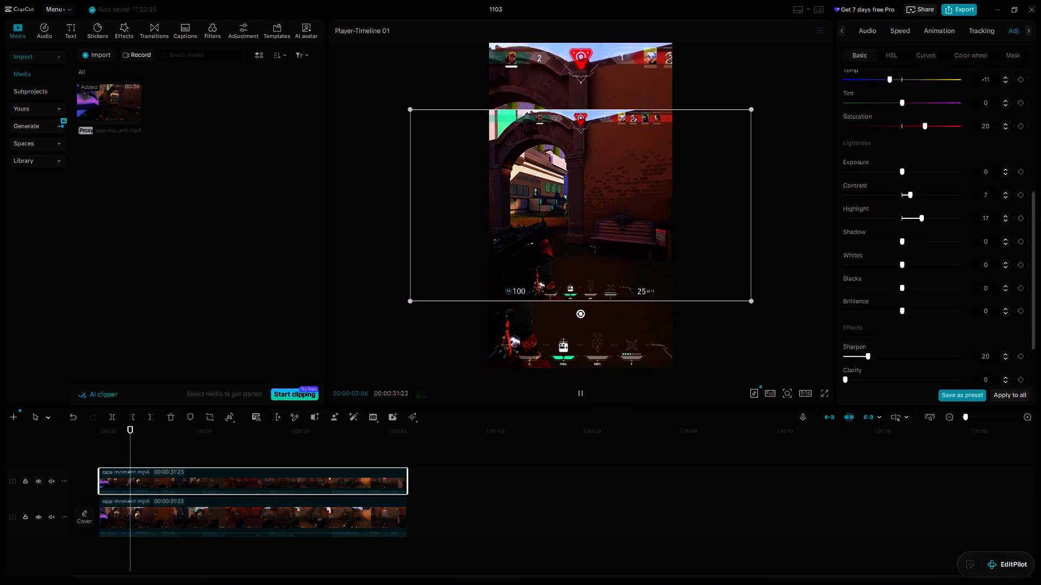
scroll(940, 224, "up", 3)
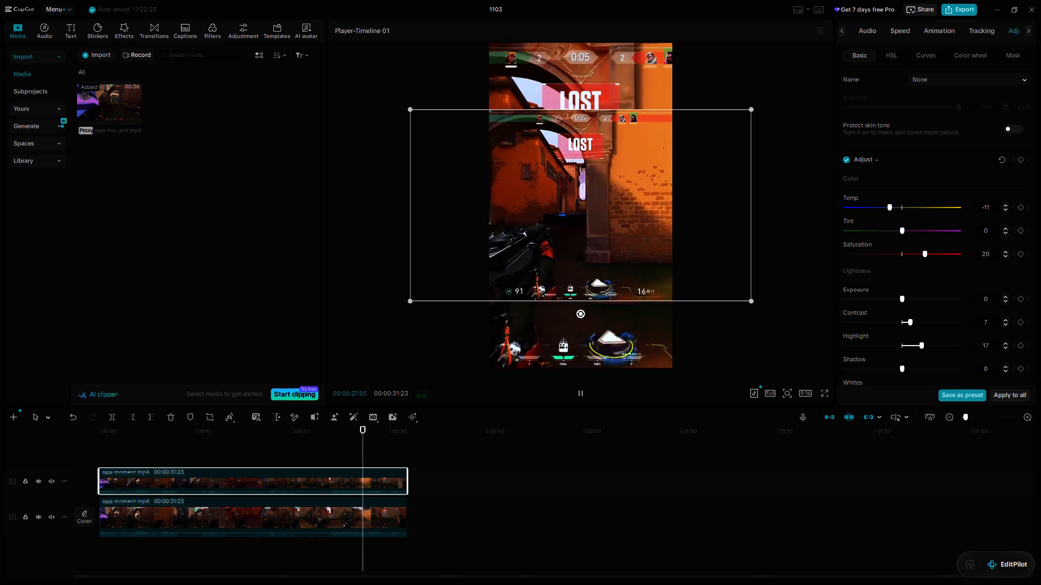
left_click(581, 395)
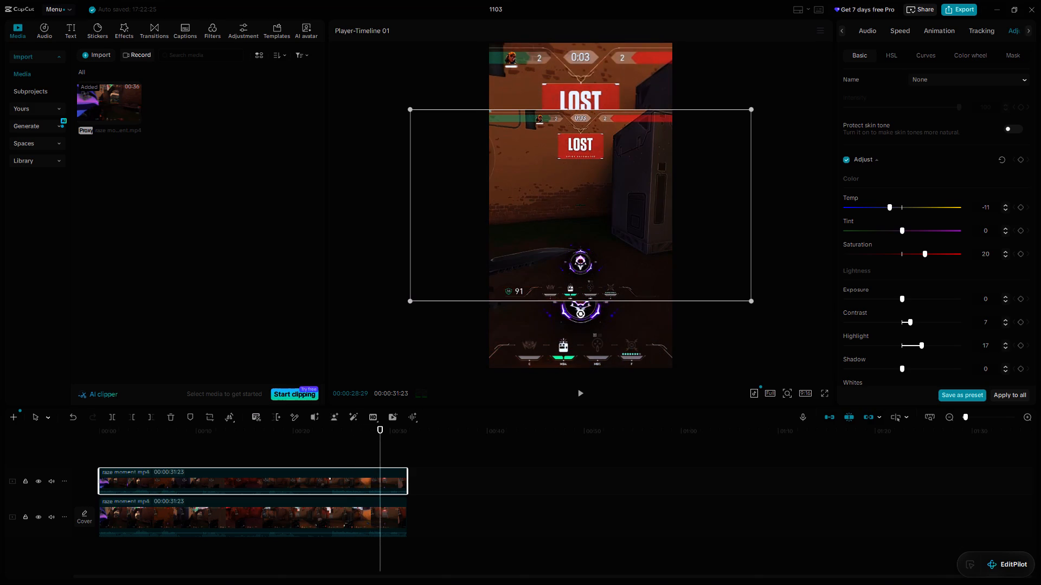
key("Down")
Move the upper clip's picture slightly down in the 9:16 frame, keeping it horizontally centred.
left_click(313, 479)
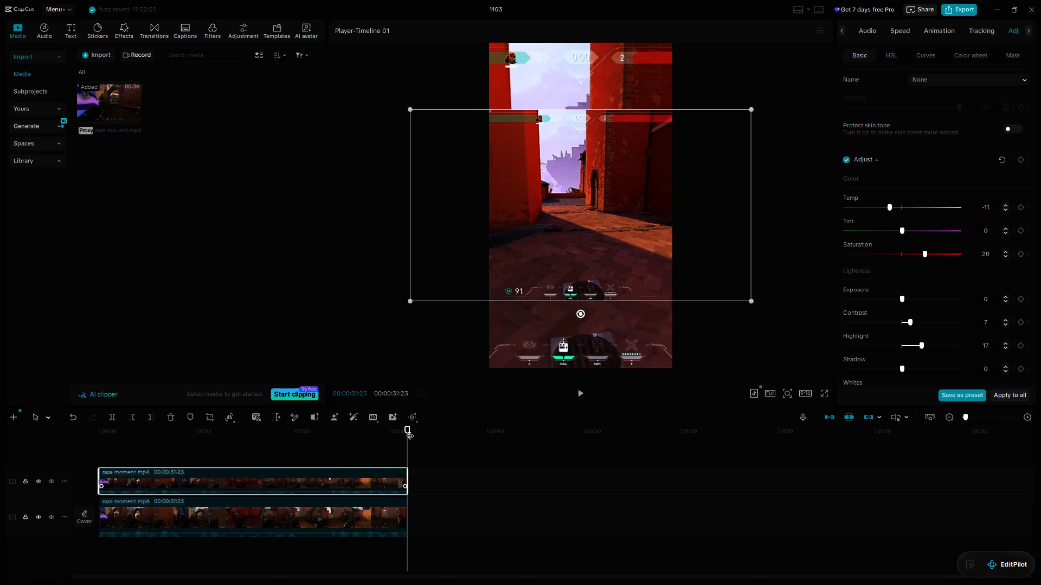
left_click_drag(577, 250, 576, 268)
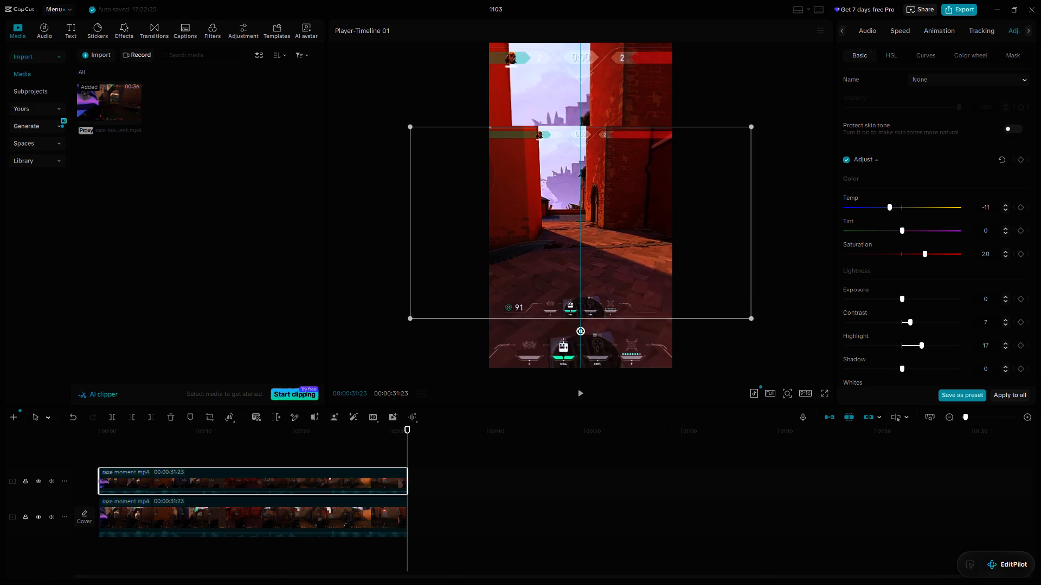
left_click_drag(576, 268, 576, 259)
Duplicate the upper raze moment clip and place the copy on a new top track, aligned with the timeline start.
left_click(278, 478)
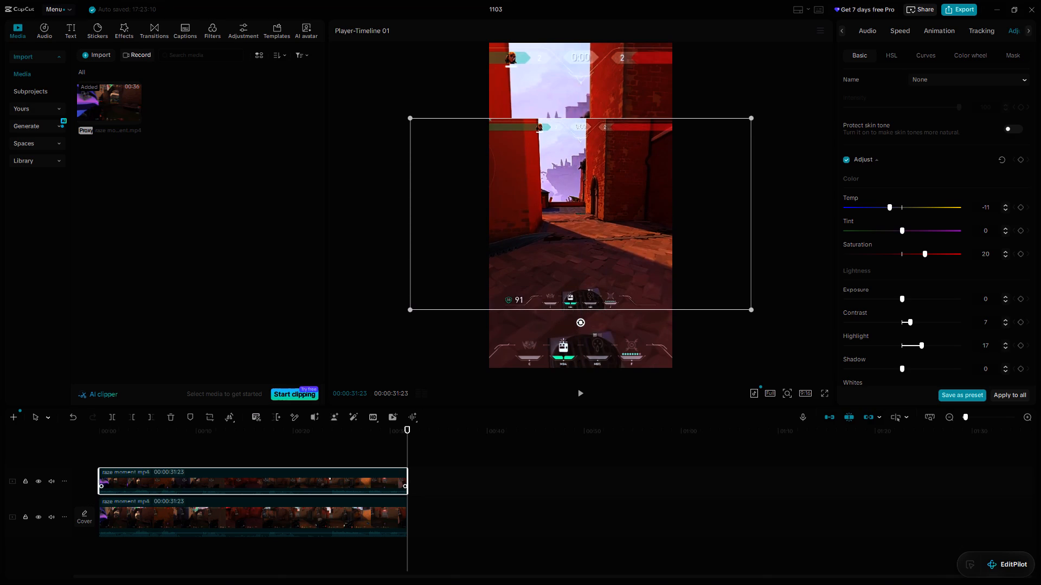
key("ctrl+c")
key("ctrl+v")
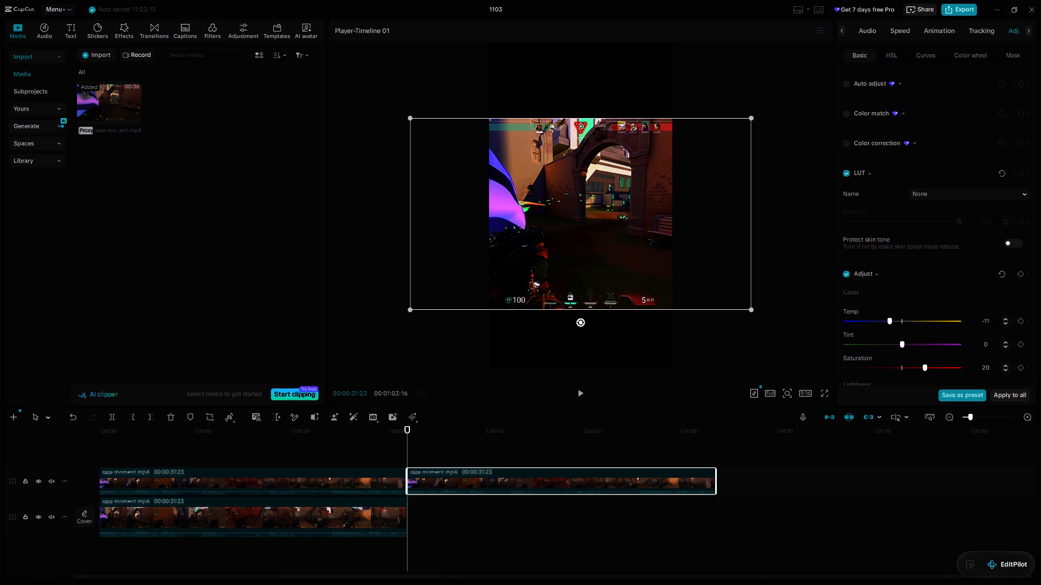
left_click_drag(542, 482, 334, 452)
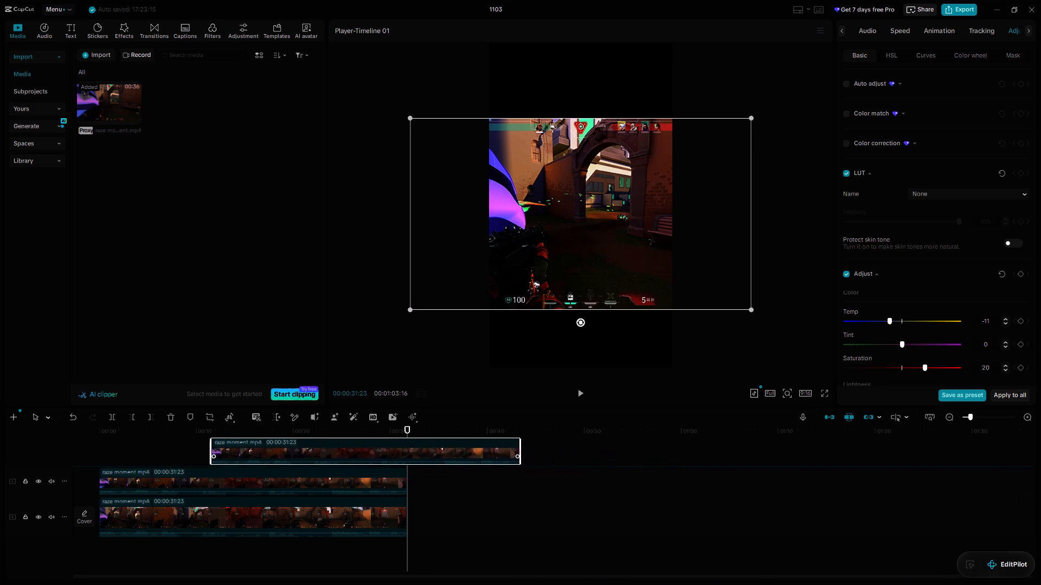
left_click_drag(334, 452, 232, 453)
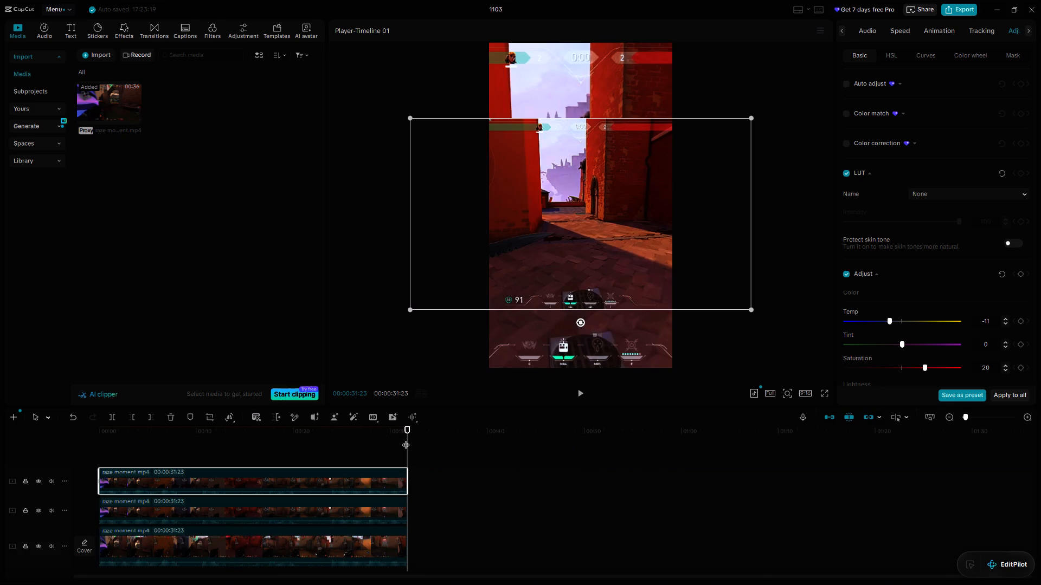
Shift the duplicated top clip's picture within the frame to about X -882, Y 77.
left_click_drag(406, 439, 268, 456)
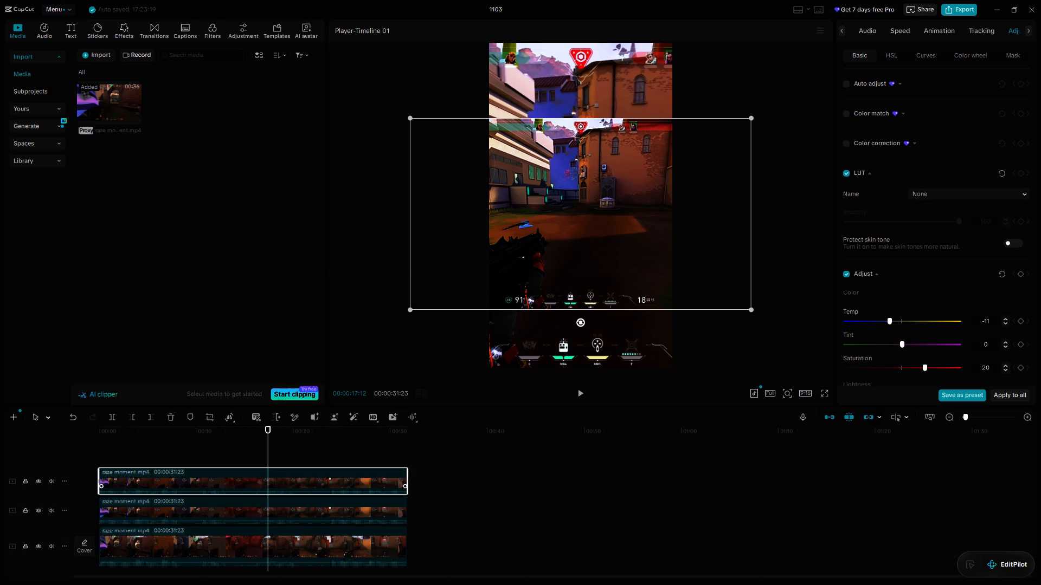
left_click_drag(611, 201, 459, 207)
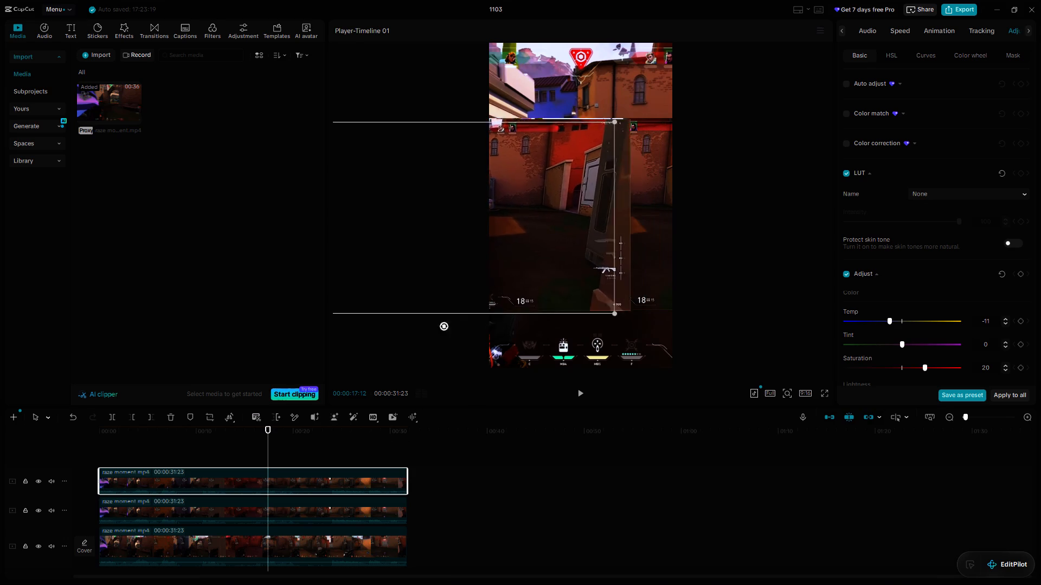
left_click_drag(459, 207, 536, 186)
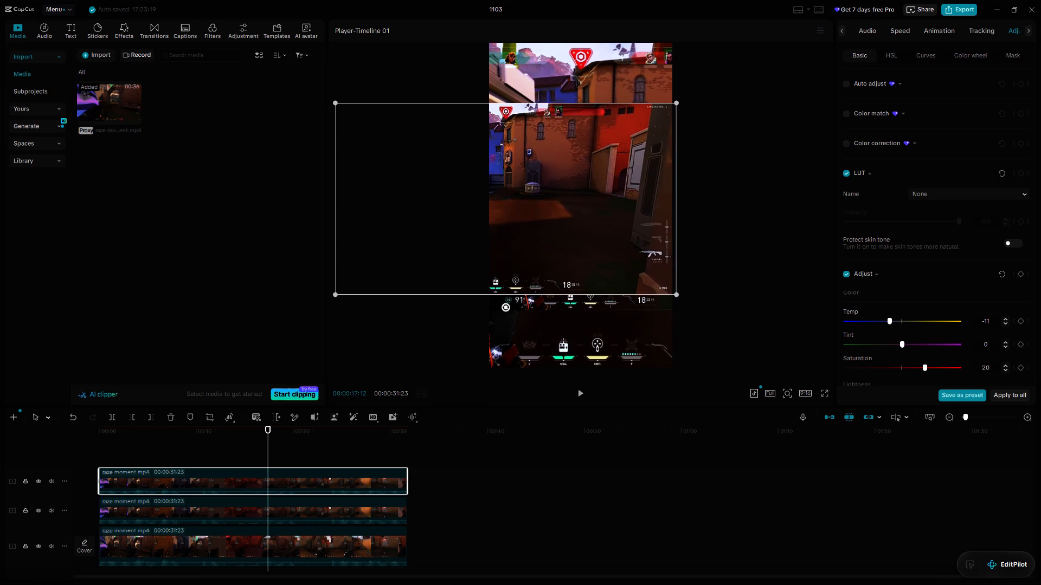
Add a Rectangle mask to the duplicated top clip, with the playhead at about 00:00:01:27.
left_click_drag(268, 457, 148, 454)
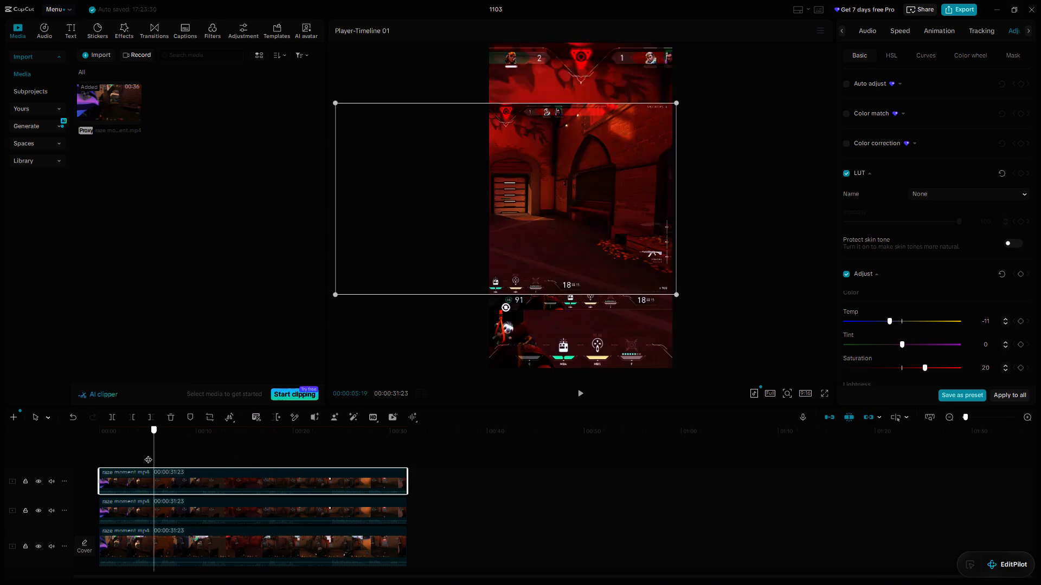
left_click_drag(148, 454, 118, 456)
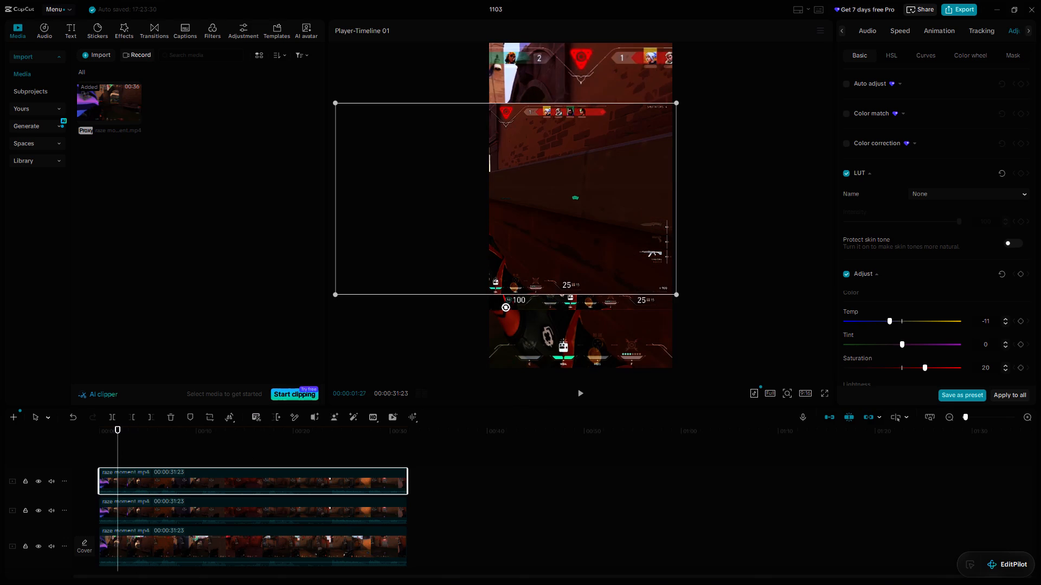
left_click(295, 483)
scroll(897, 86, "up", 3)
left_click(834, 29)
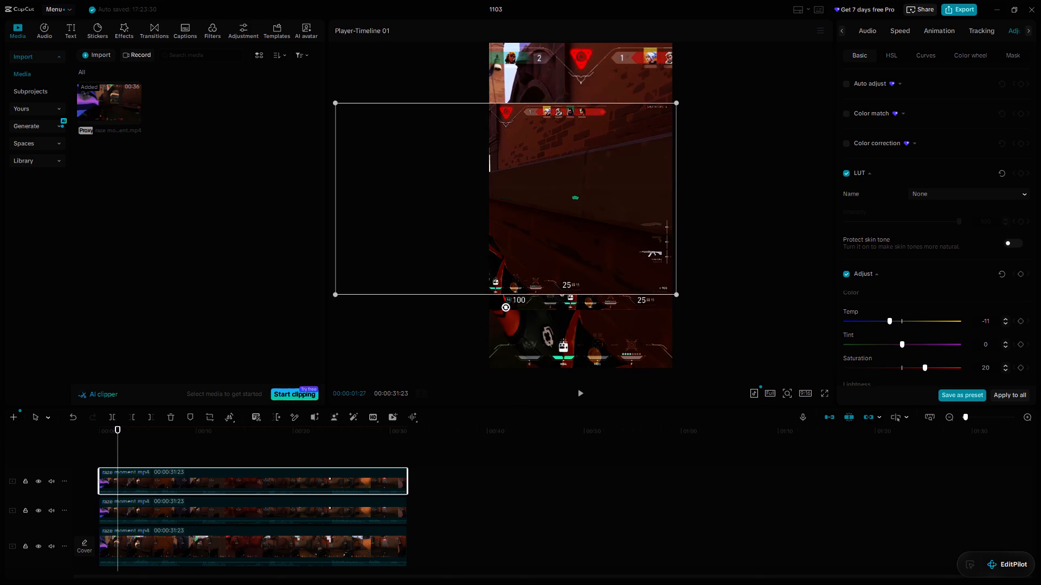
left_click(844, 30)
left_click(844, 30)
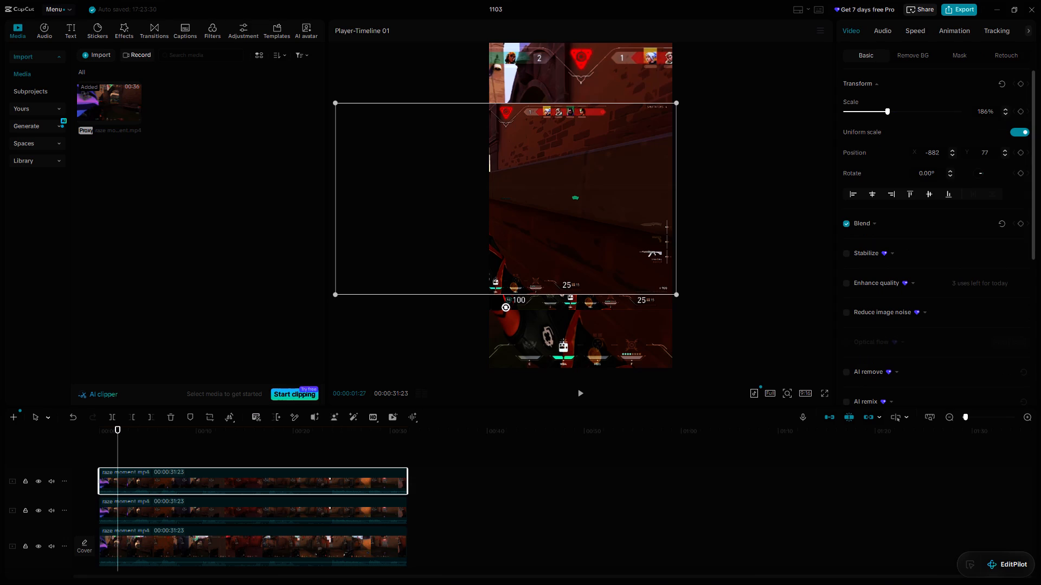
left_click(954, 54)
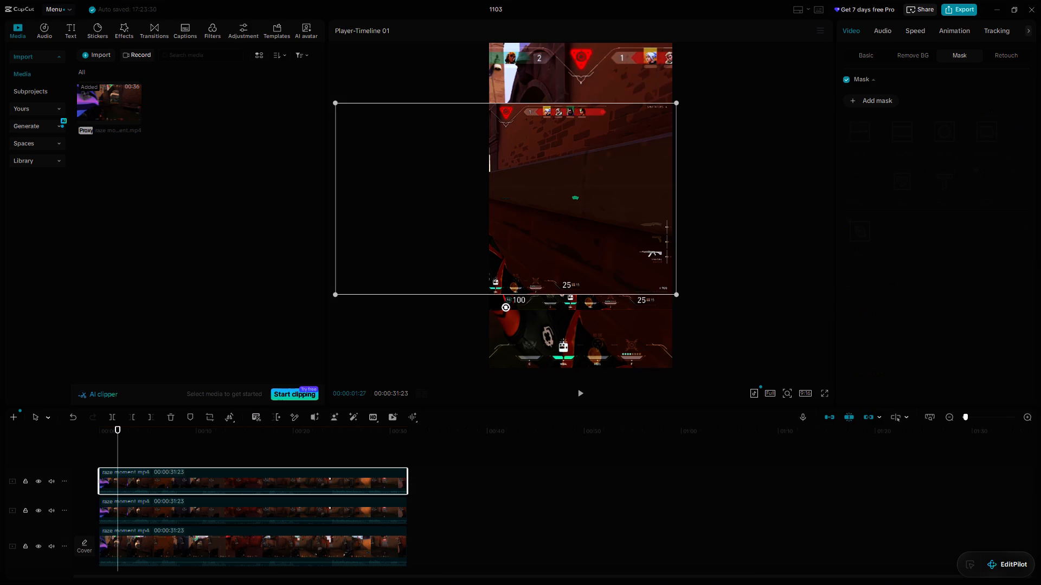
left_click(1002, 56)
left_click(968, 57)
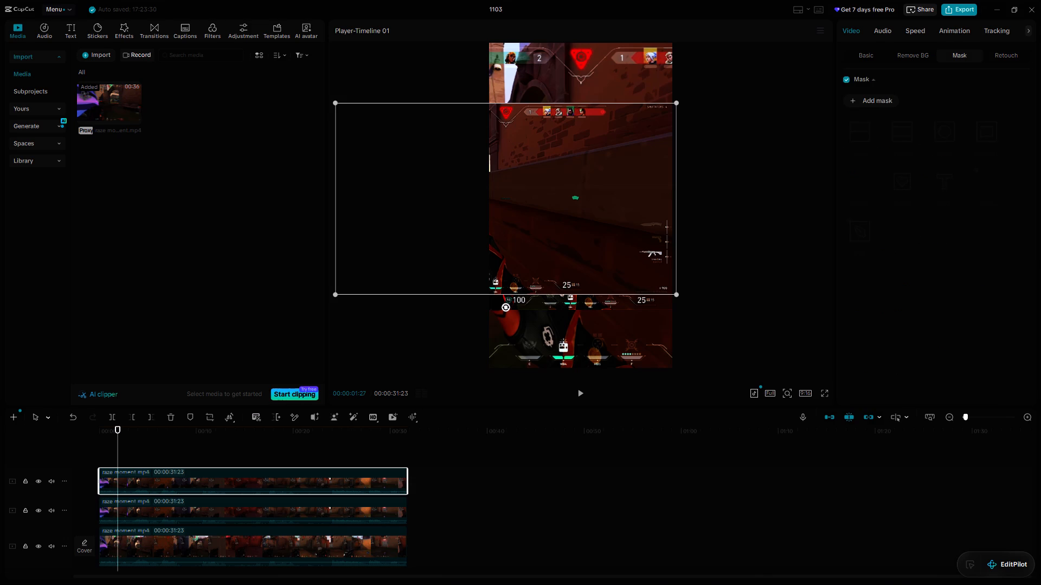
right_click(163, 480)
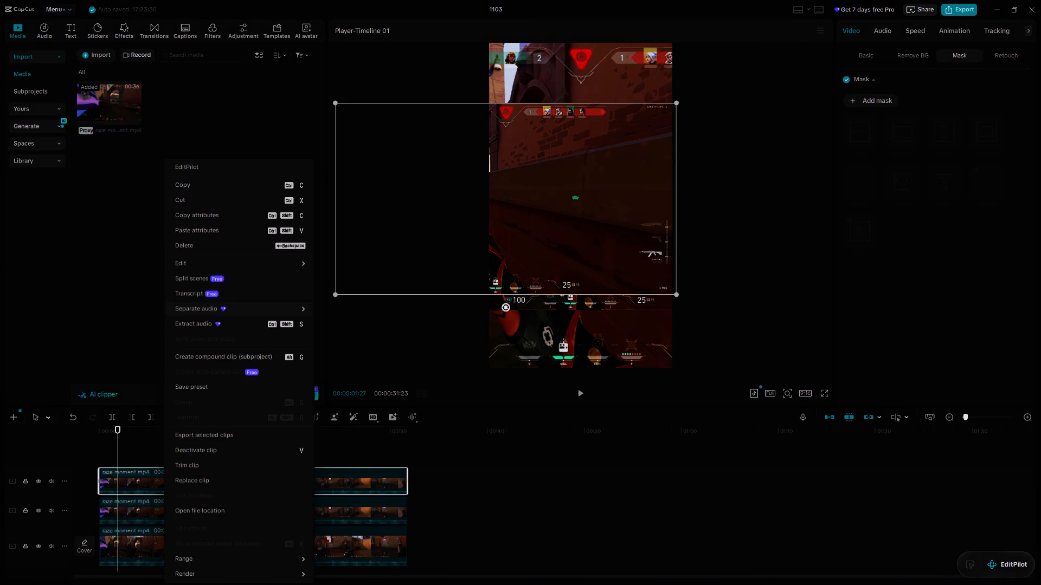
left_click(541, 497)
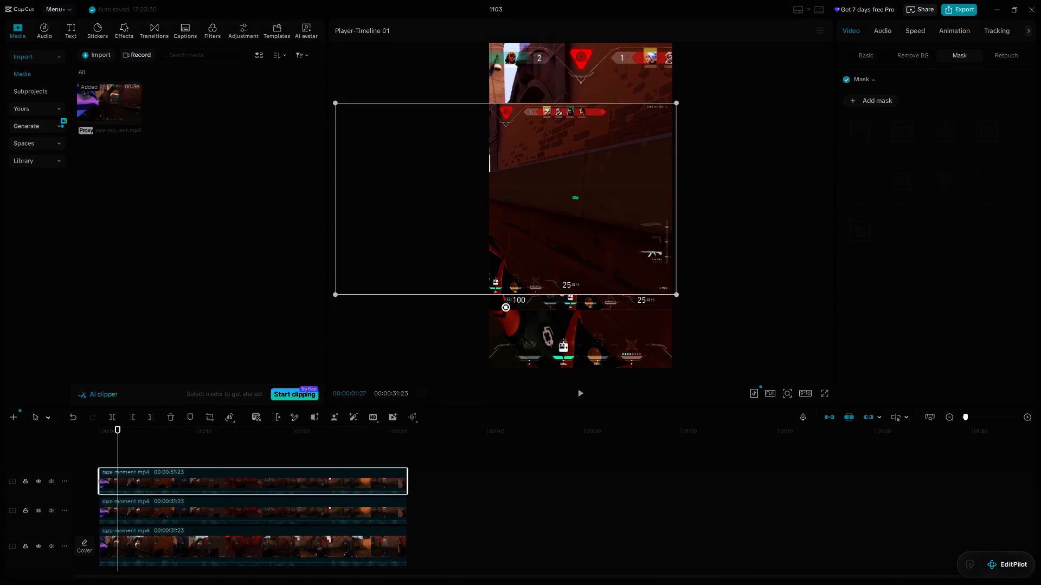
left_click(877, 105)
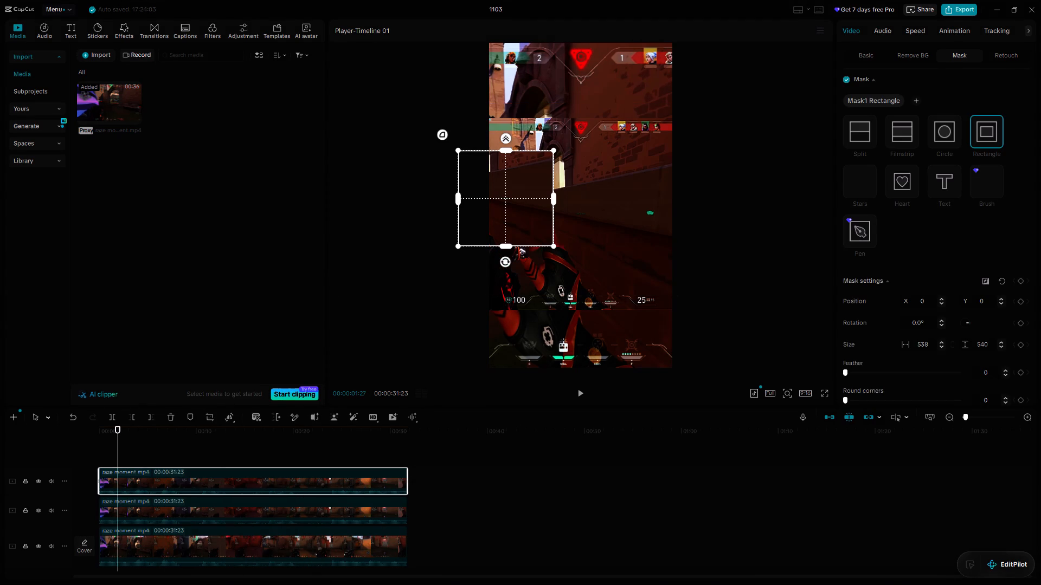
Widen the rectangle mask to about 663 and move it over the kill feed area, at about X 610, Y 228.
left_click_drag(552, 198, 587, 201)
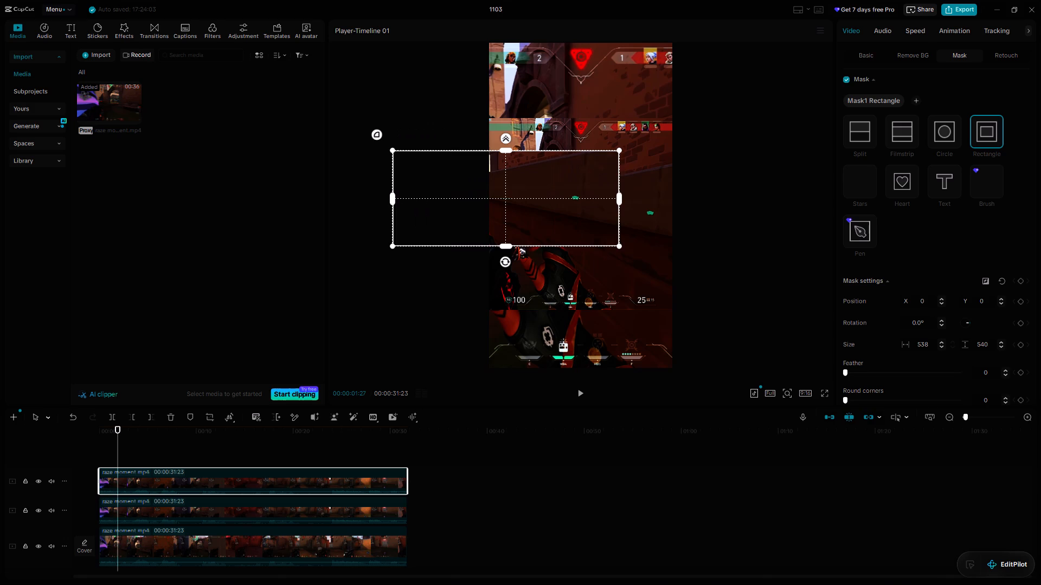
left_click_drag(587, 201, 558, 200)
left_click_drag(502, 241, 503, 250)
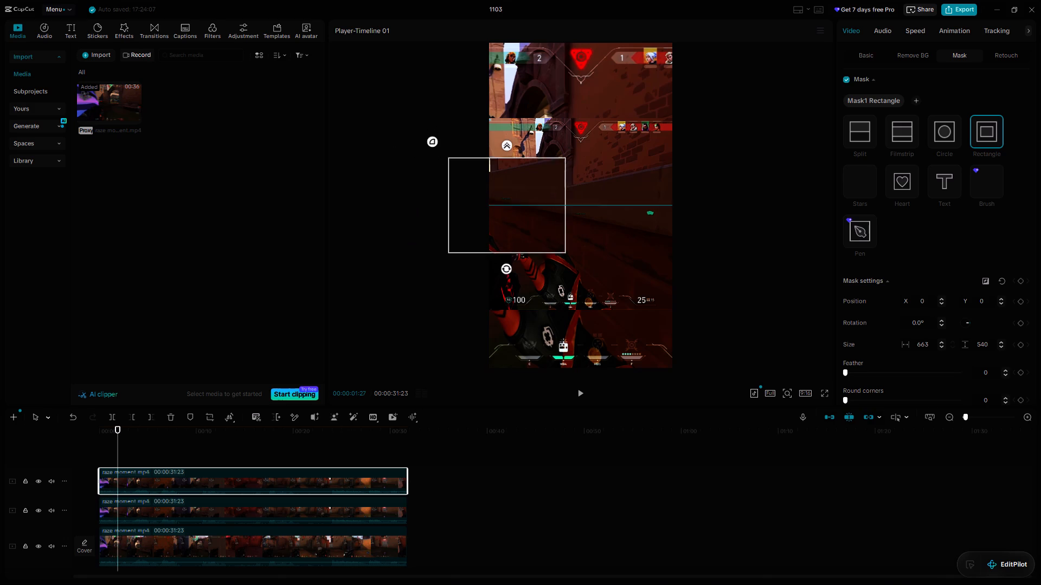
left_click_drag(503, 250, 594, 225)
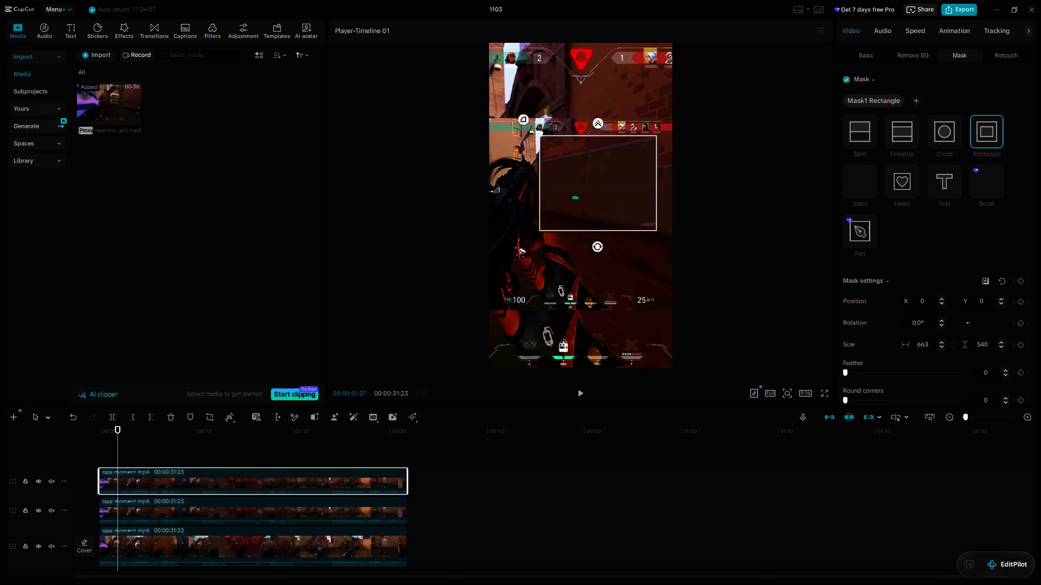
left_click_drag(594, 225, 629, 217)
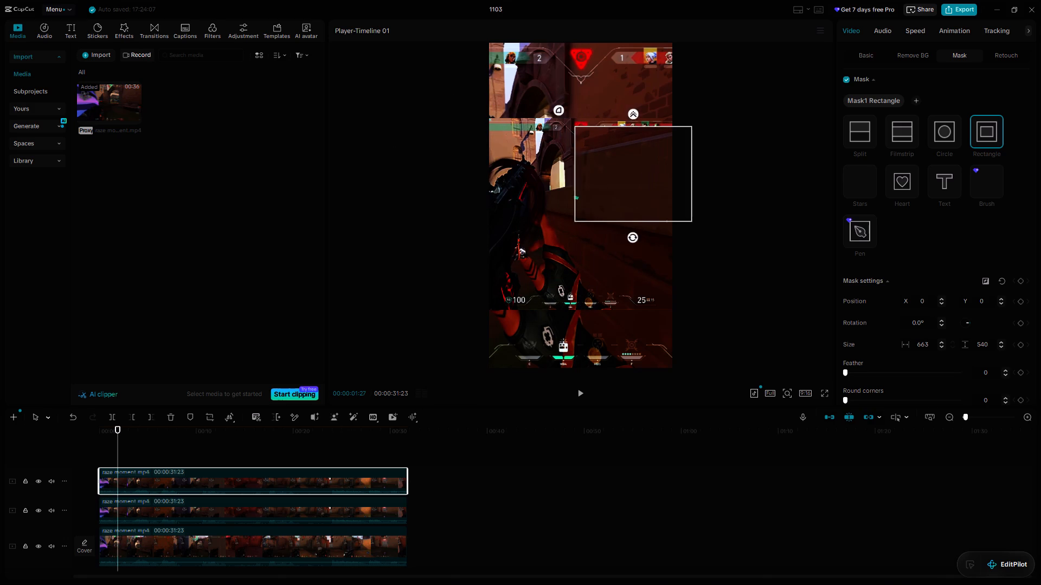
left_click_drag(629, 217, 558, 205)
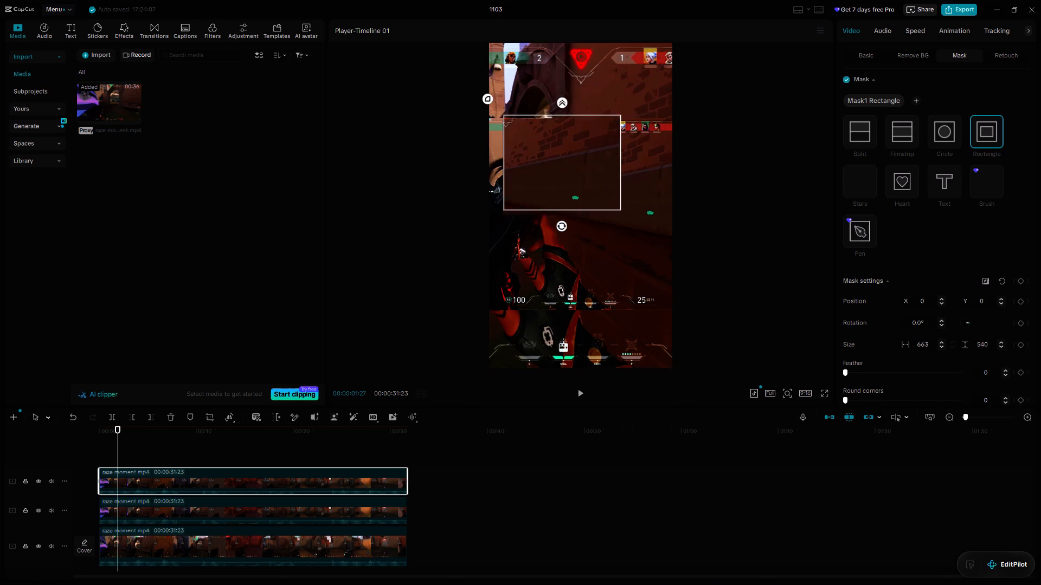
left_click_drag(558, 205, 611, 193)
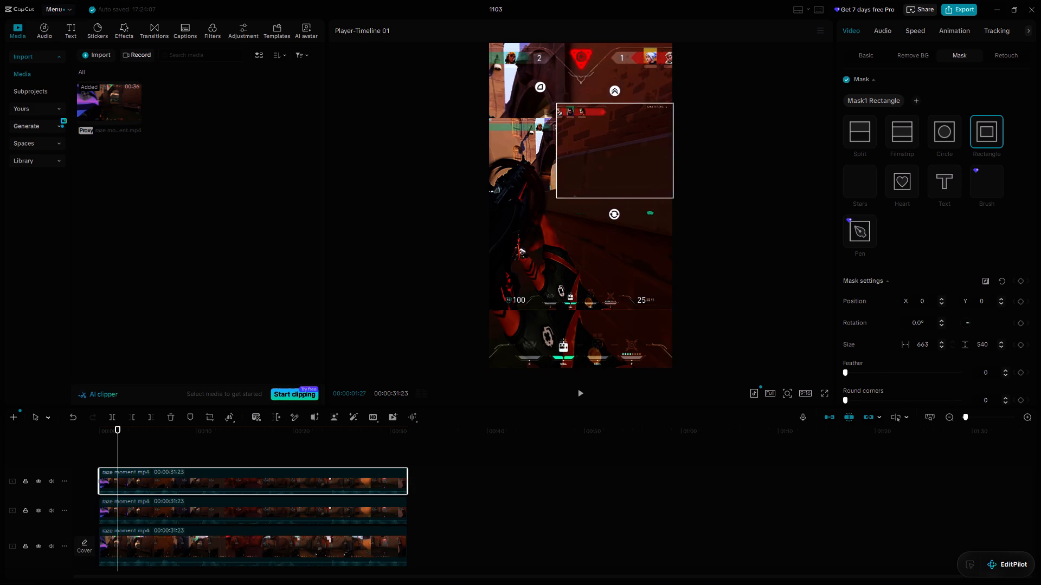
left_click_drag(611, 193, 611, 200)
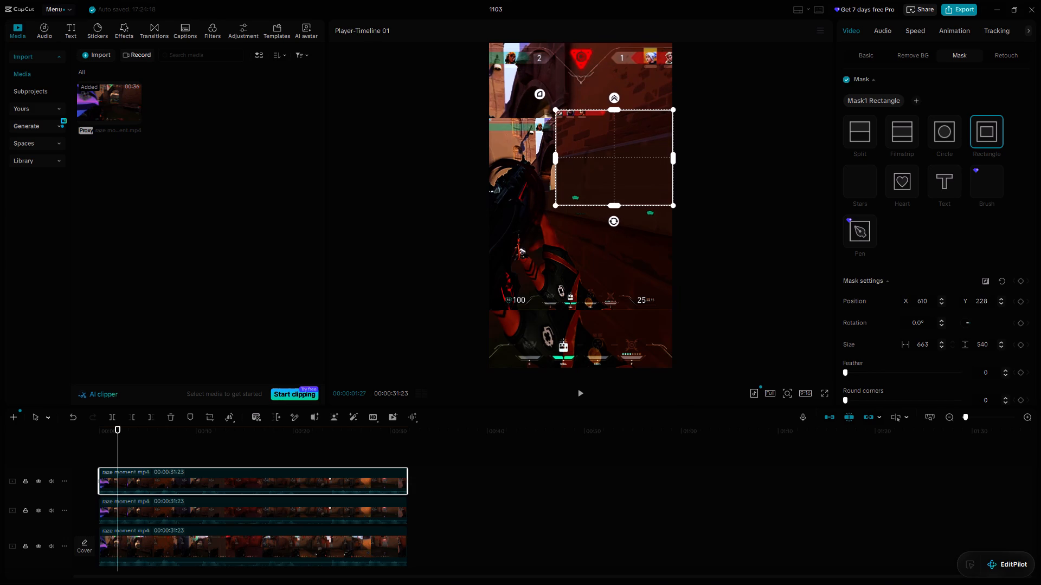
Play back the timeline to review what the masked top clip shows.
left_click(582, 391)
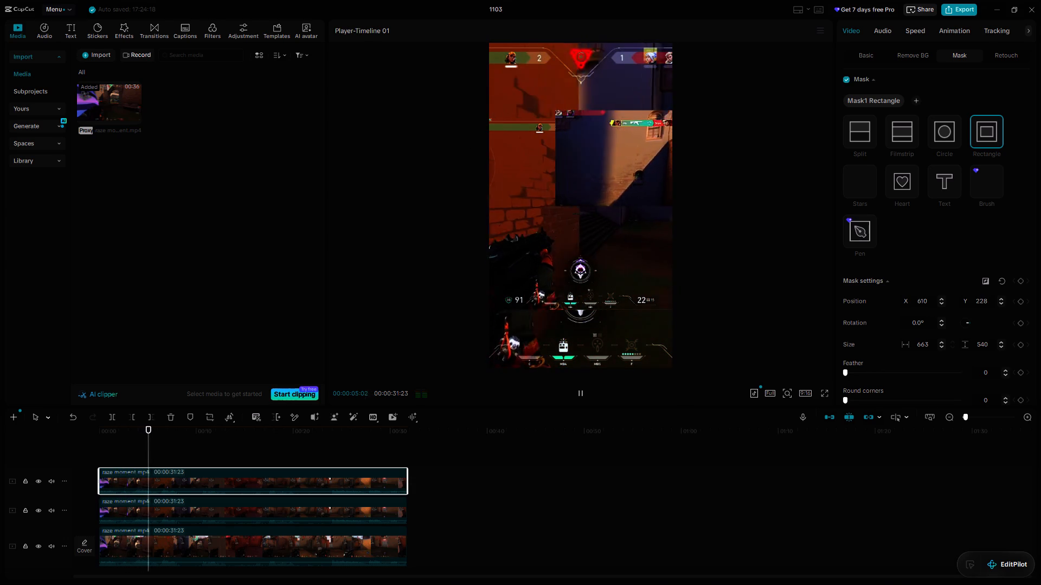
left_click(582, 394)
left_click(581, 394)
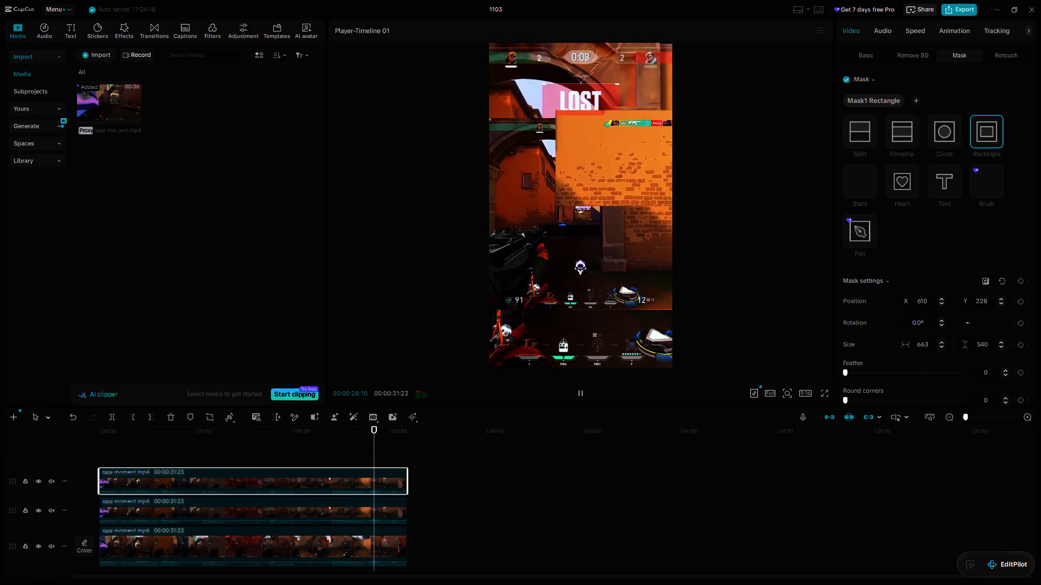
Pause at about 00:00:29:06, shrink the top clip's rectangle mask to about 247 by 472, and move it to about X 823, Y 244.
left_click(581, 394)
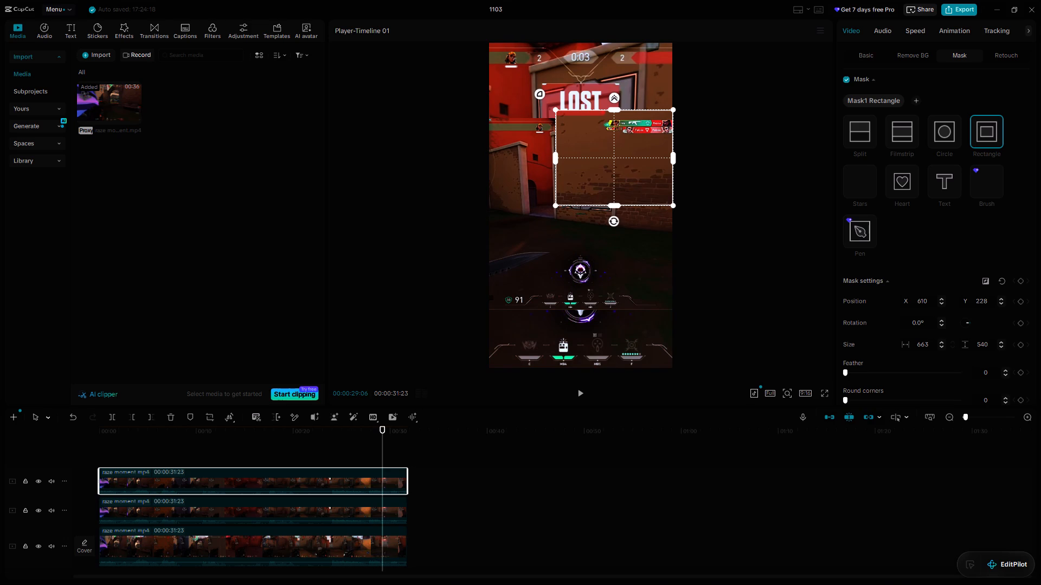
left_click(615, 204)
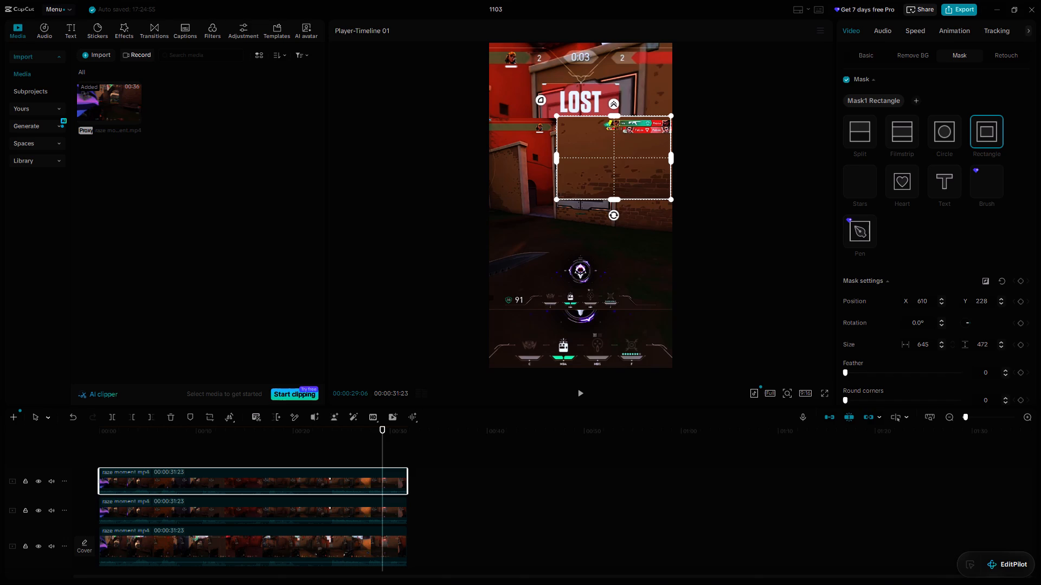
left_click(556, 159)
left_click(590, 151)
left_click_drag(554, 158, 566, 156)
left_click_drag(557, 158, 576, 155)
left_click_drag(612, 155, 623, 156)
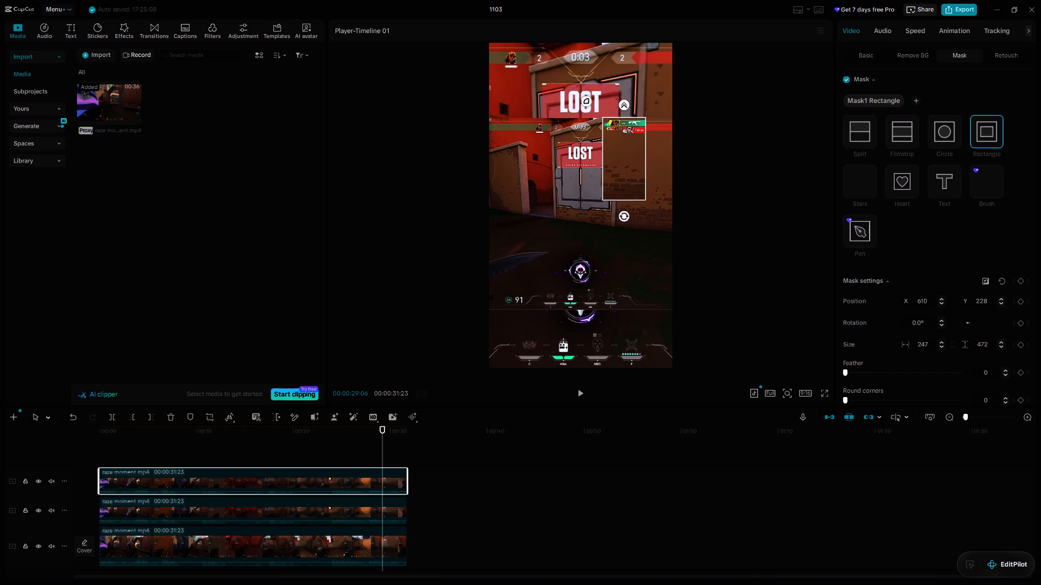
left_click_drag(623, 156, 650, 153)
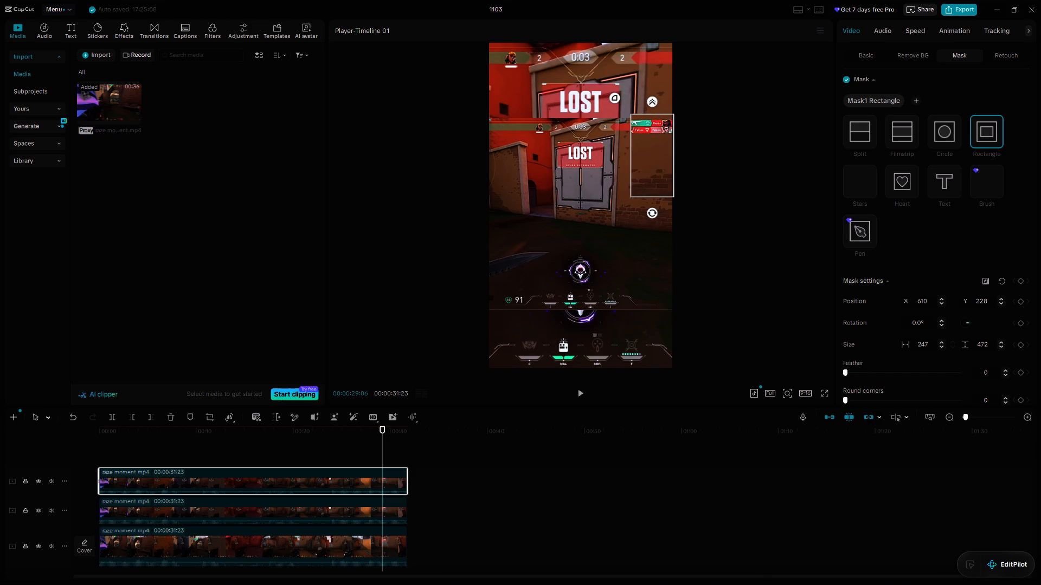
left_click_drag(650, 153, 650, 152)
Resize the rectangle mask to about 463 by 245 and move it over the kill feed at about X 741, Y 363.
left_click_drag(629, 153, 626, 153)
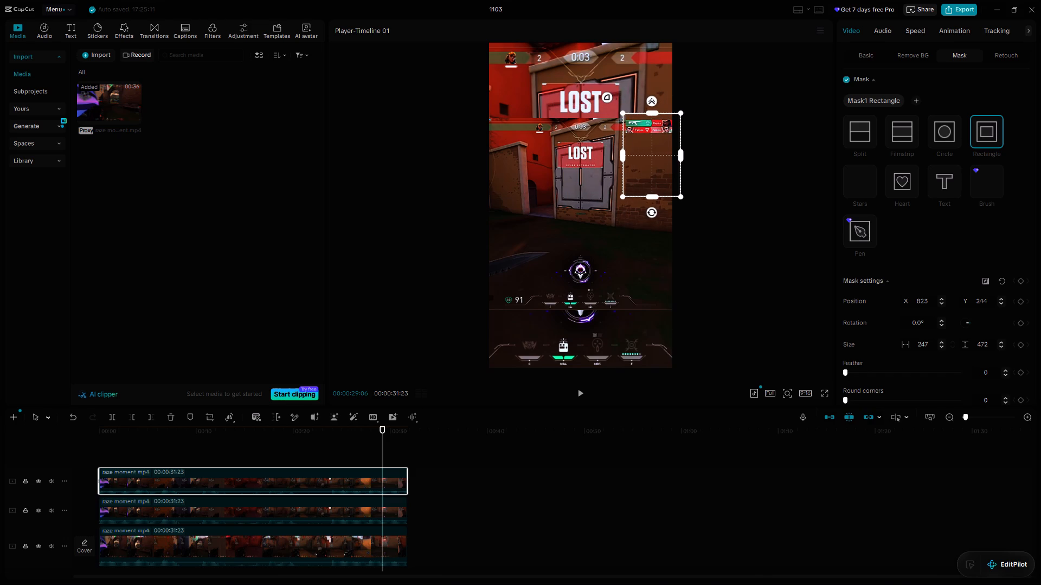
left_click_drag(626, 153, 625, 153)
left_click_drag(644, 151, 635, 152)
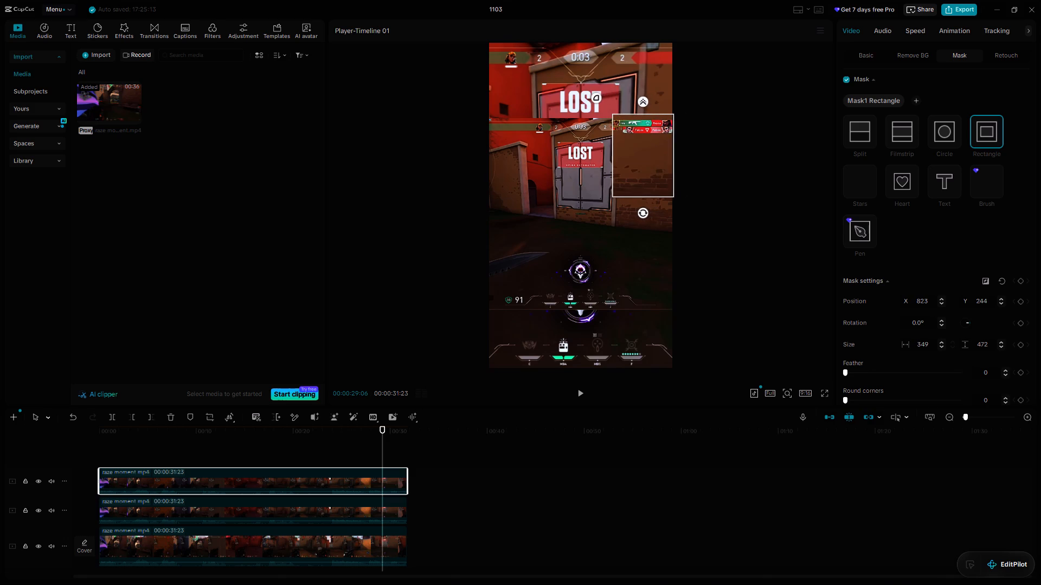
left_click_drag(635, 152, 635, 150)
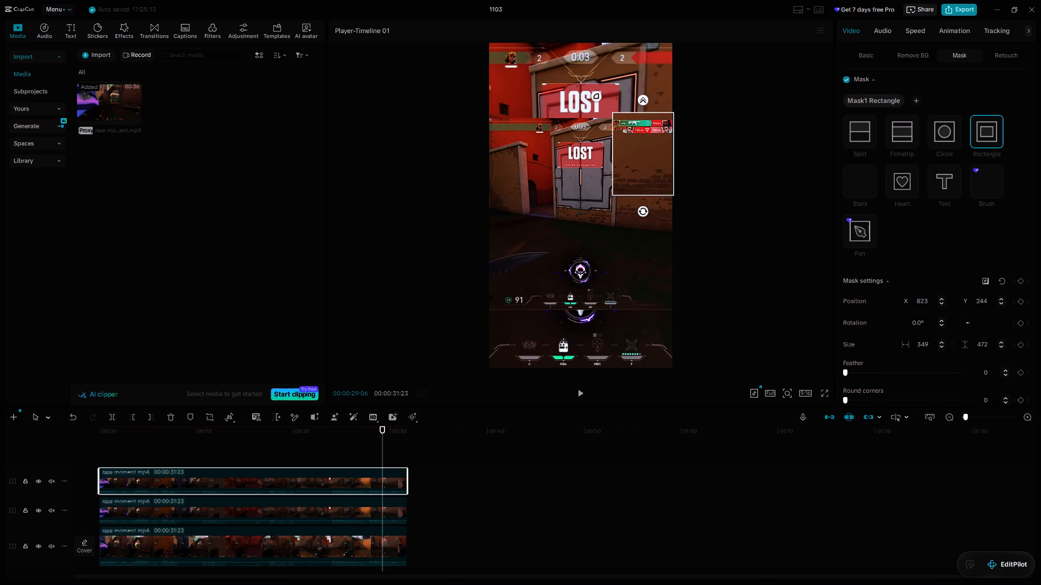
left_click_drag(635, 150, 634, 150)
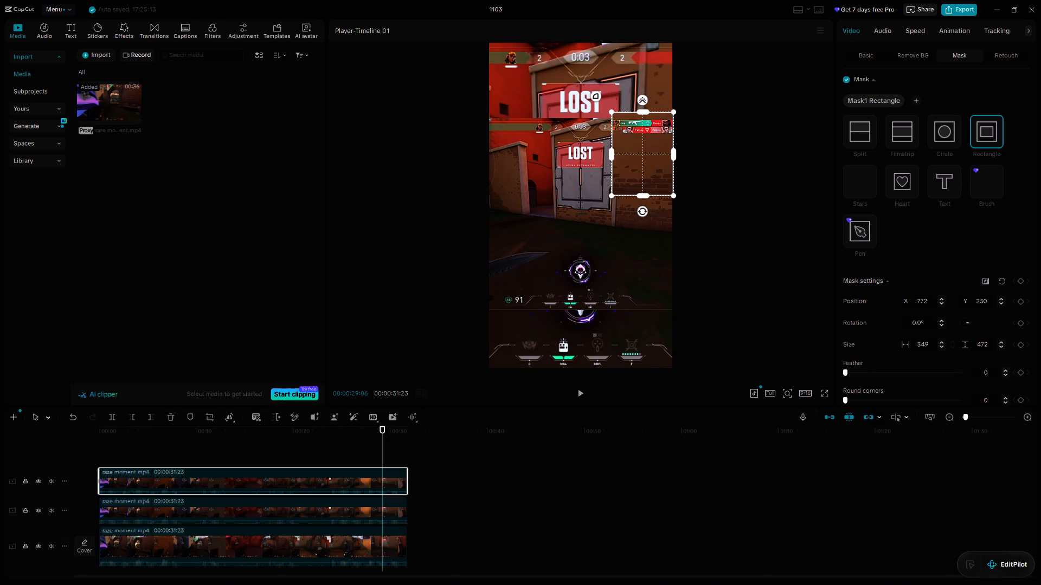
left_click_drag(612, 149, 607, 150)
left_click(629, 151)
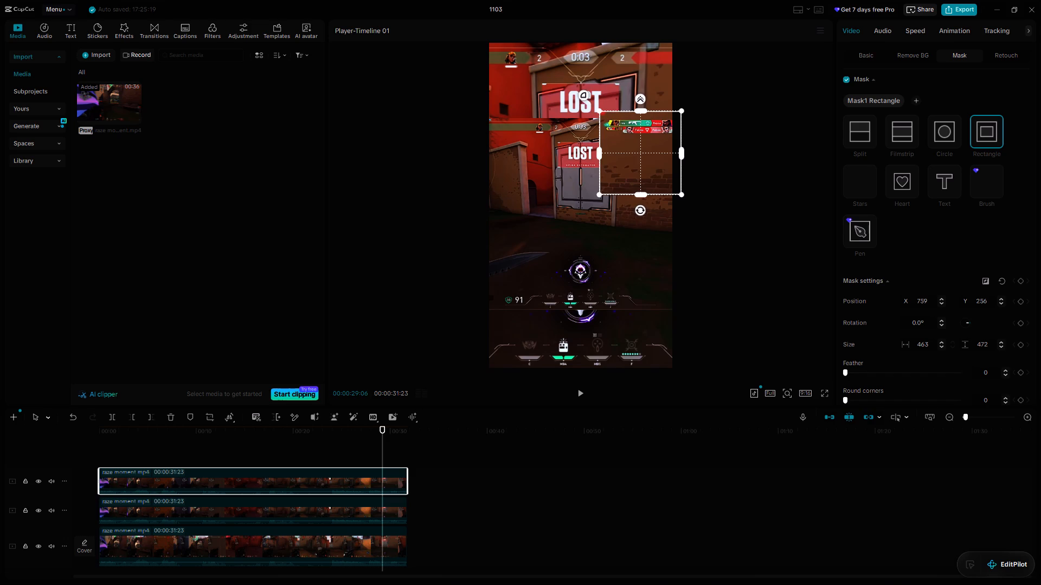
left_click_drag(638, 192, 636, 181)
key("Up")
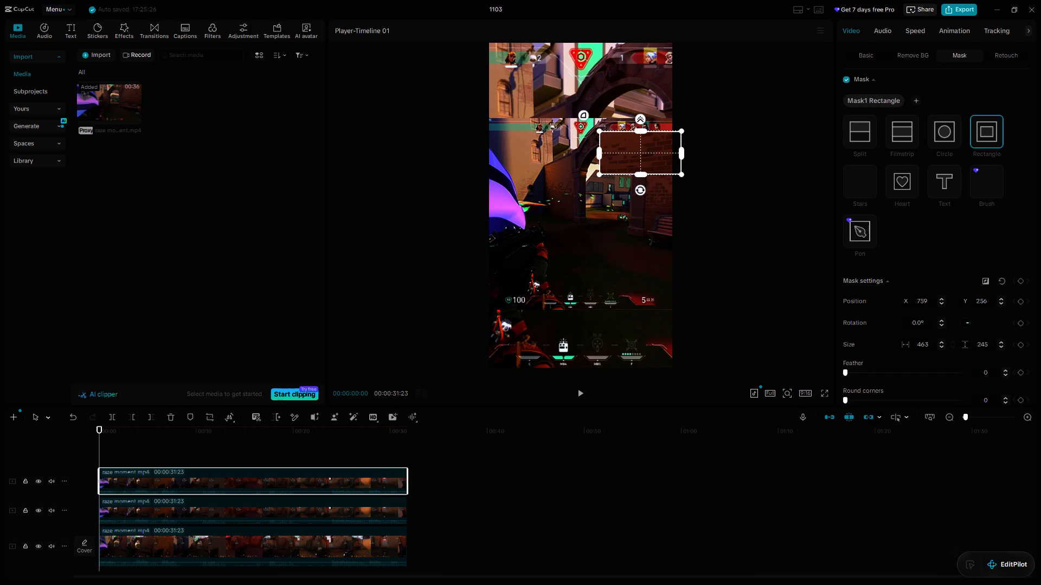
left_click_drag(648, 154, 645, 135)
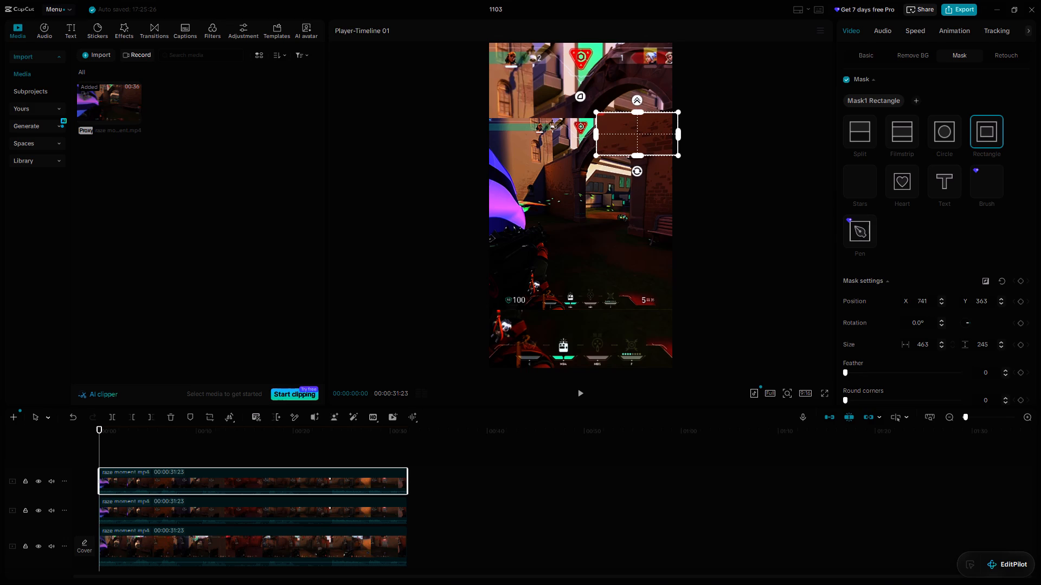
With the playhead at about 00:00:08:07, tighten the rectangle mask around the kill feed to about 418 by 211, at X 759, Y 360.
left_click_drag(99, 441, 382, 439)
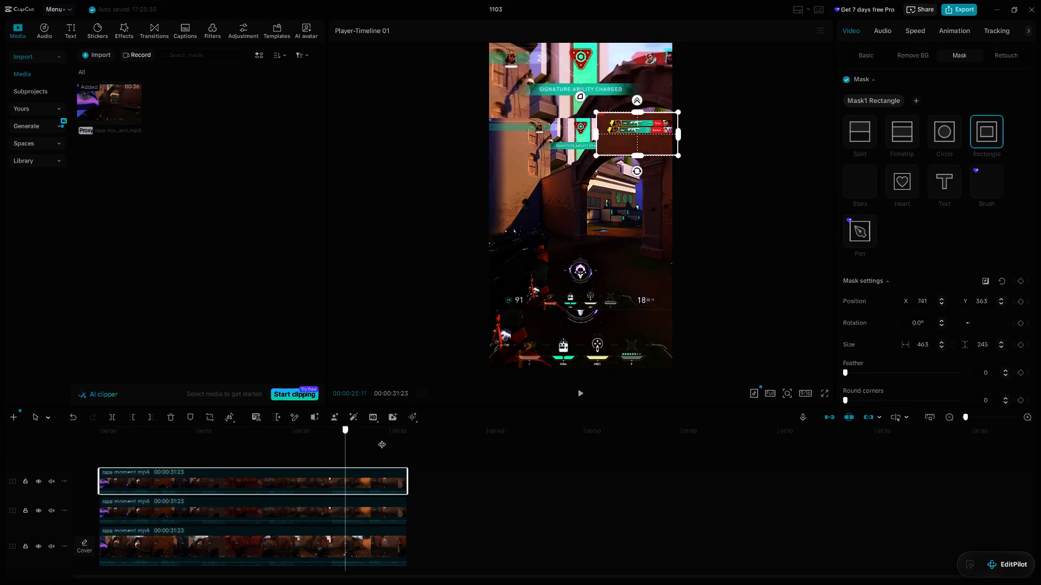
left_click_drag(382, 439, 282, 441)
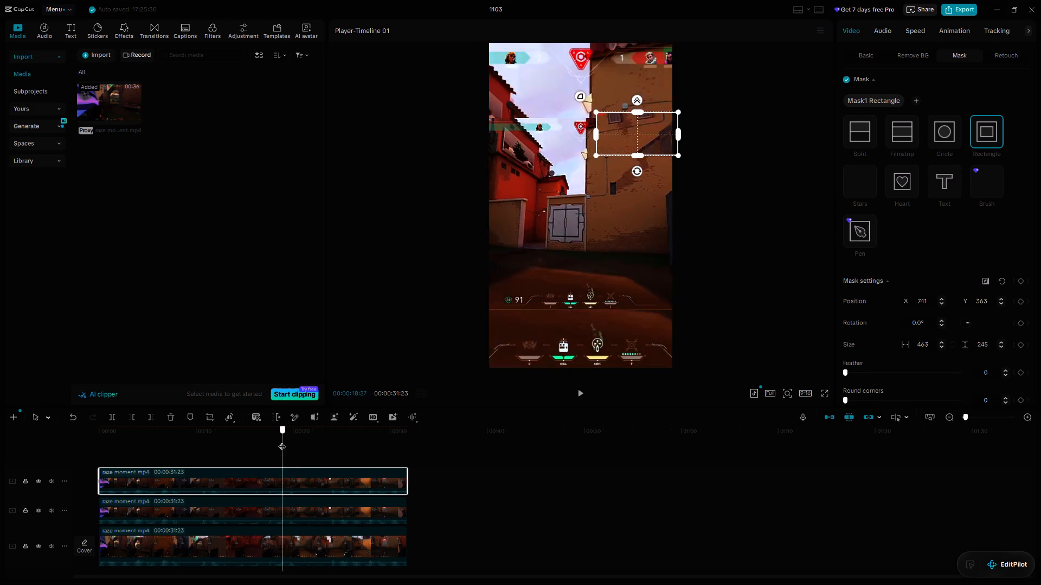
left_click_drag(282, 441, 239, 447)
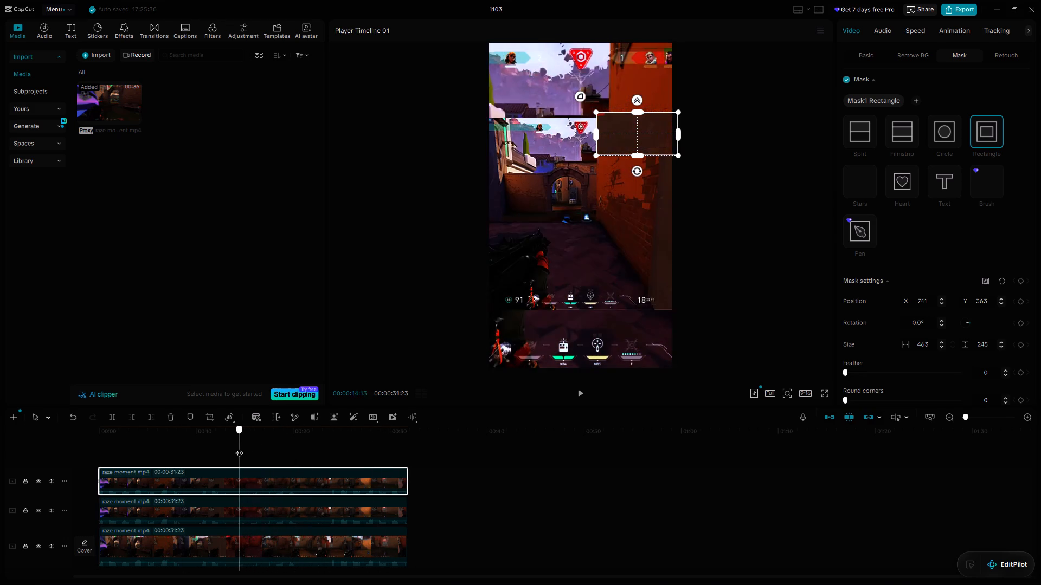
left_click_drag(239, 447, 206, 454)
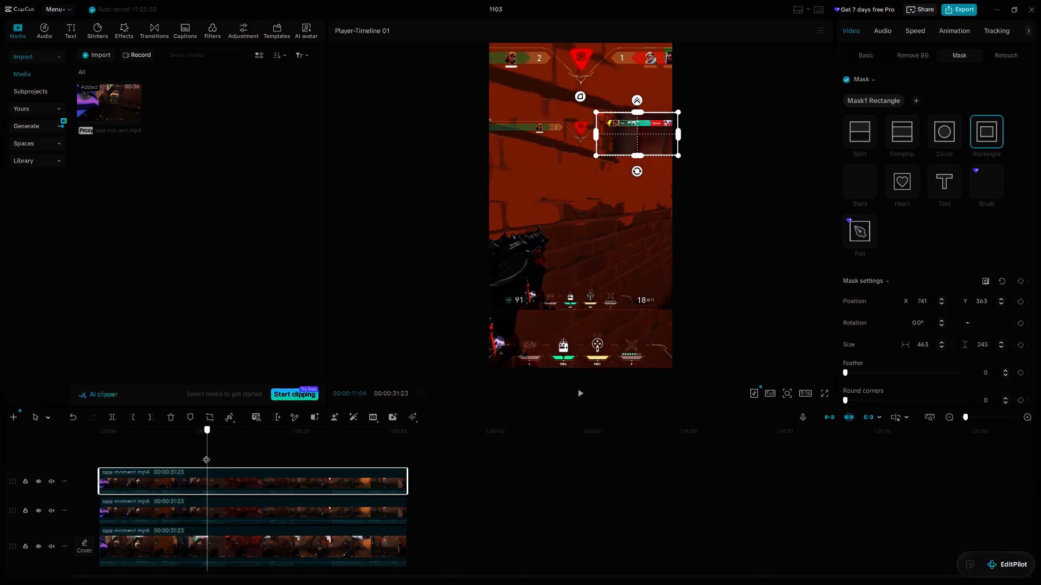
left_click_drag(206, 454, 181, 457)
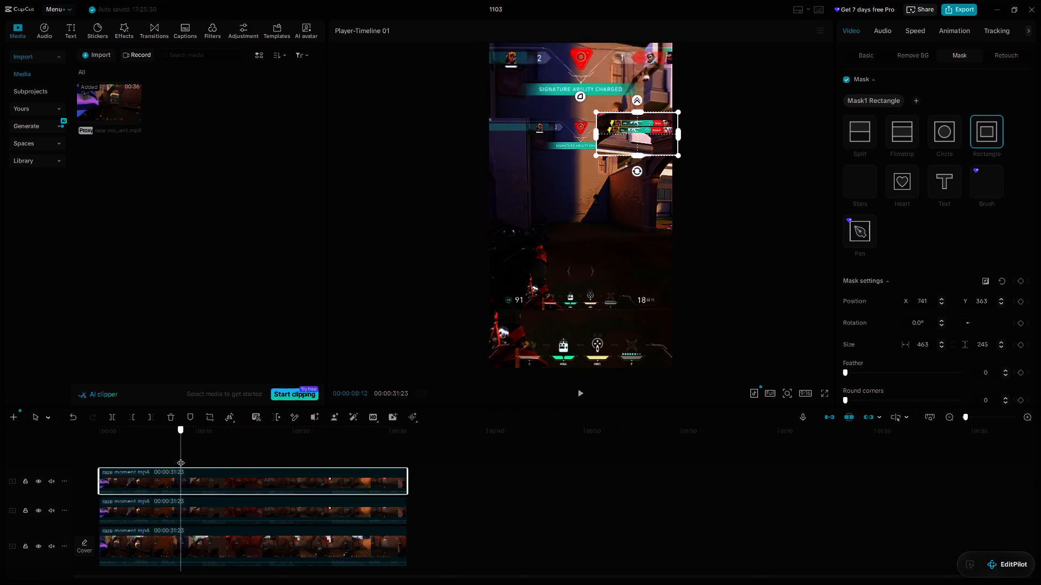
left_click_drag(181, 457, 179, 458)
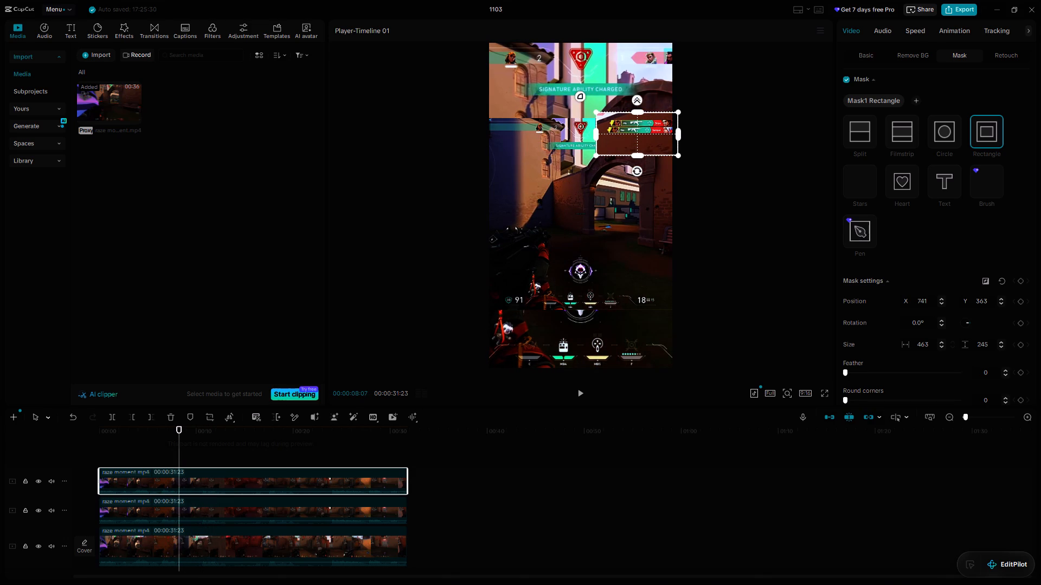
left_click_drag(639, 154, 636, 154)
left_click_drag(636, 154, 634, 153)
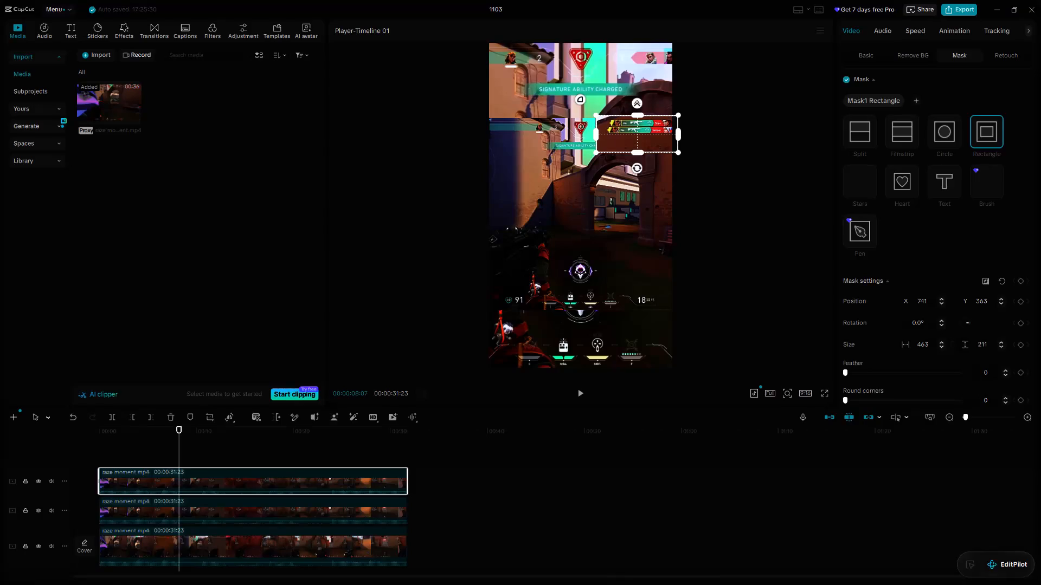
left_click(647, 136)
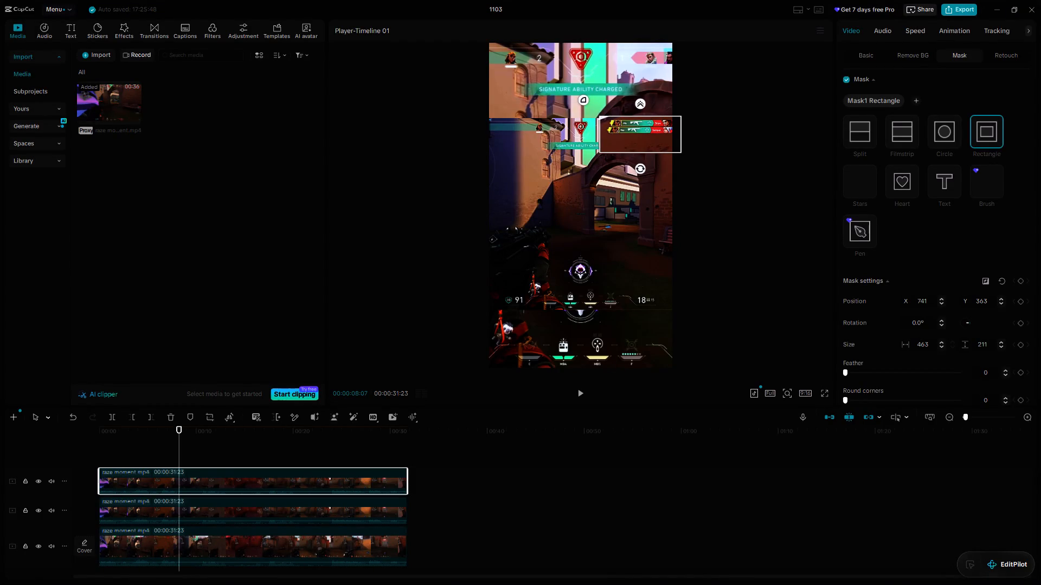
left_click(682, 132)
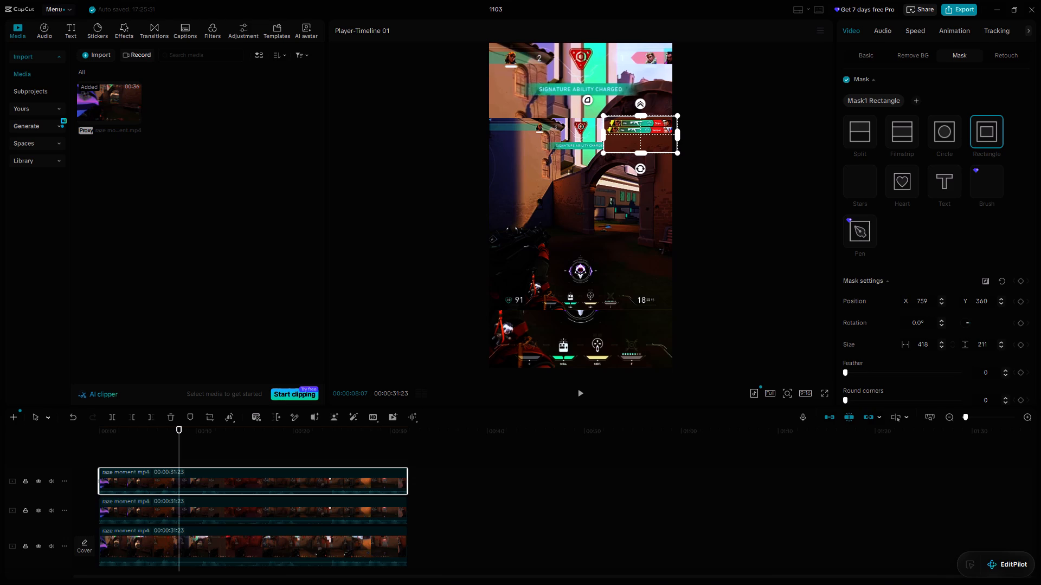
key("Return")
key("Return")
key("Return")
left_click(472, 450)
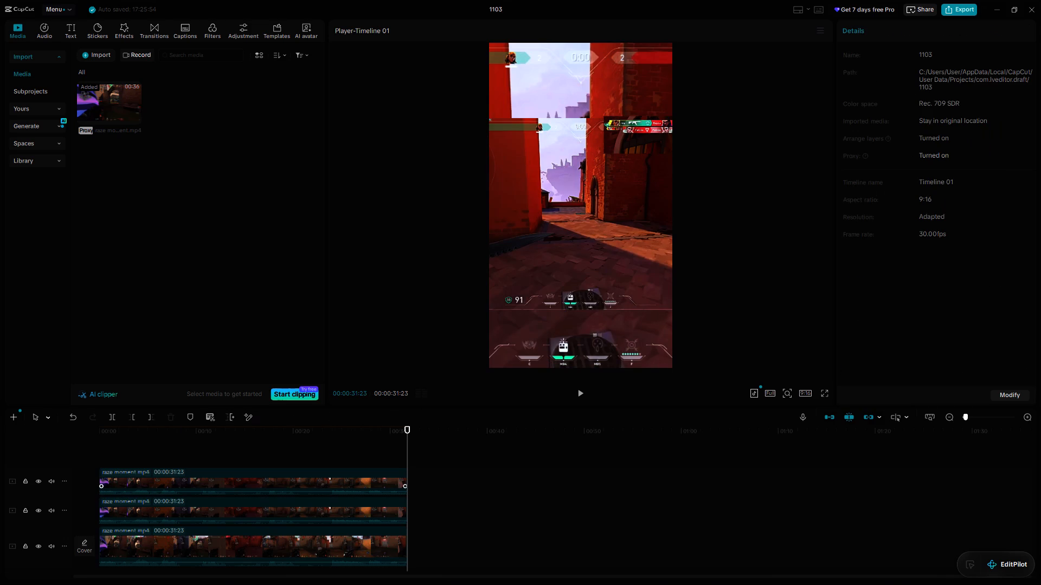
Move the masked top clip's kill feed upward in the frame to about X -930, Y 499.
left_click(324, 483)
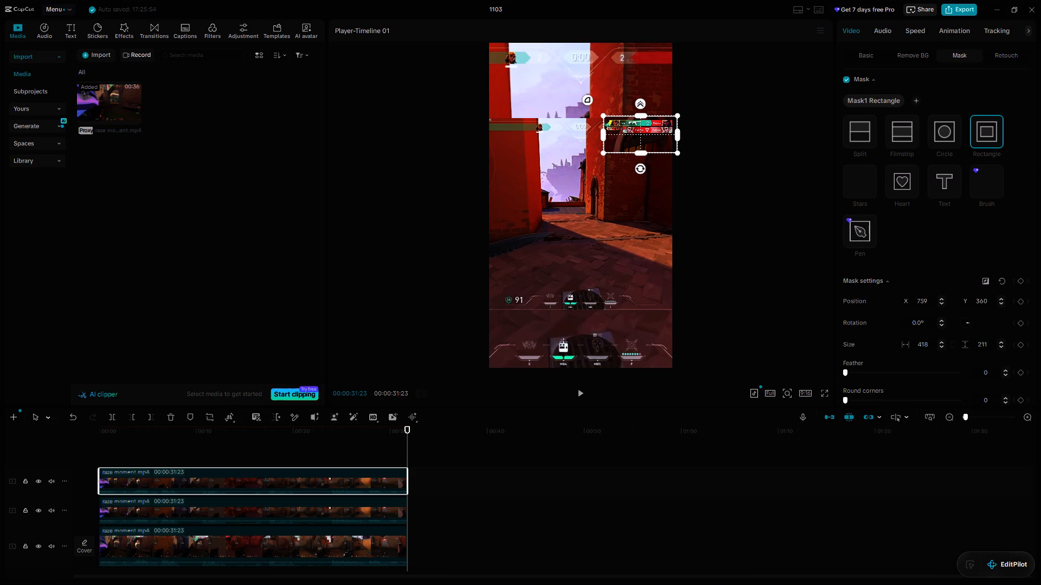
left_click(869, 54)
left_click(629, 140)
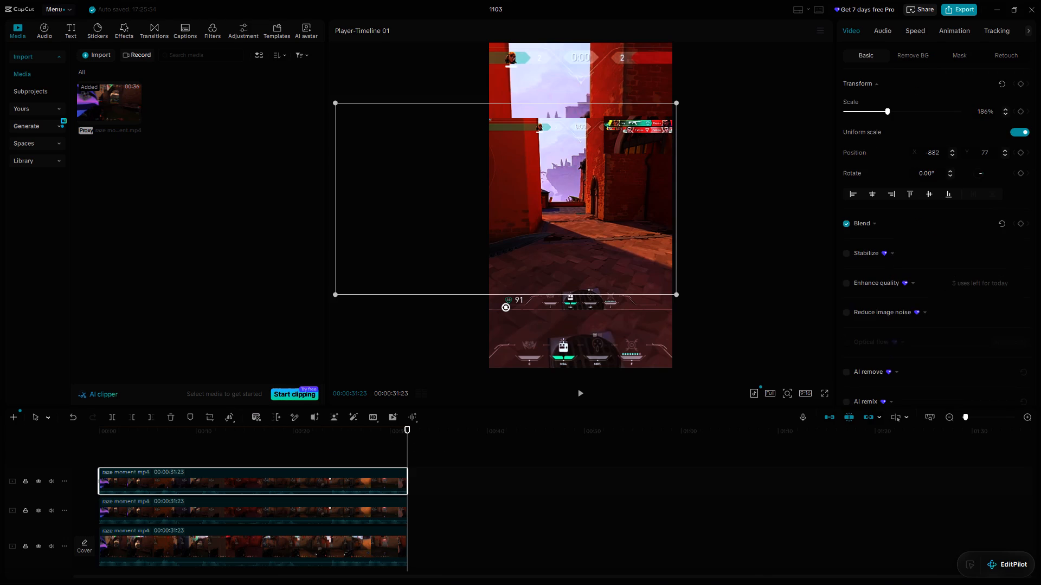
left_click_drag(645, 141, 639, 96)
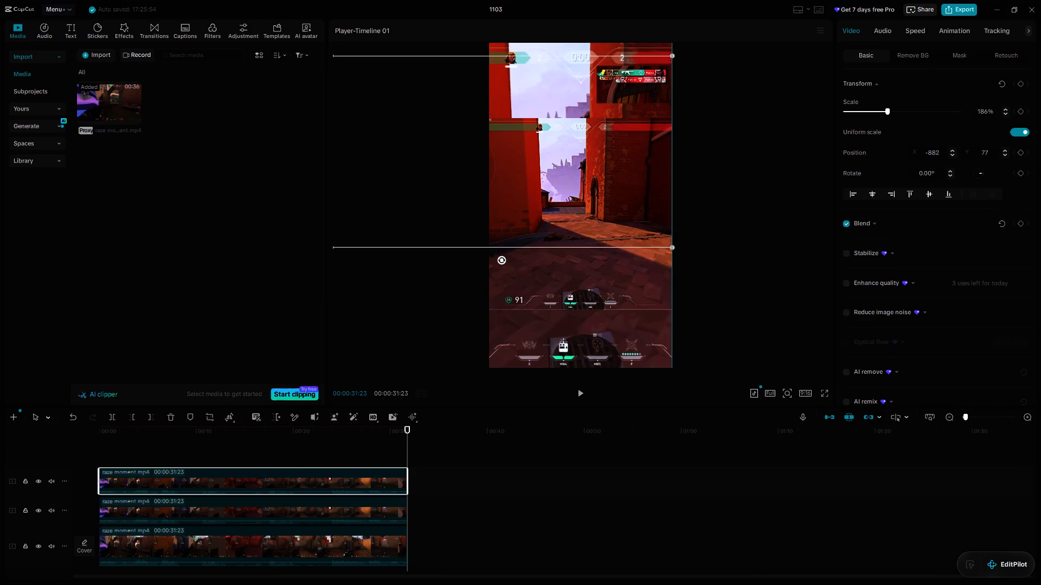
left_click_drag(639, 96, 640, 106)
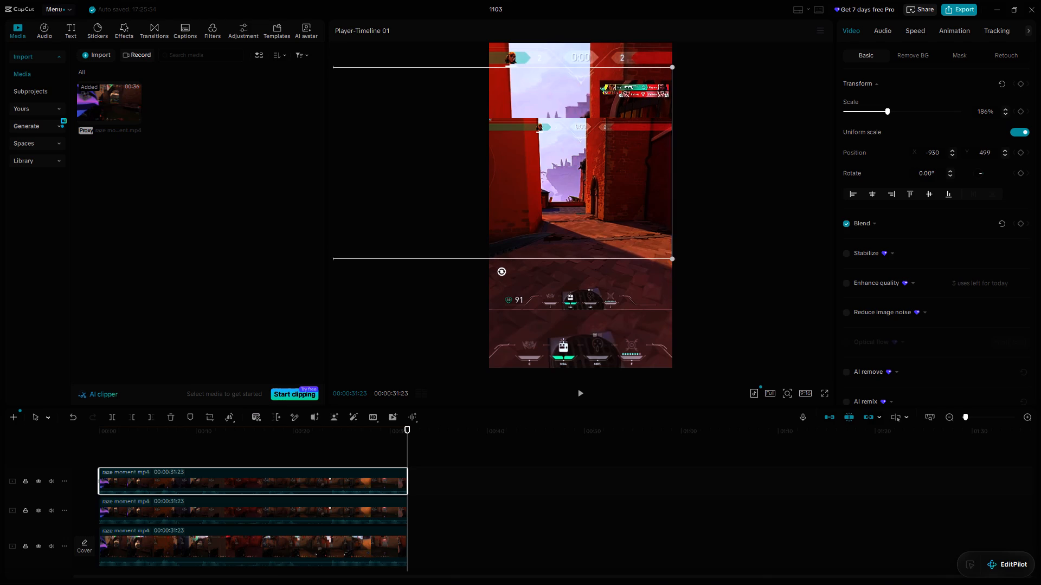
Play the video in full screen to review the placement of the kill-feed overlay.
left_click(823, 394)
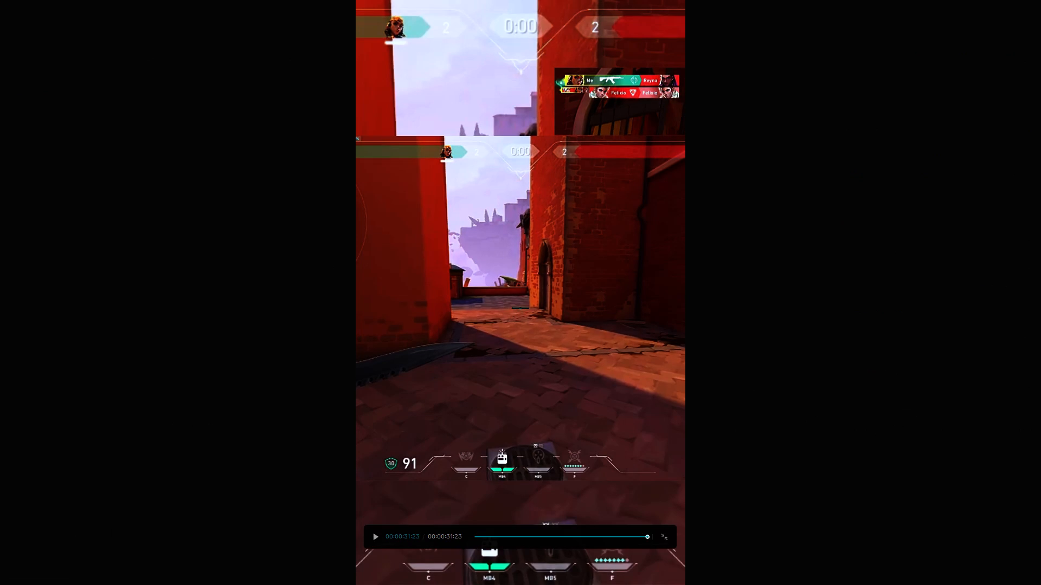
left_click(373, 535)
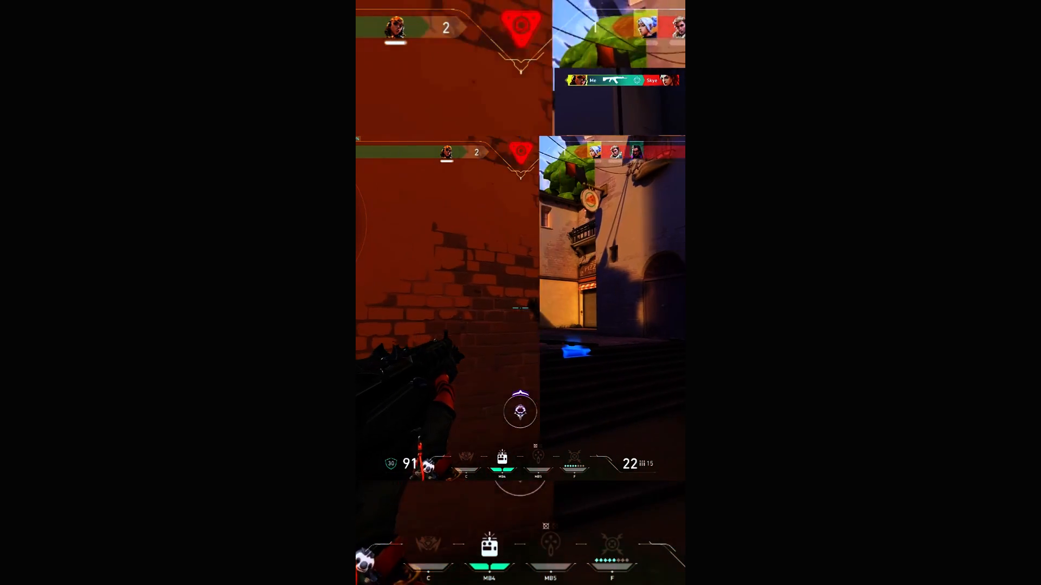
left_click(516, 390)
left_click(376, 540)
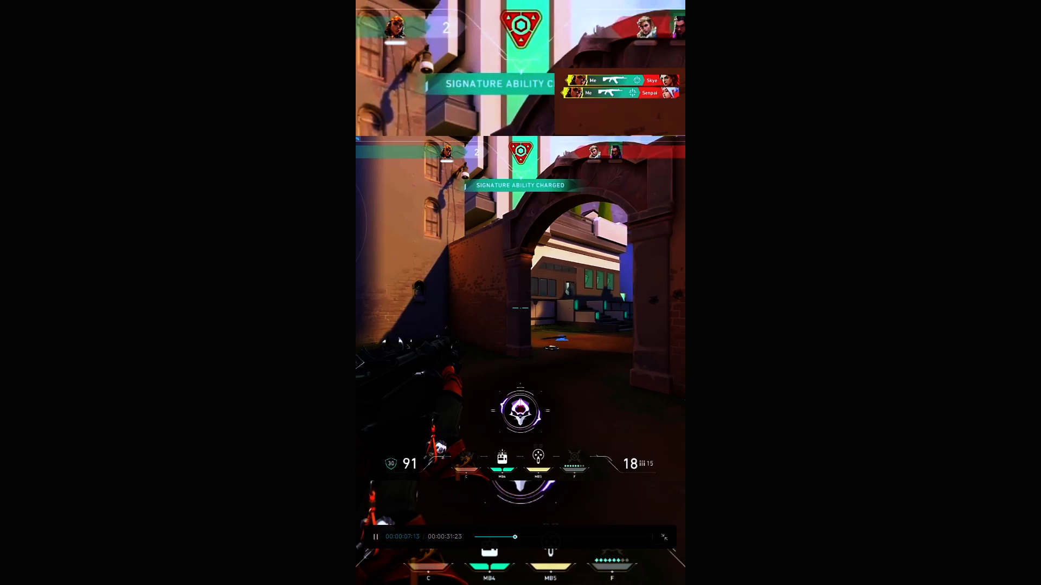
key("Escape")
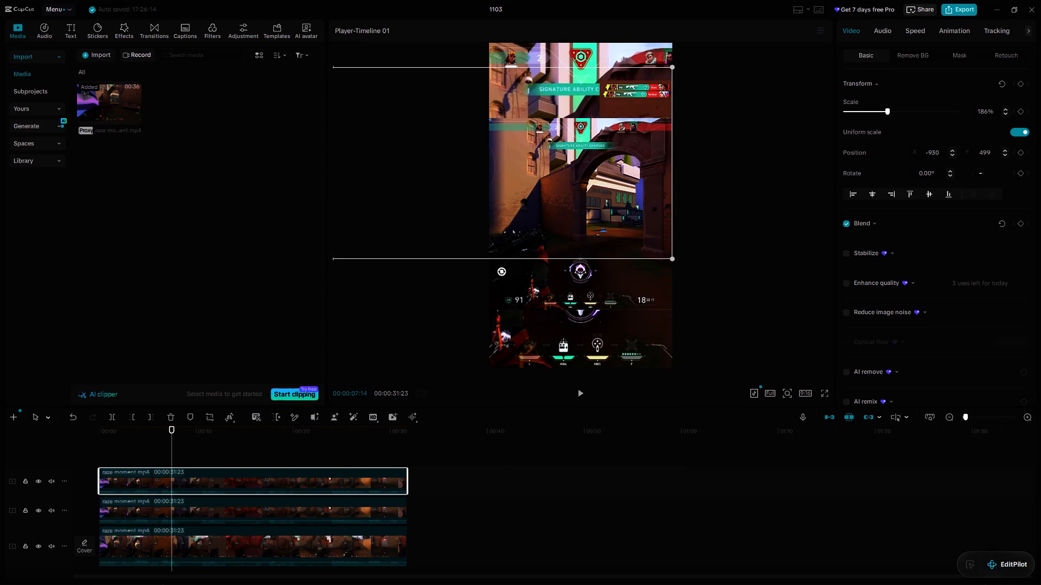
Enlarge the masked kill-feed clip to about 306% and reposition it near the frame's upper right at about X -2225, Y 160.
left_click_drag(671, 258, 690, 266)
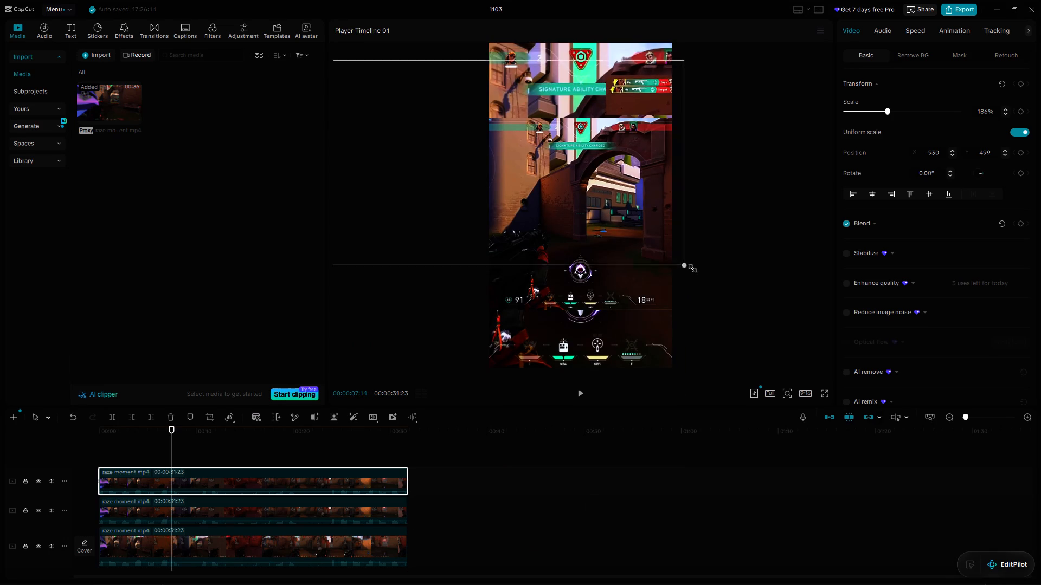
left_click_drag(690, 266, 844, 333)
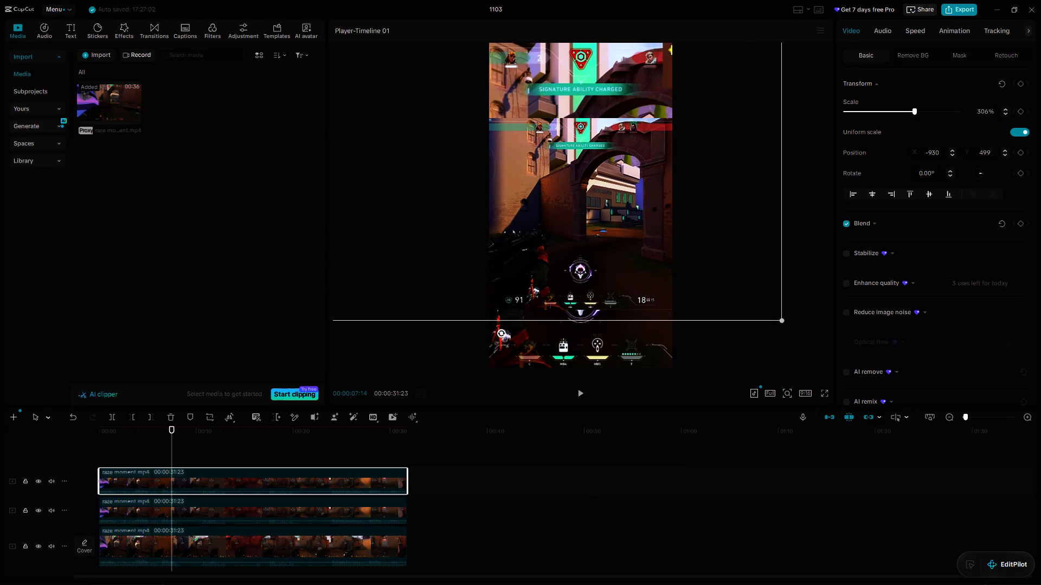
left_click_drag(718, 138, 607, 166)
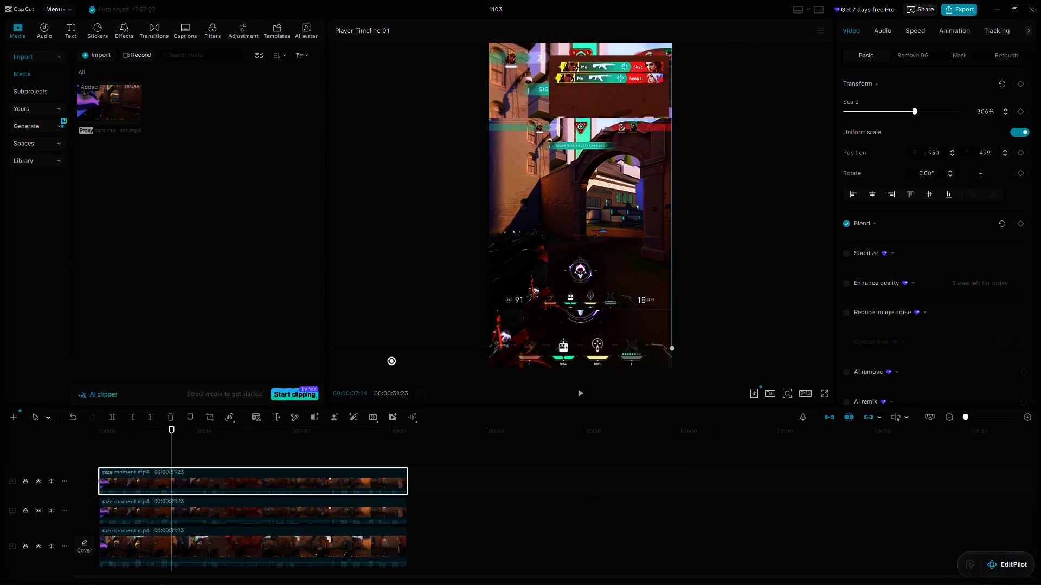
left_click_drag(607, 166, 607, 167)
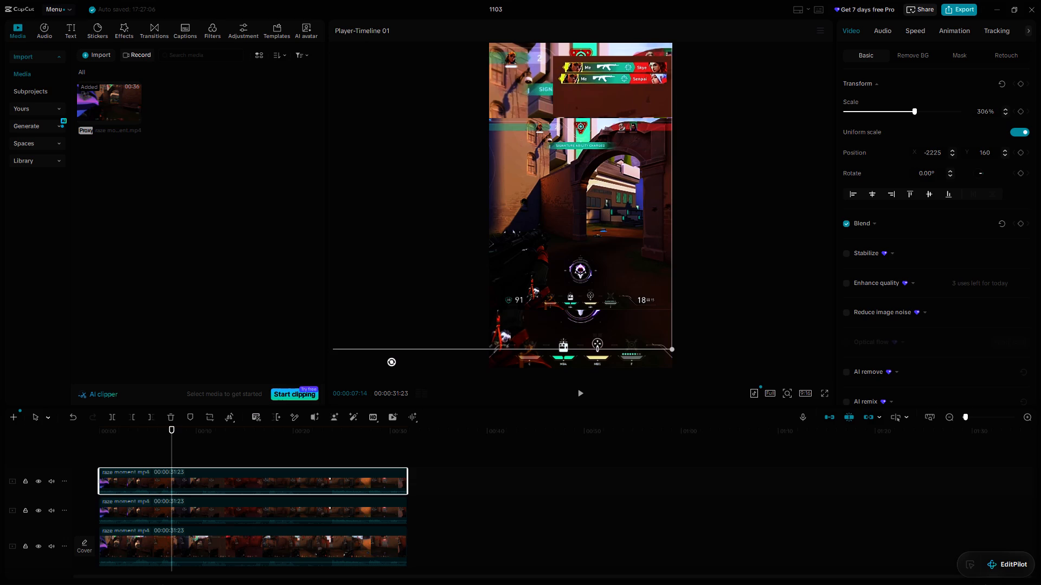
Play the video from the start in full screen to review the enlarged kill-feed overlay.
left_click(581, 394)
left_click_drag(185, 443, 84, 443)
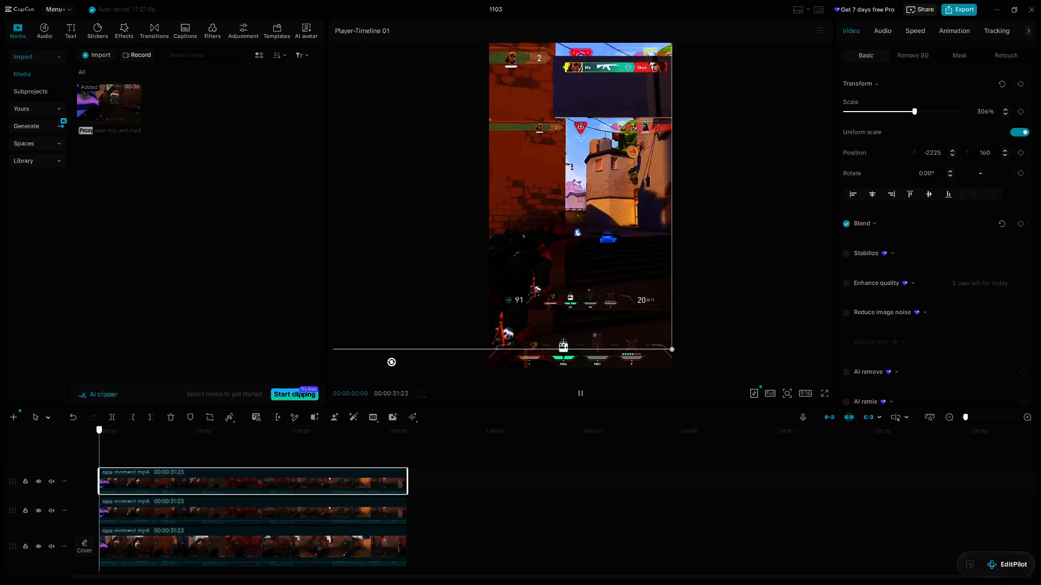
left_click_drag(84, 443, 75, 443)
left_click(822, 393)
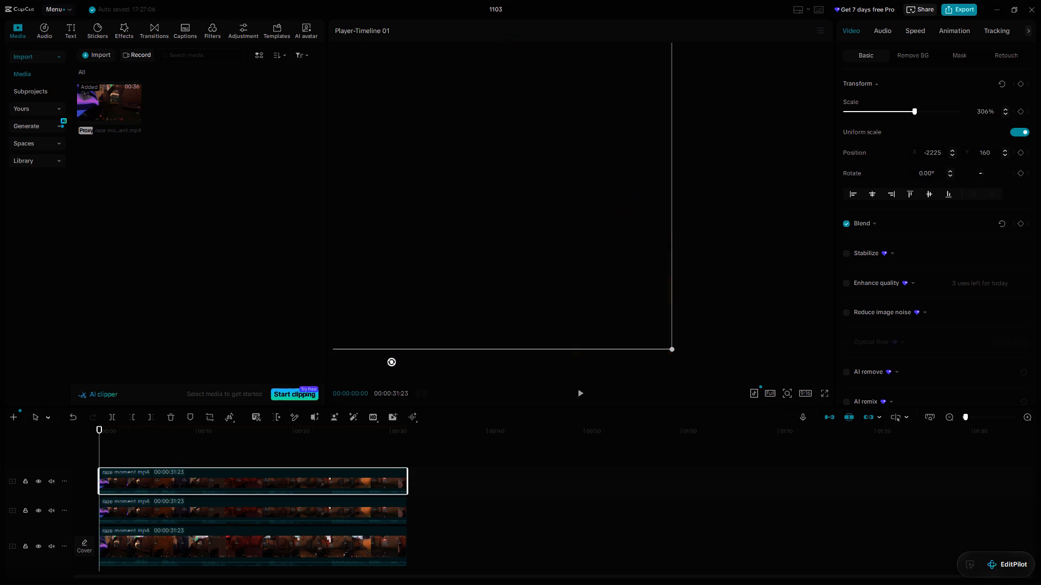
key("space")
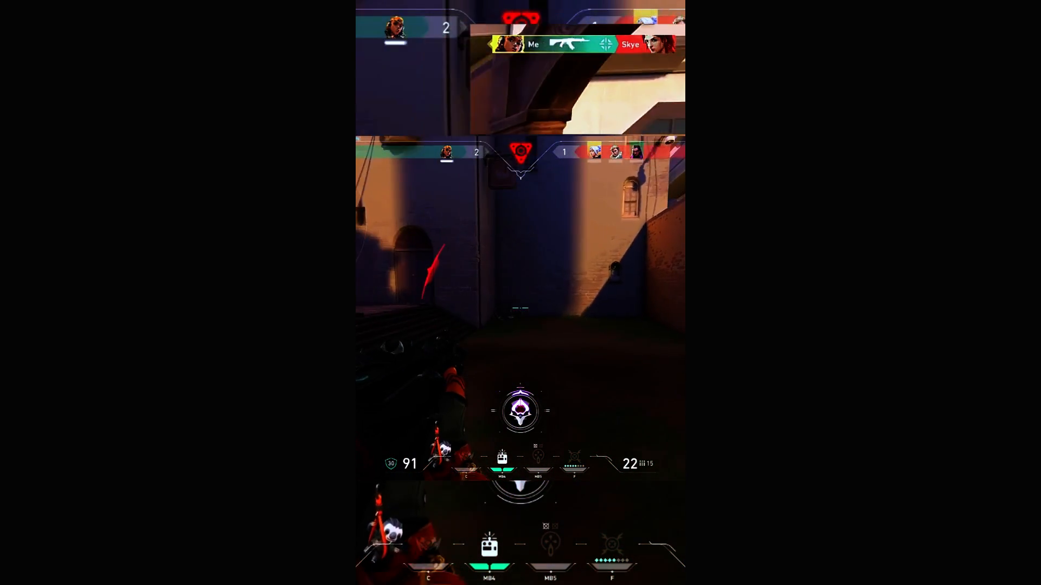
key("space")
key("Escape")
Search the video effects for blur.
left_click(182, 544)
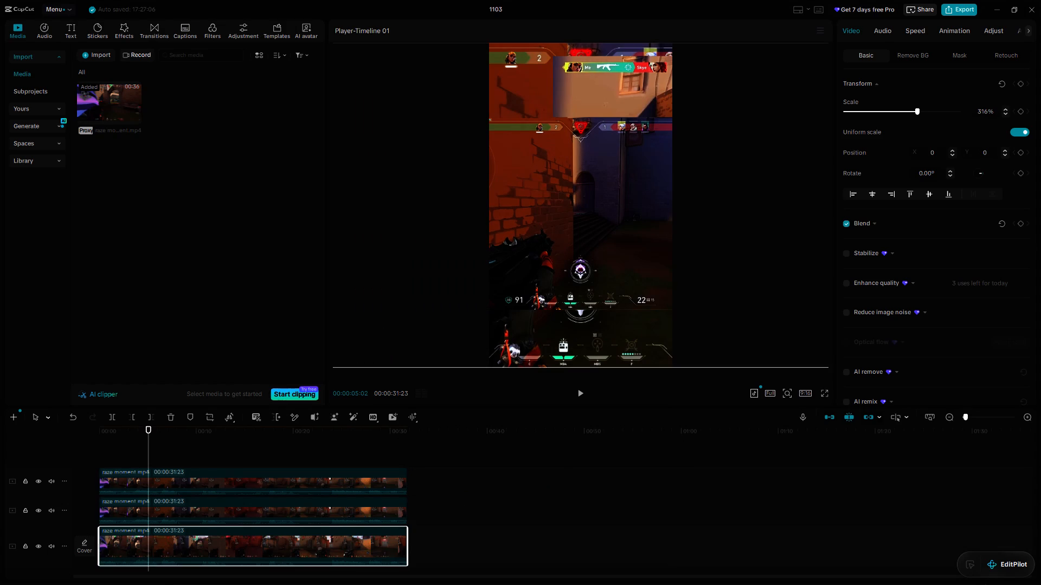
left_click(130, 30)
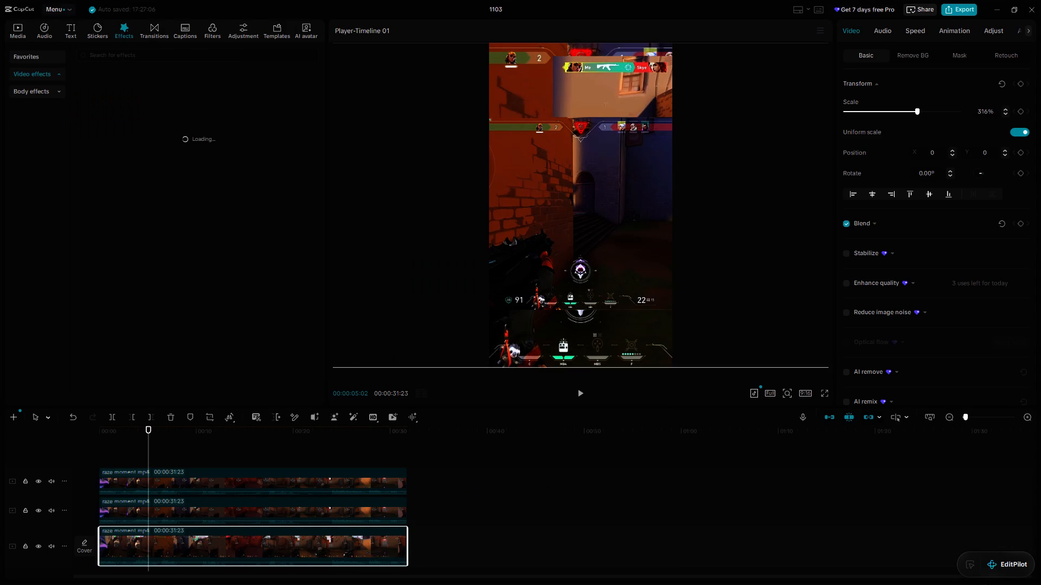
left_click(53, 93)
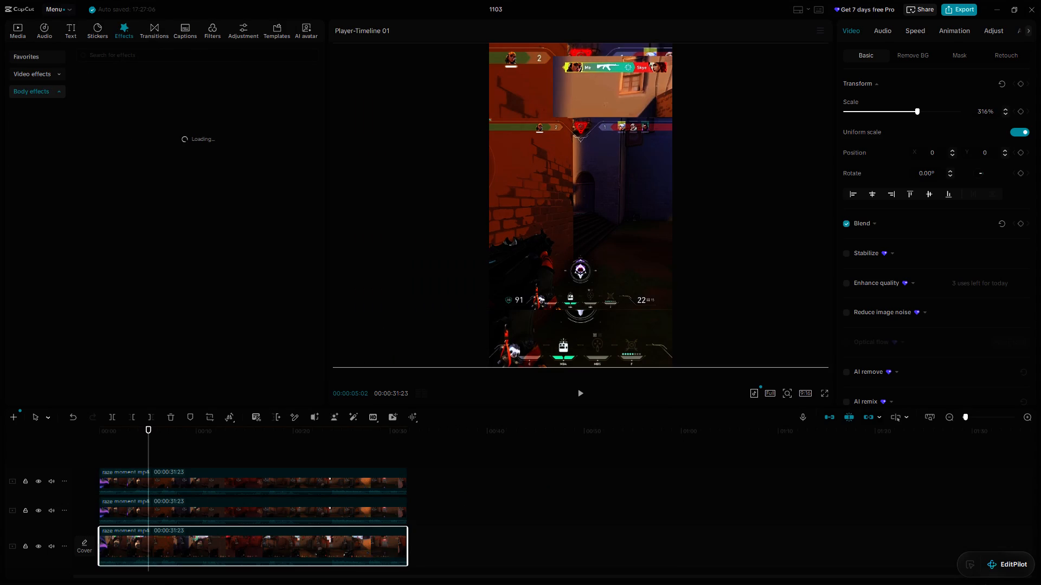
left_click(53, 93)
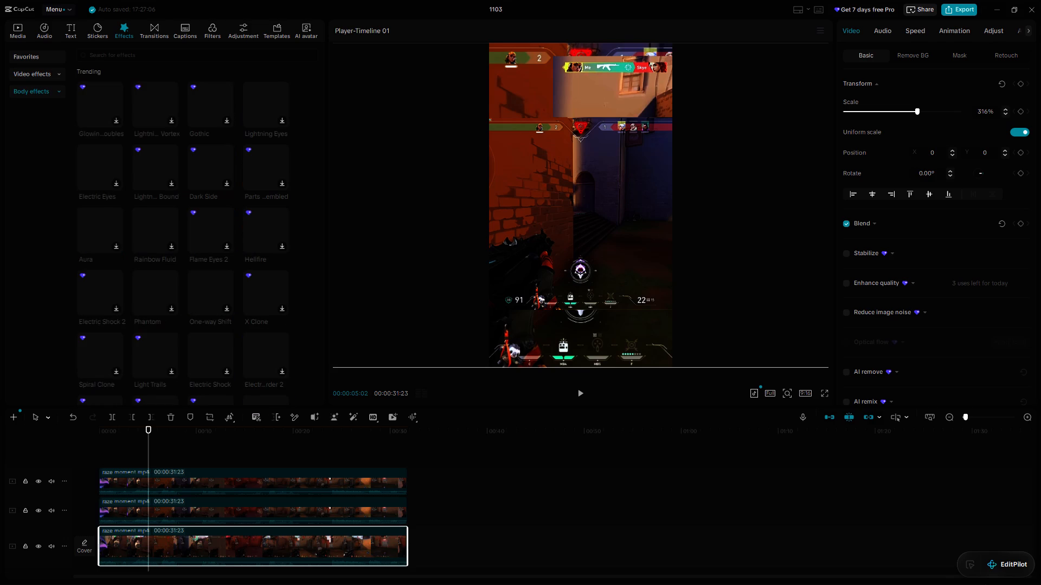
left_click(104, 55)
key("f")
key("BackSpace")
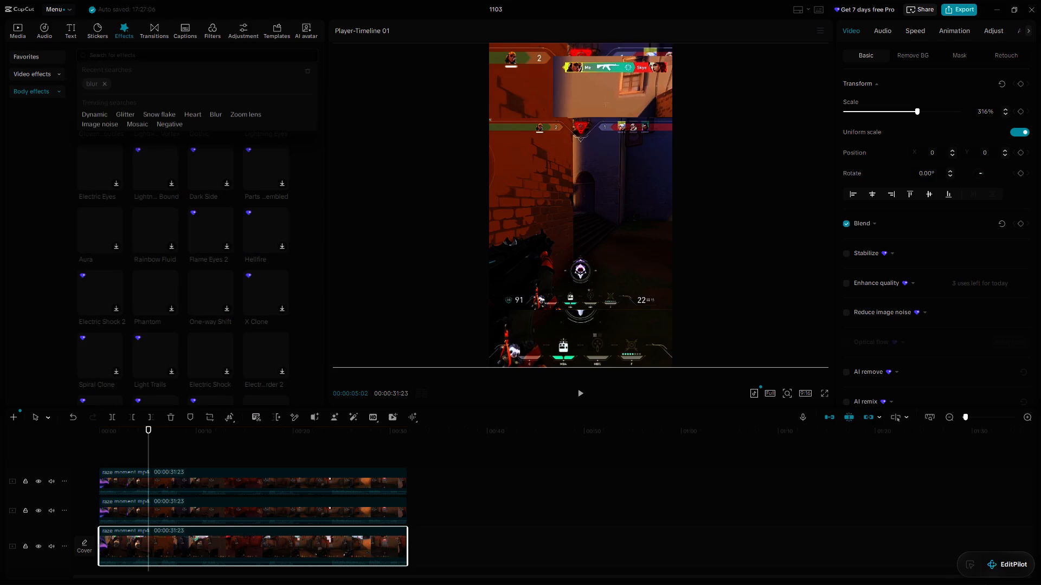
left_click(35, 74)
left_click(110, 55)
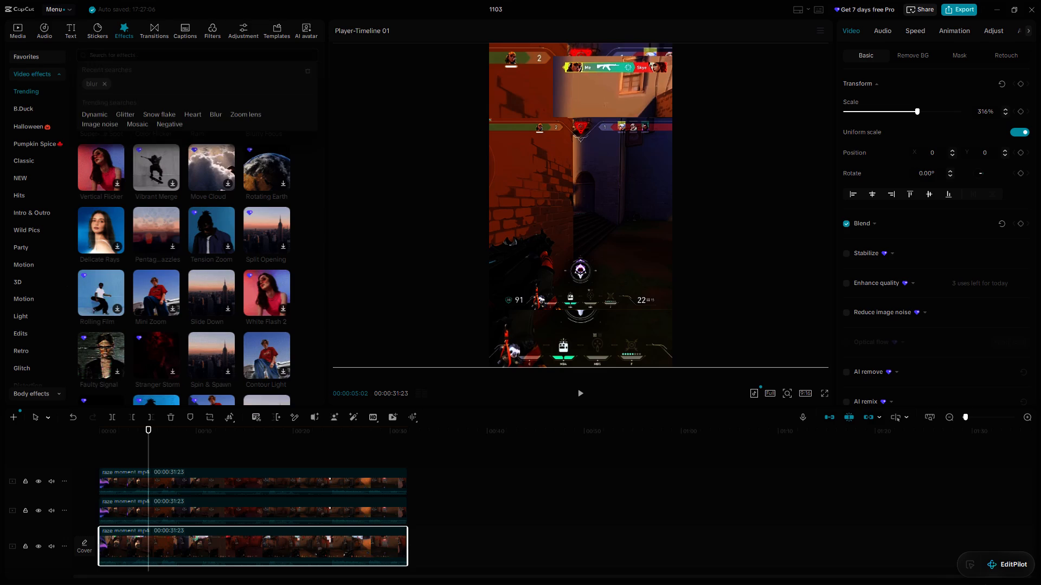
type("blur")
key("Return")
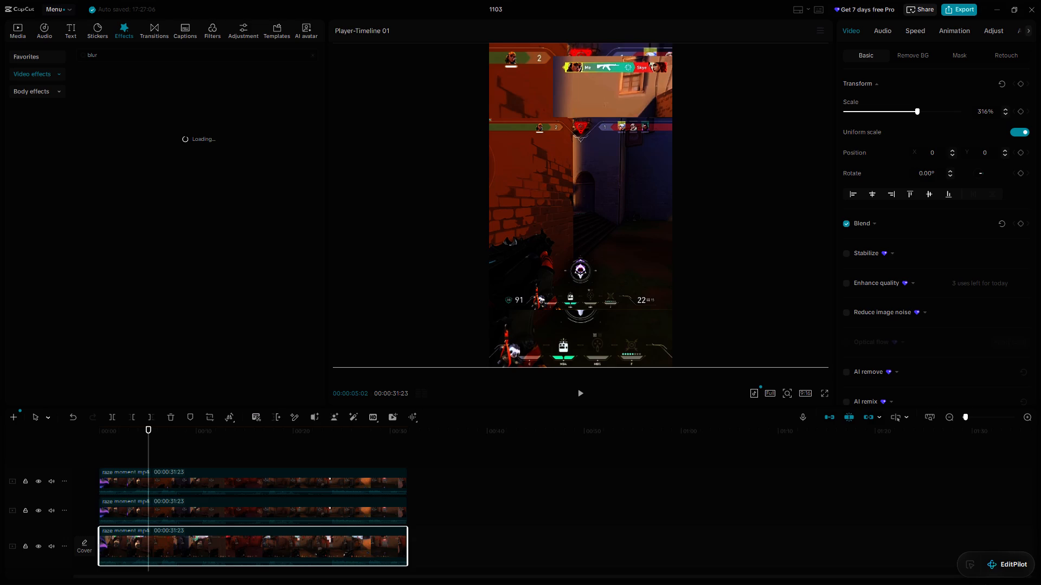
left_click(182, 145)
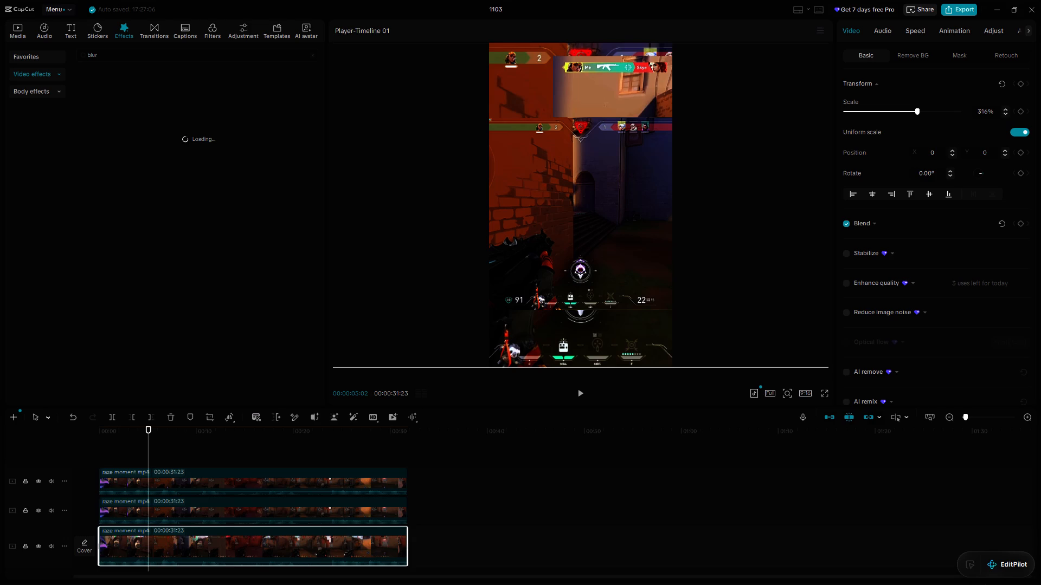
left_click(313, 56)
left_click(170, 56)
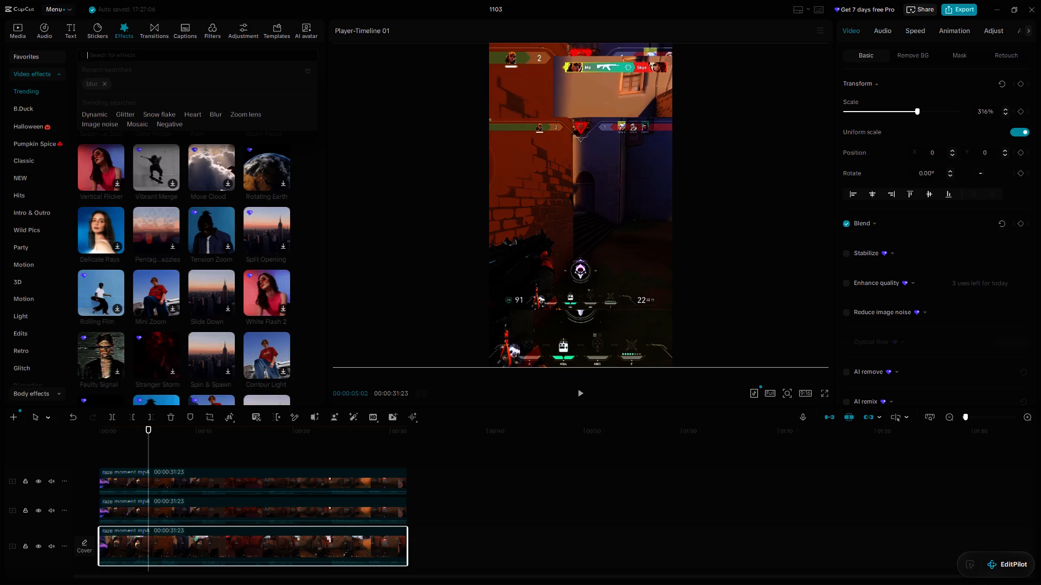
left_click(88, 83)
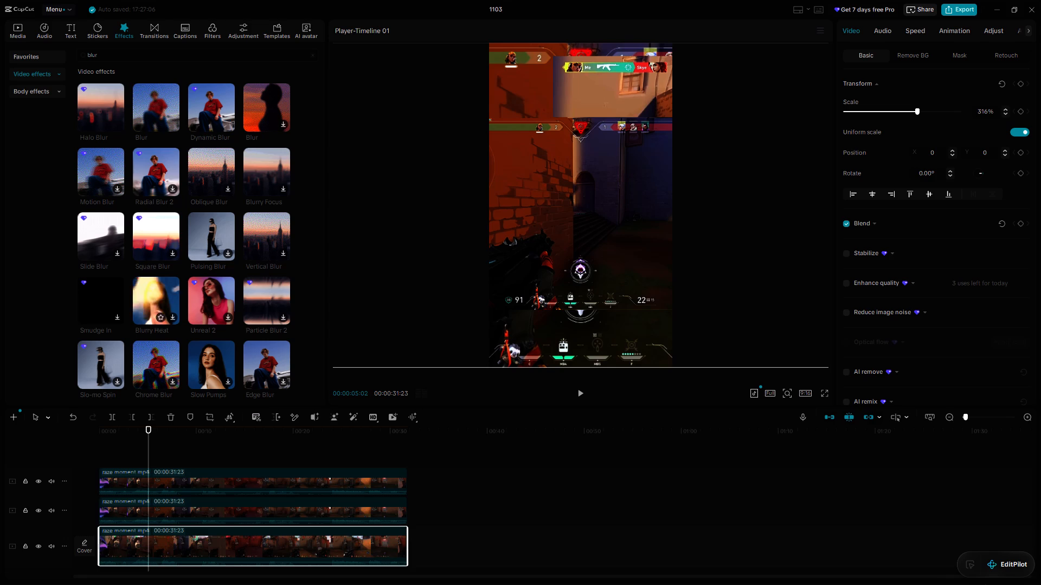
scroll(125, 235, "up", 3)
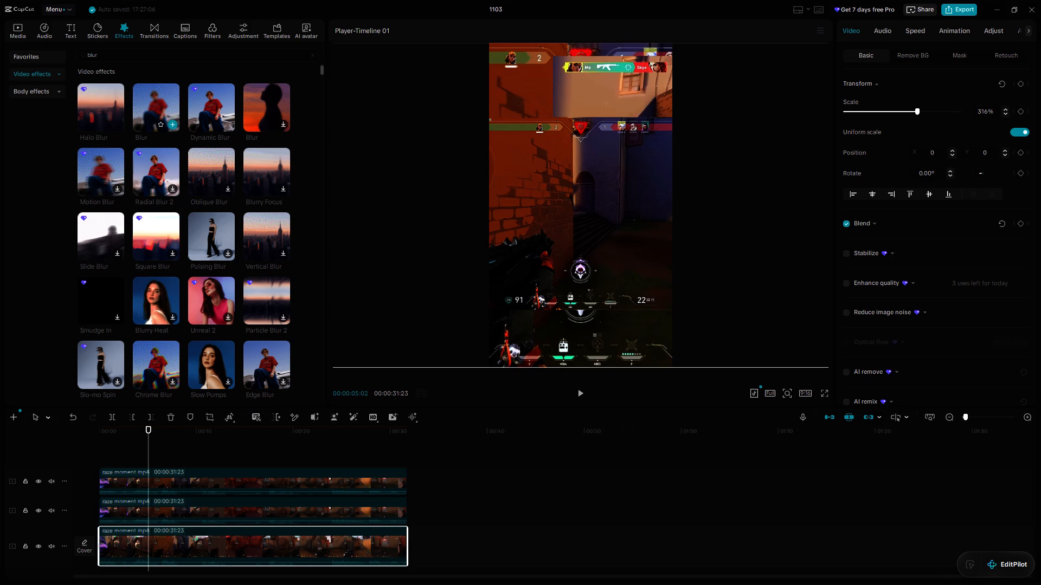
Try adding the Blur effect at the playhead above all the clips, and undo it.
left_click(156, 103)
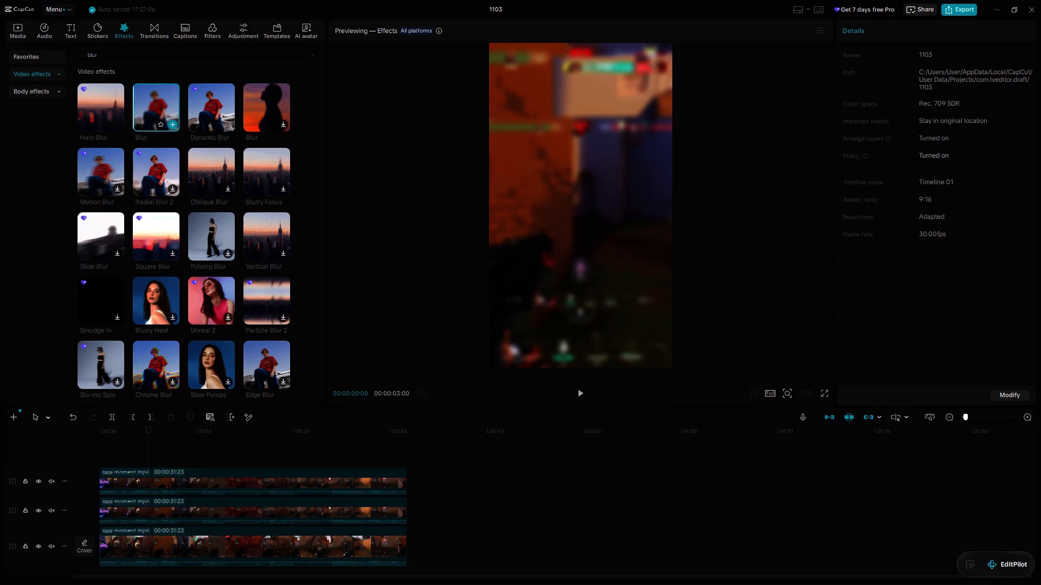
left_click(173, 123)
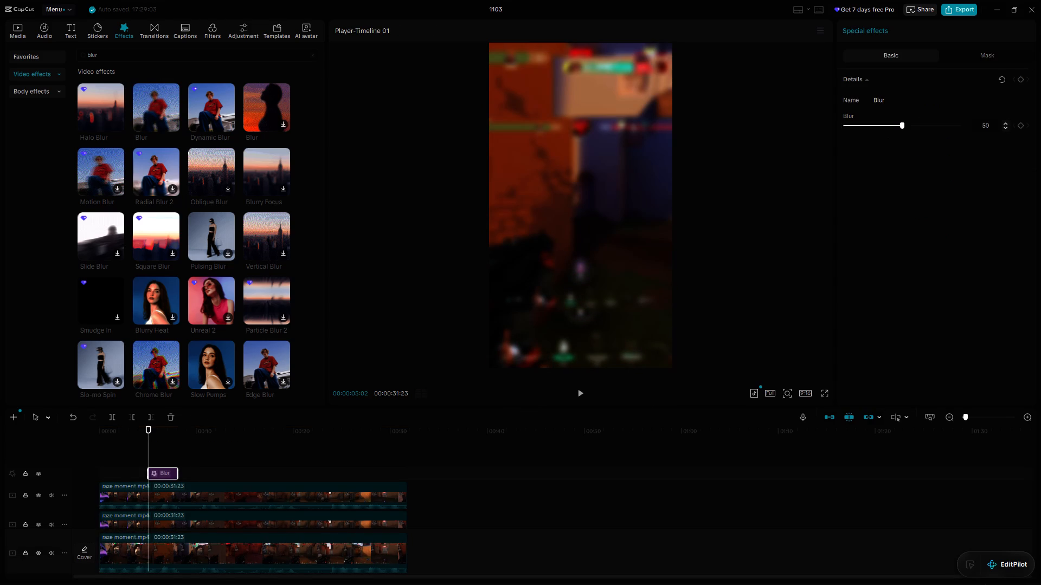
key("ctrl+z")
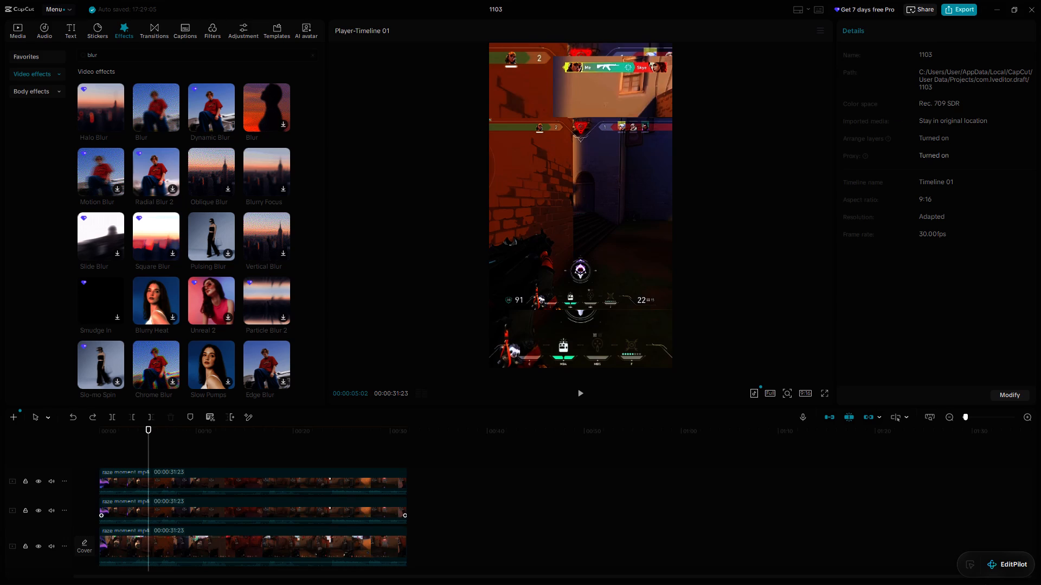
Add the Blur effect between the main clip and the overlay clips, stretched over the main clip's full length.
scroll(473, 484, "down", 6)
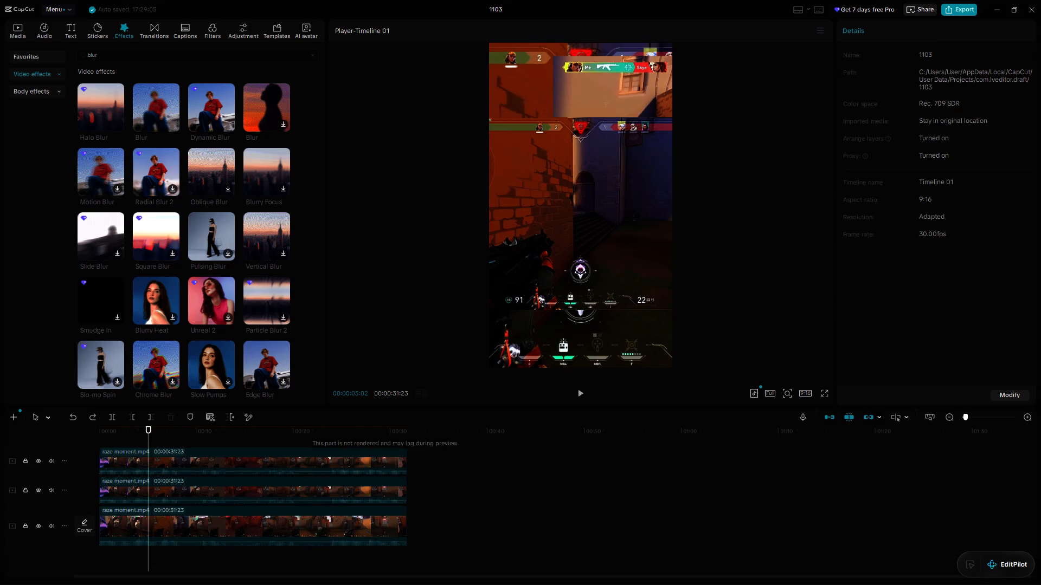
left_click_drag(158, 101, 444, 513)
left_click_drag(444, 513, 440, 510)
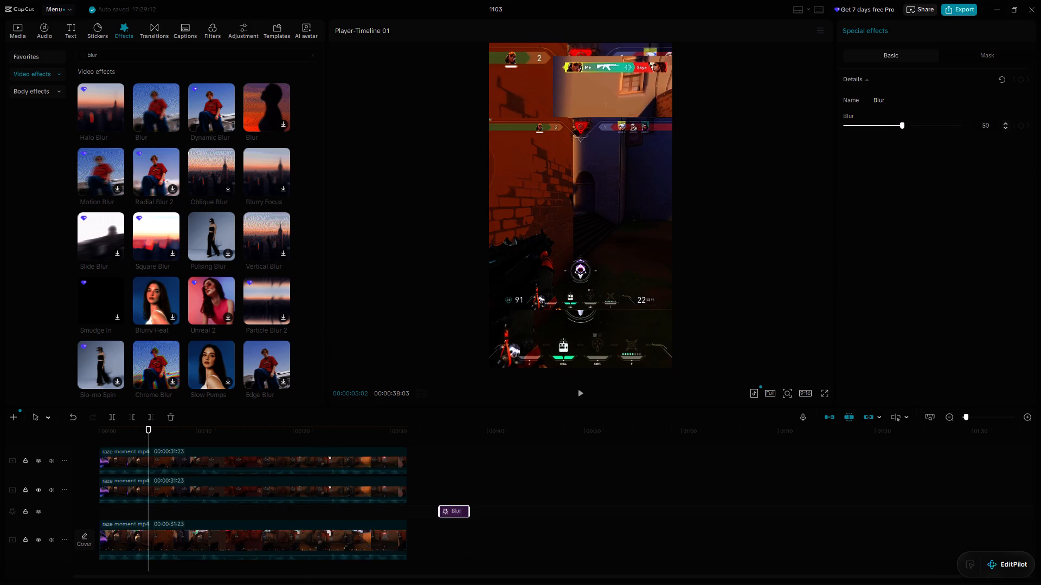
left_click_drag(451, 512, 108, 513)
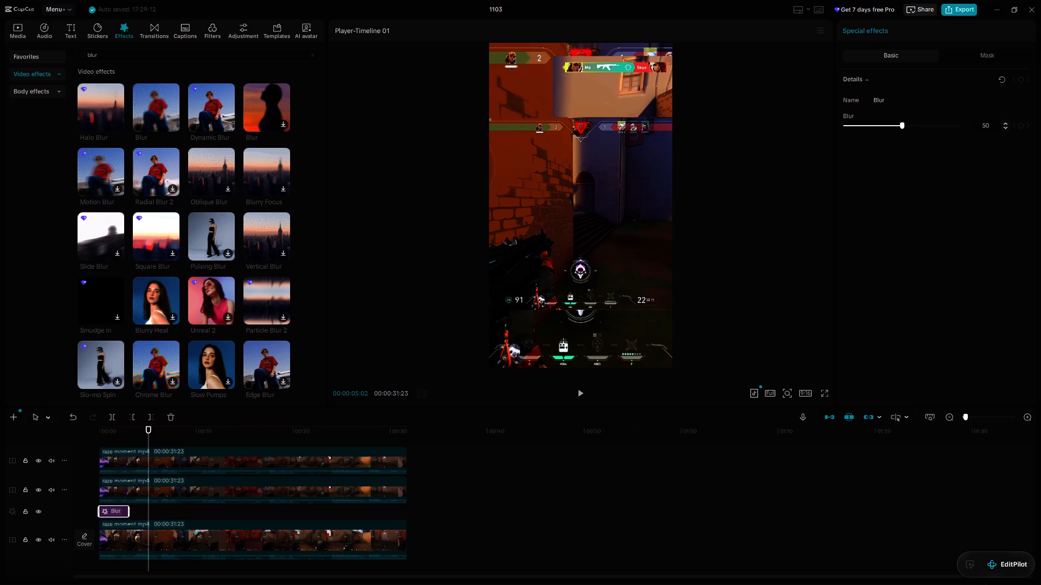
left_click_drag(129, 510, 371, 513)
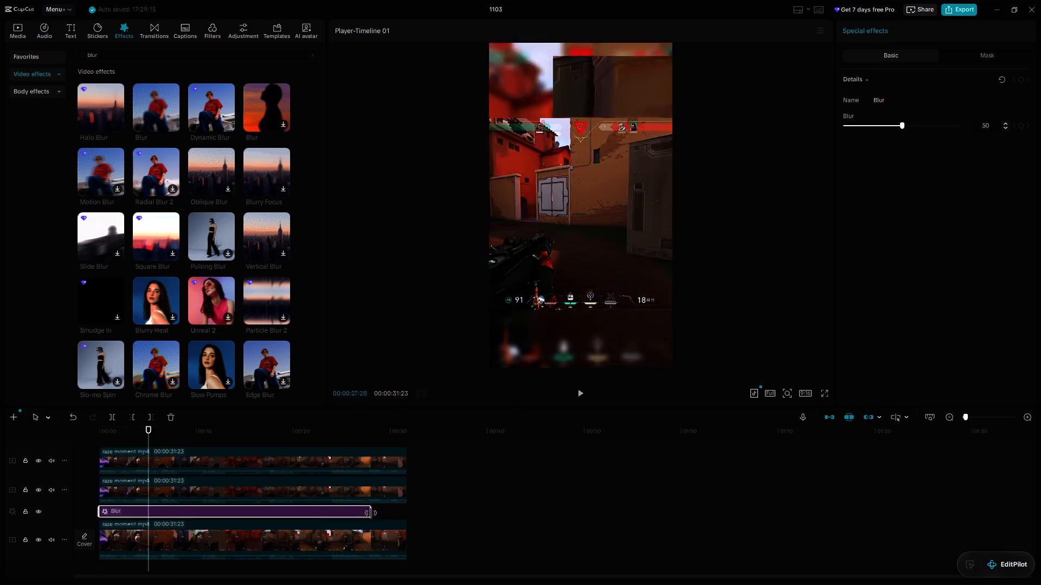
left_click_drag(371, 513, 407, 513)
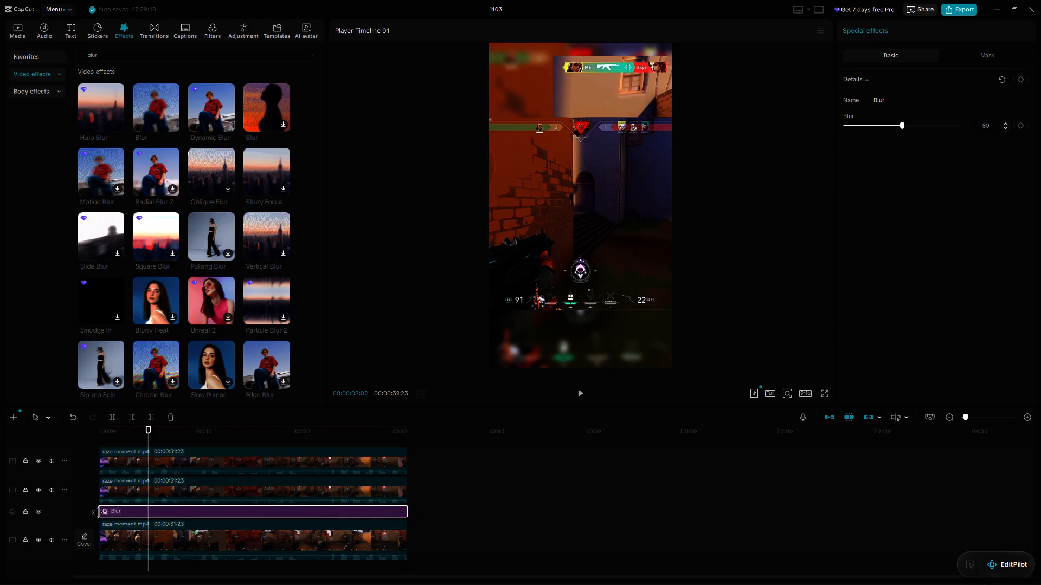
left_click_drag(98, 512, 93, 511)
Set the Blur effect's strength to 20.
left_click_drag(902, 128, 873, 134)
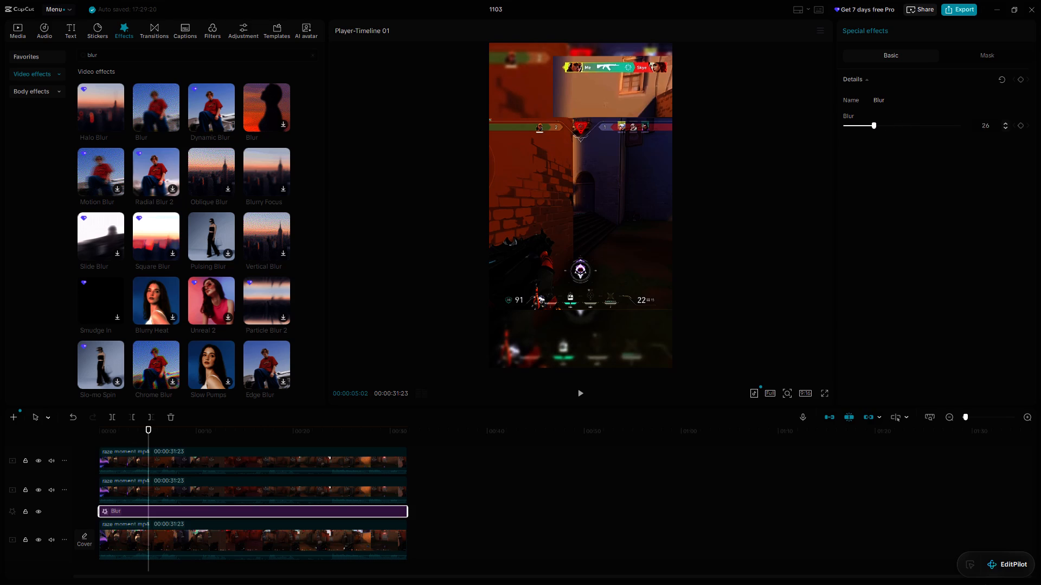
left_click_drag(873, 134, 901, 140)
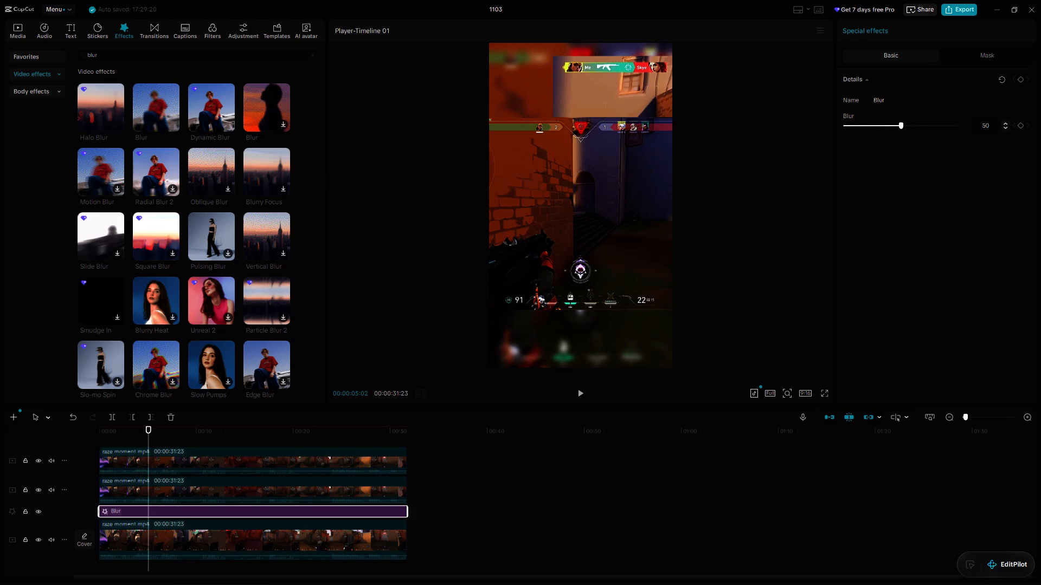
left_click_drag(901, 140, 883, 140)
left_click(989, 126)
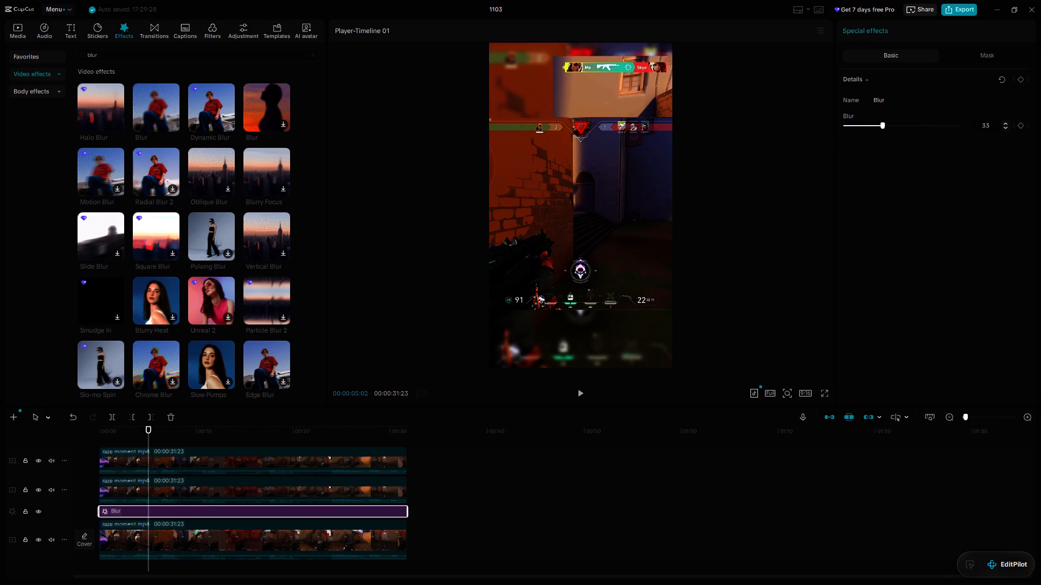
left_click_drag(989, 126, 966, 126)
left_click_drag(993, 122, 964, 123)
type("20")
key("Return")
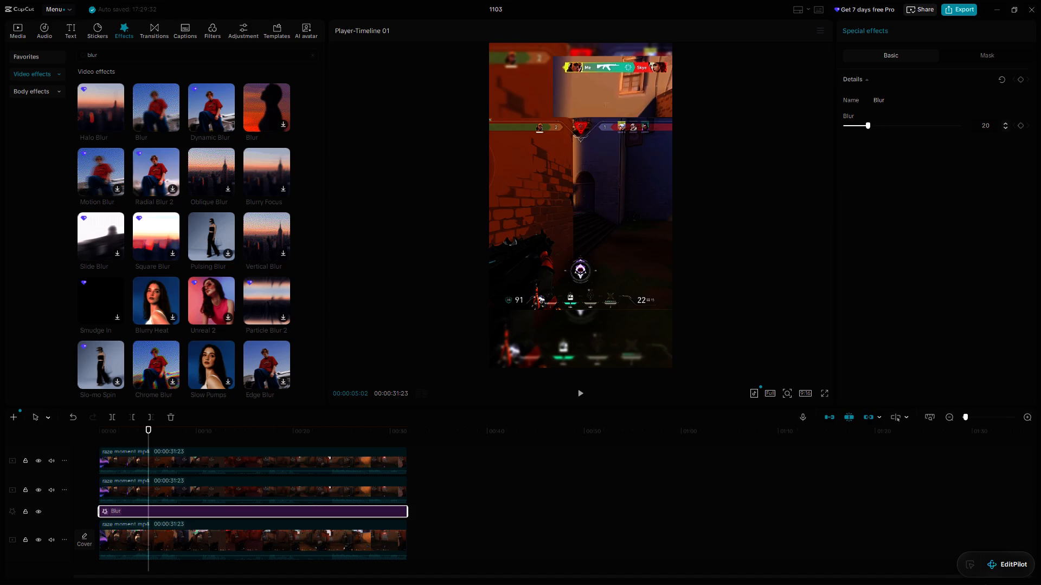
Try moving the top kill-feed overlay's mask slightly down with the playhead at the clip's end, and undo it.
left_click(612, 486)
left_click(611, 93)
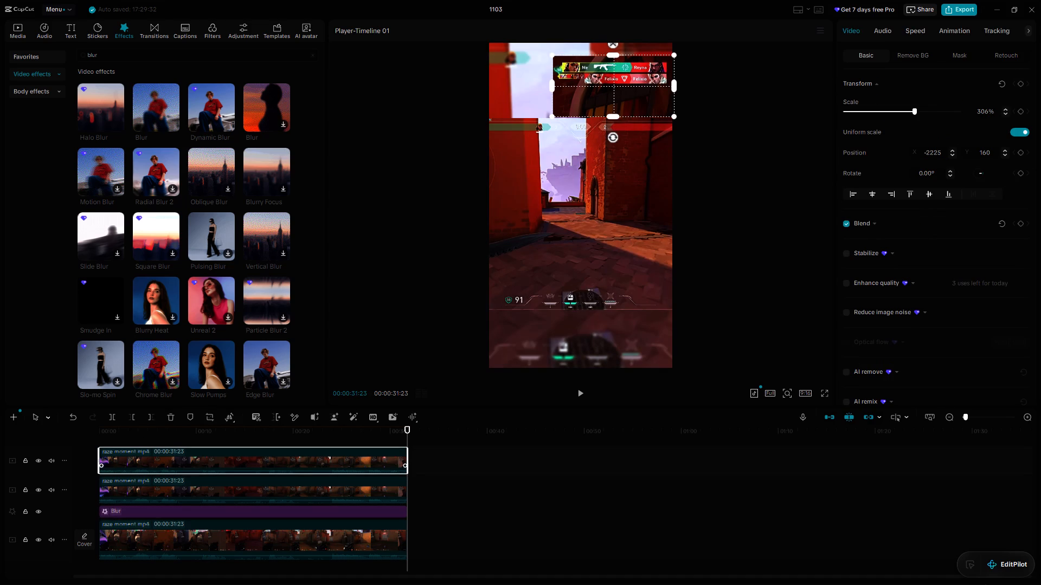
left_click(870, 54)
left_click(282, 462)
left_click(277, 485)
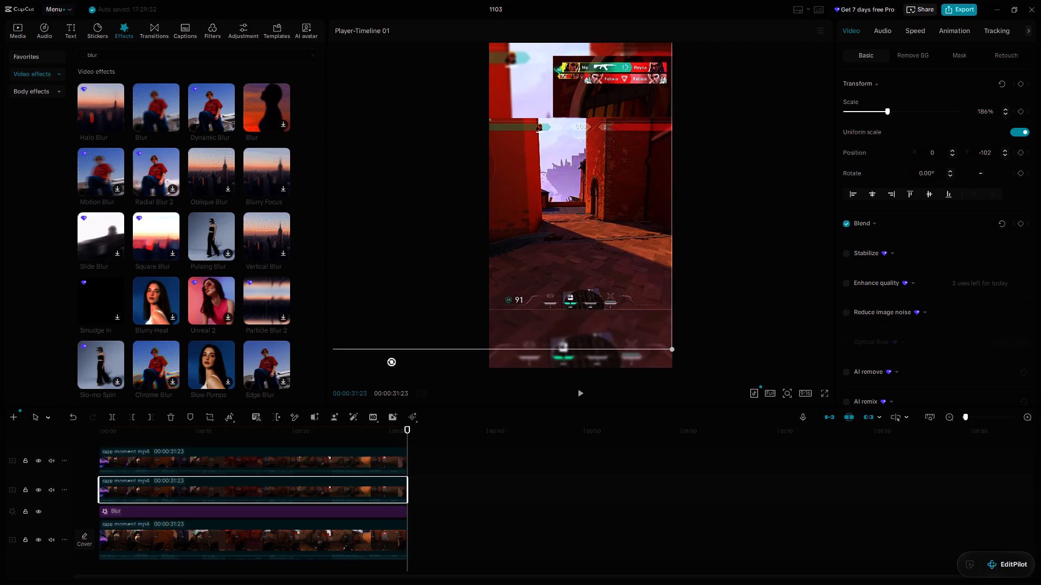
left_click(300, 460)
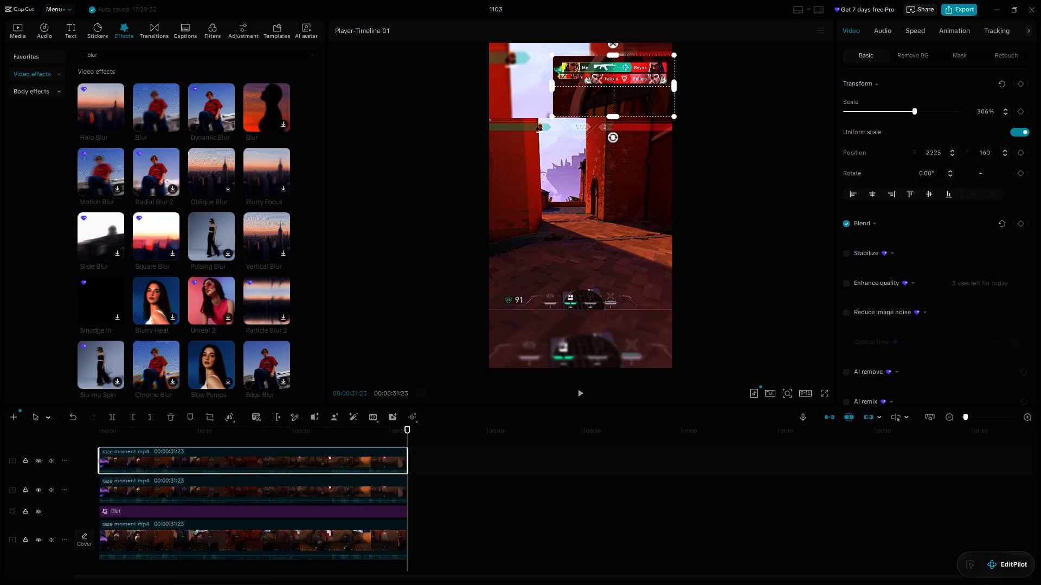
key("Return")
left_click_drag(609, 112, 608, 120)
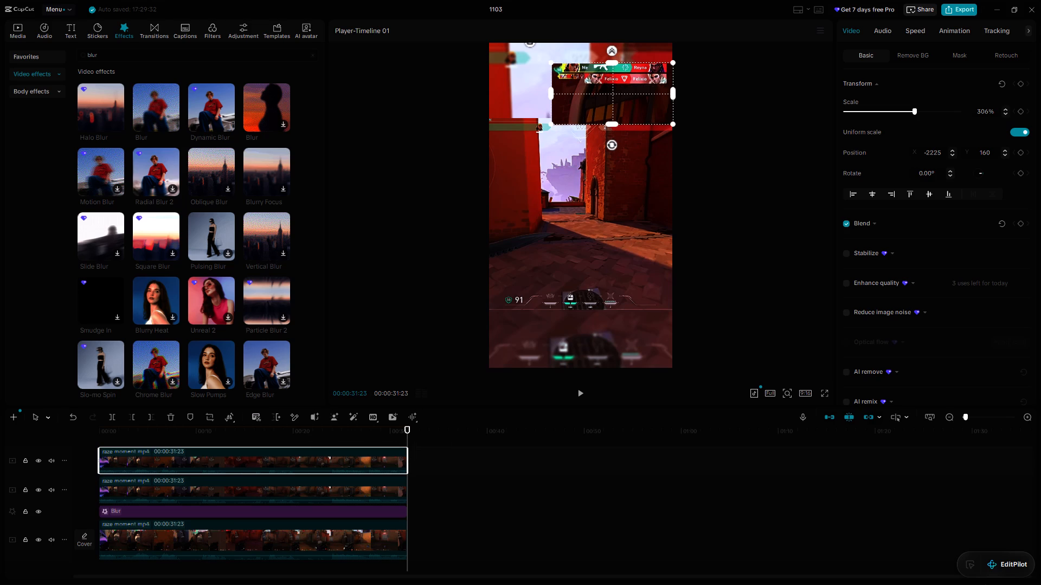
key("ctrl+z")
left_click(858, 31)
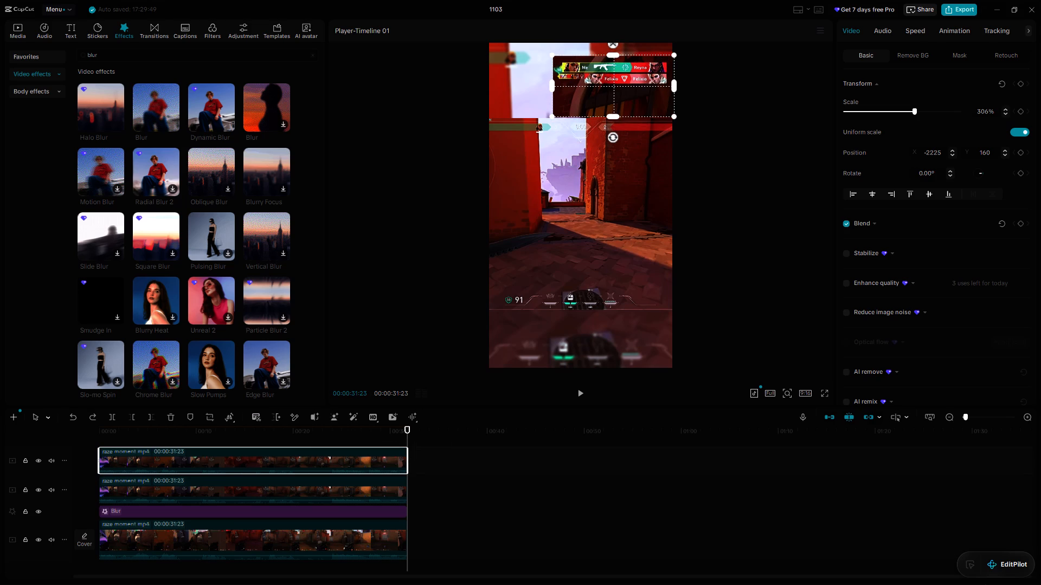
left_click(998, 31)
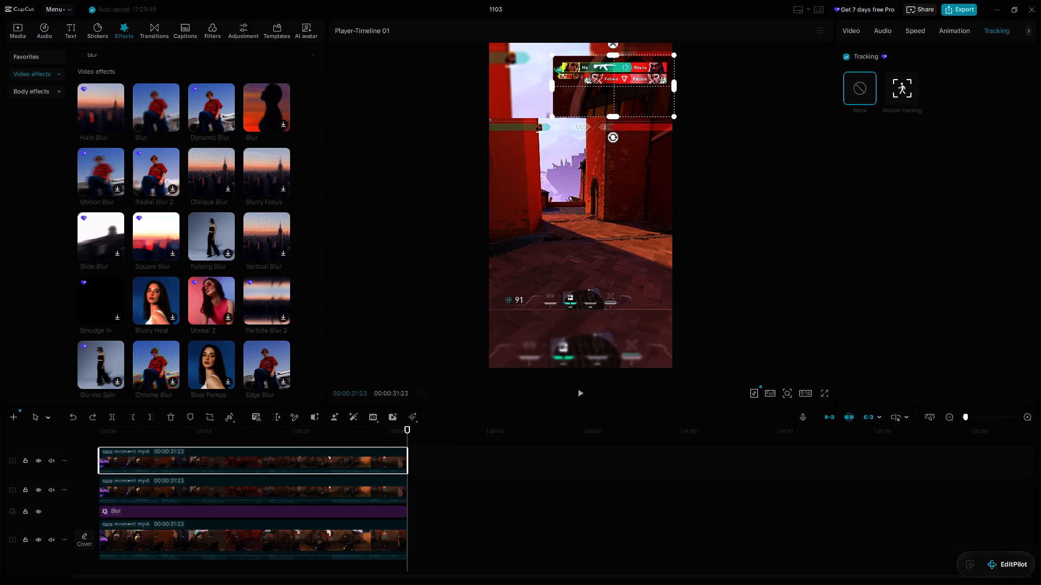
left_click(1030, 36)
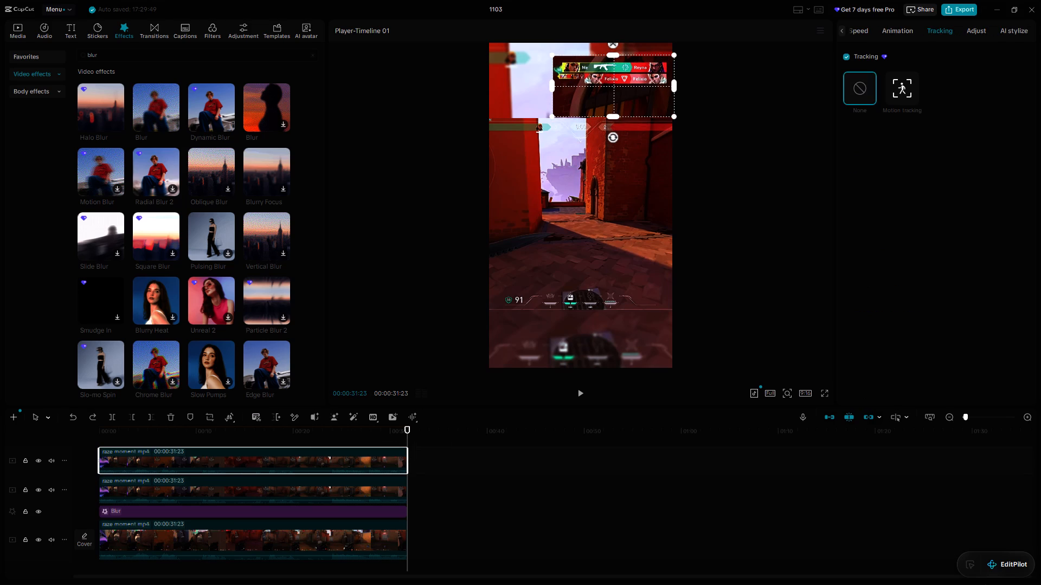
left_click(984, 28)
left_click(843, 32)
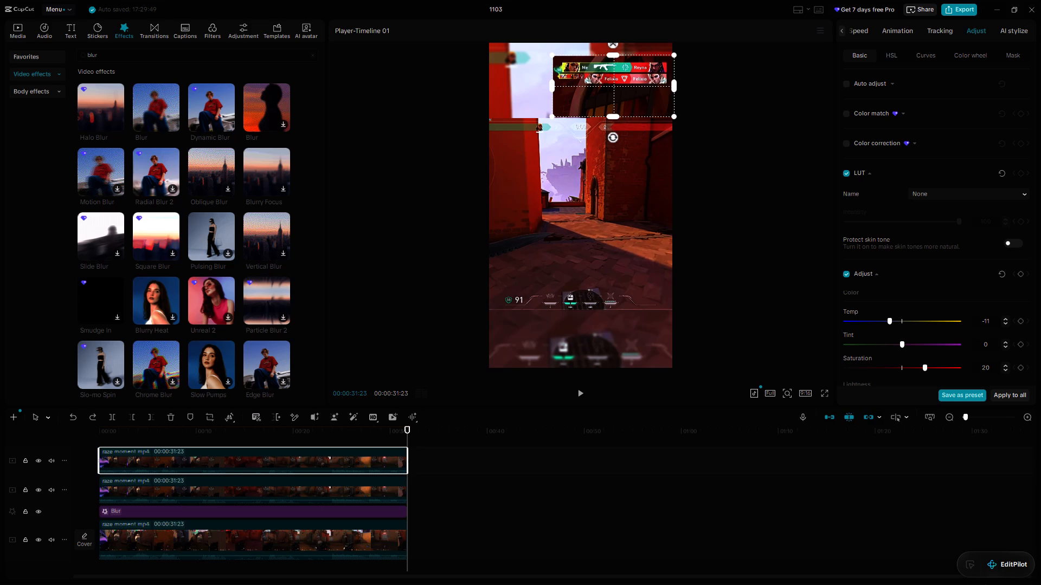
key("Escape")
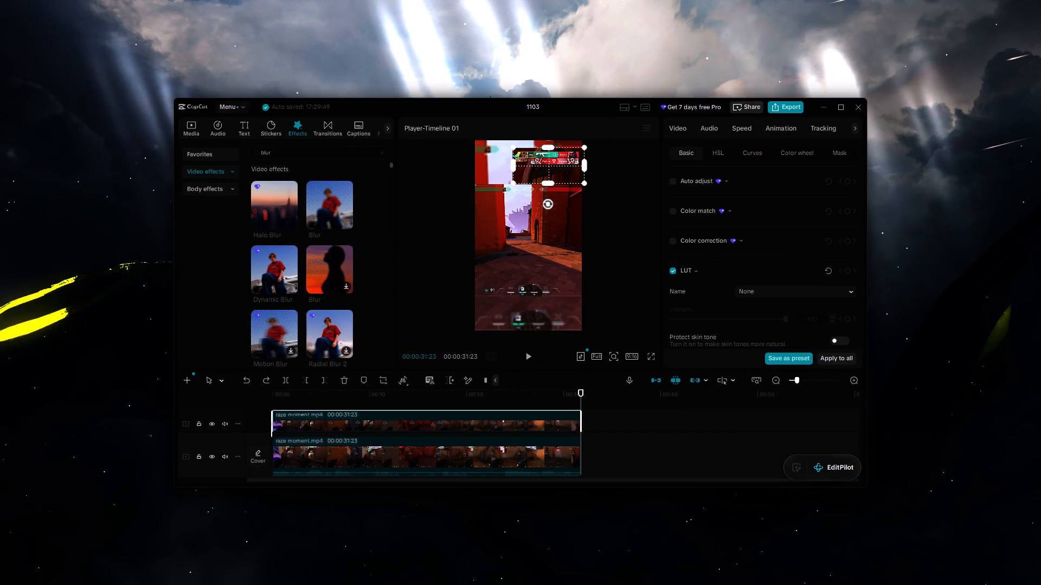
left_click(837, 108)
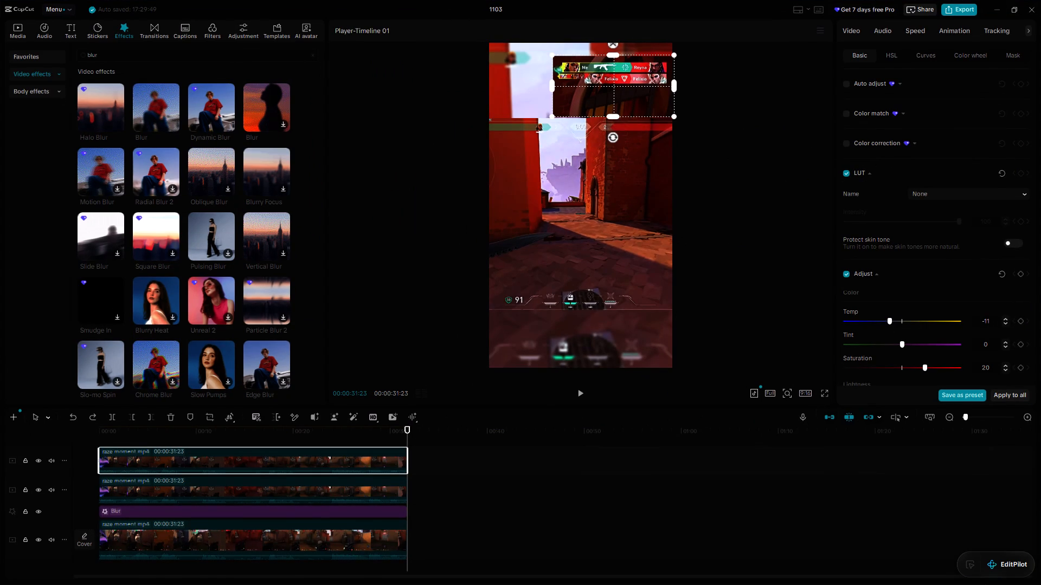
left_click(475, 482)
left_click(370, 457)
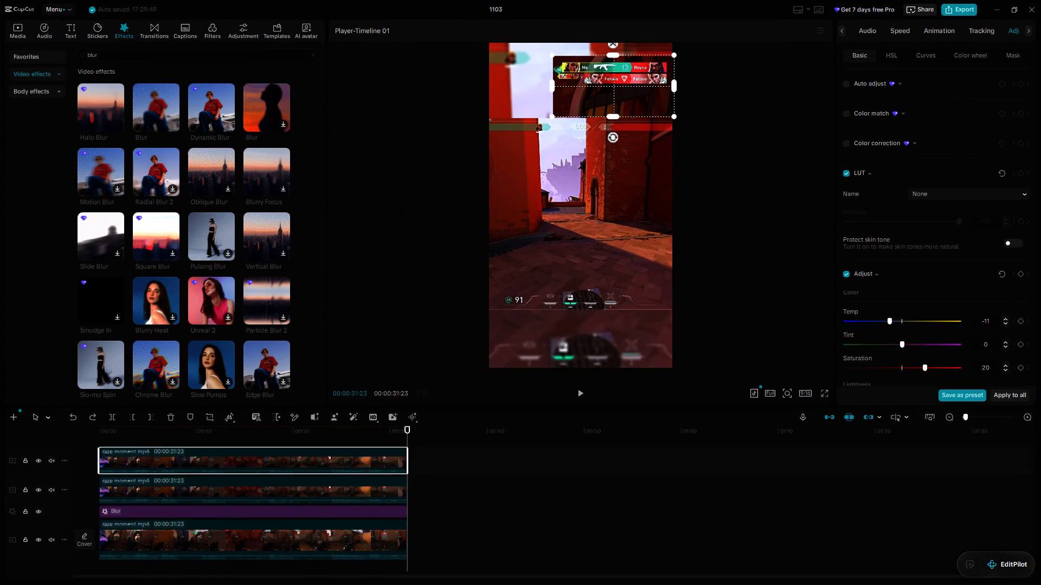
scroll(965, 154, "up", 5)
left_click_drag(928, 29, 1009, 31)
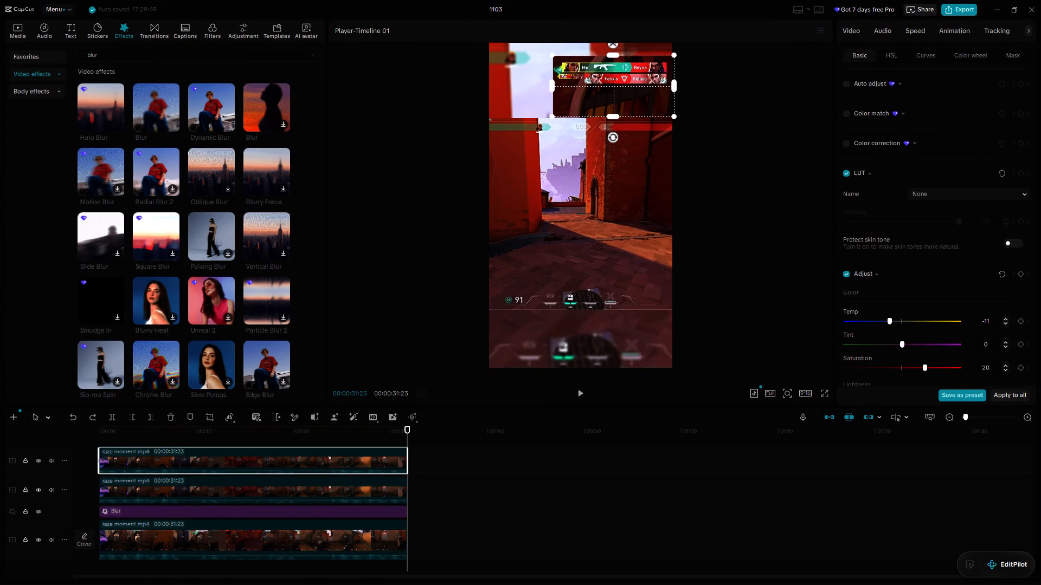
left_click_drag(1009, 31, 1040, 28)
Set the top kill-feed overlay clip's scale to 304%.
left_click(860, 29)
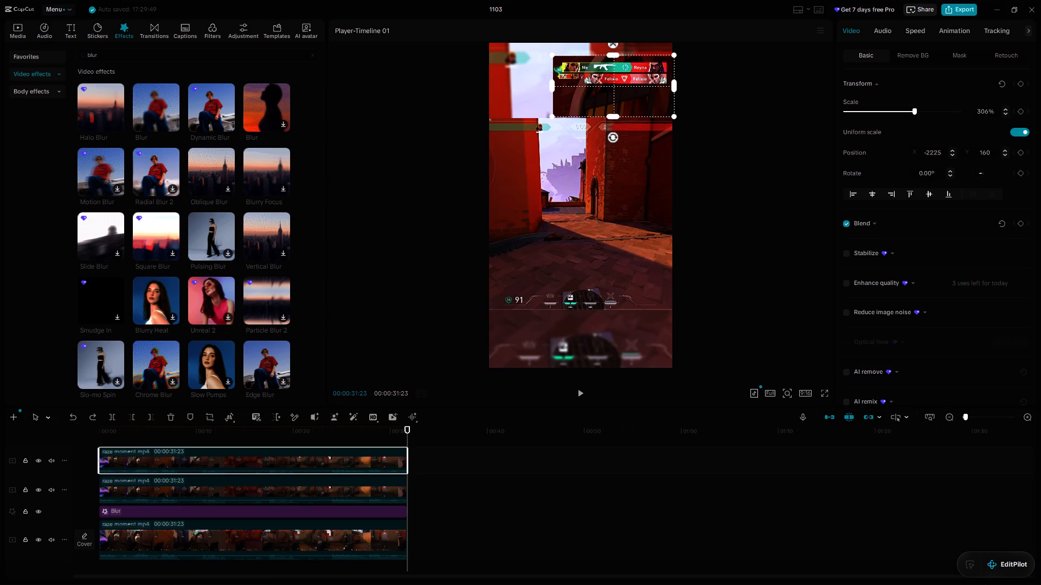
left_click(915, 112)
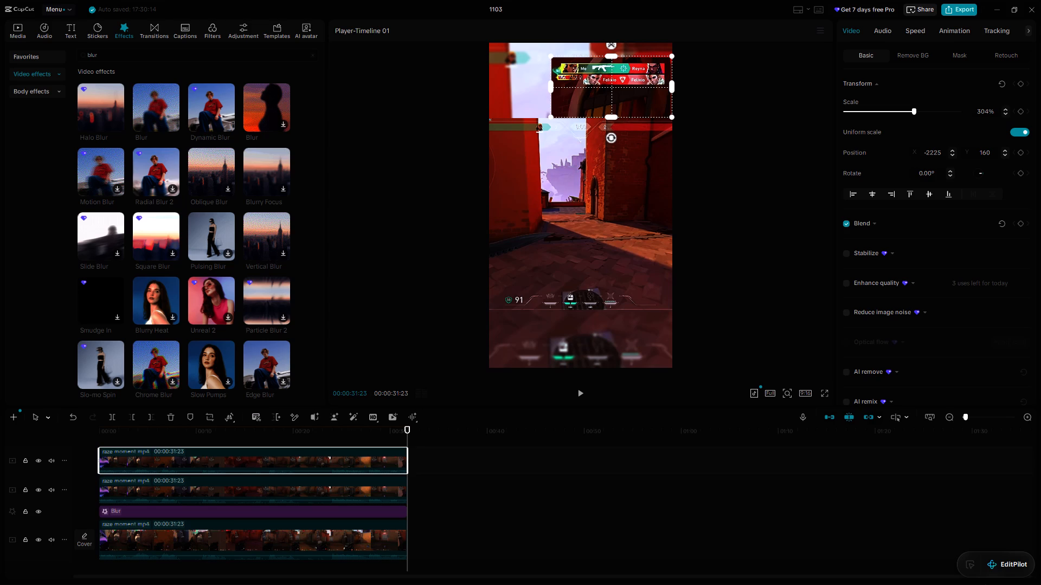
left_click(581, 77)
left_click(603, 91)
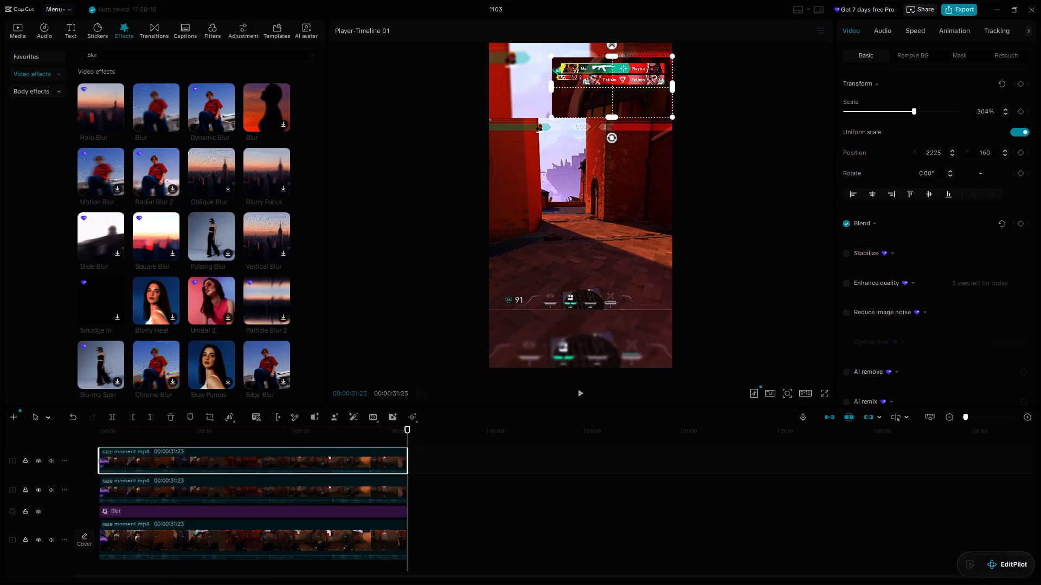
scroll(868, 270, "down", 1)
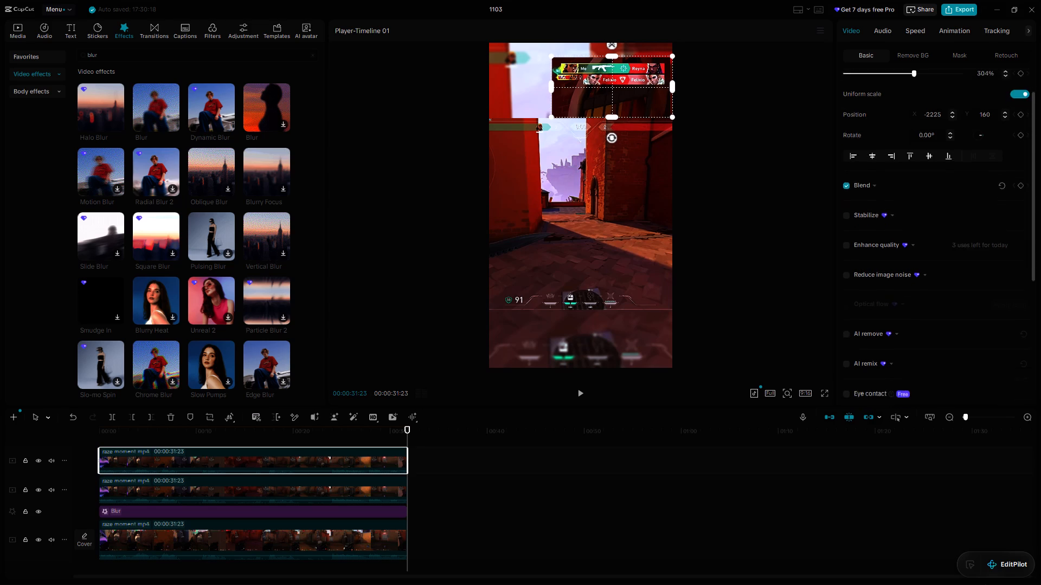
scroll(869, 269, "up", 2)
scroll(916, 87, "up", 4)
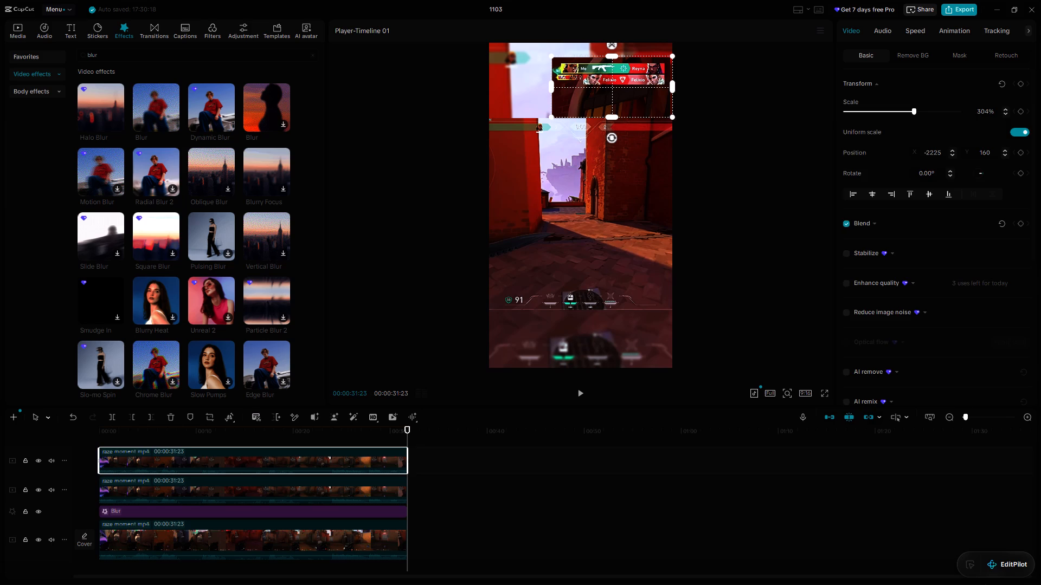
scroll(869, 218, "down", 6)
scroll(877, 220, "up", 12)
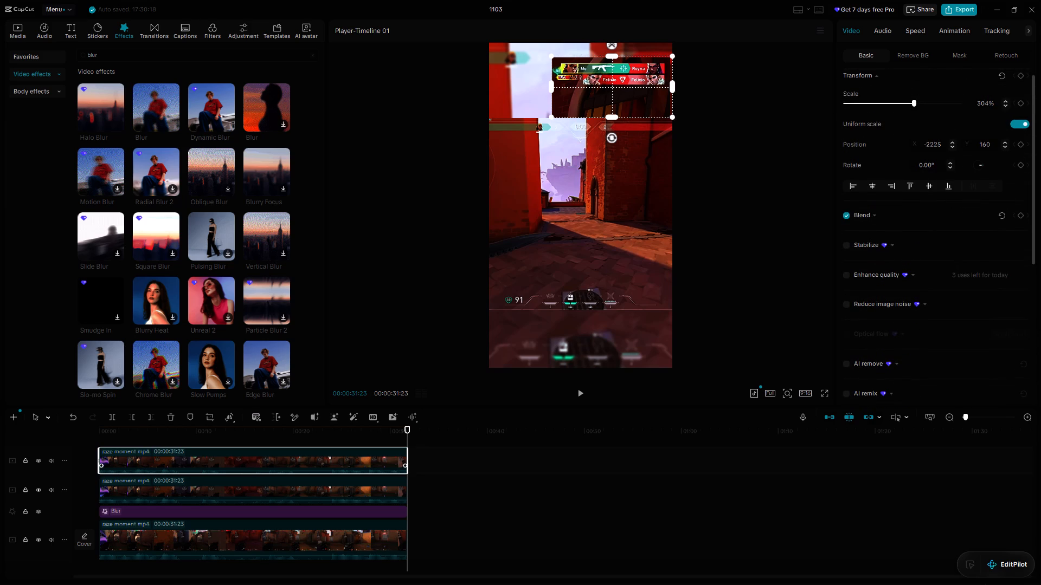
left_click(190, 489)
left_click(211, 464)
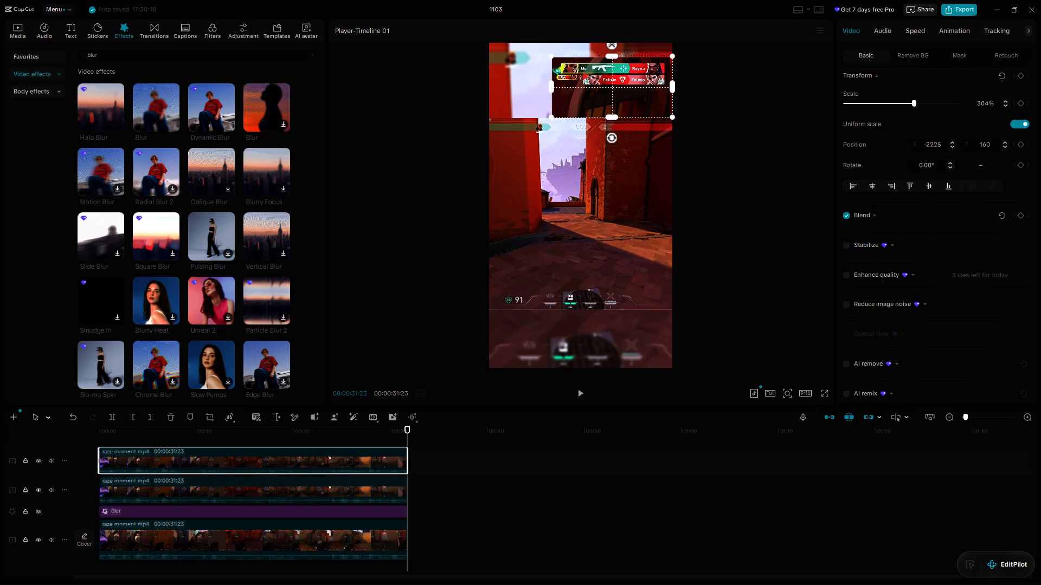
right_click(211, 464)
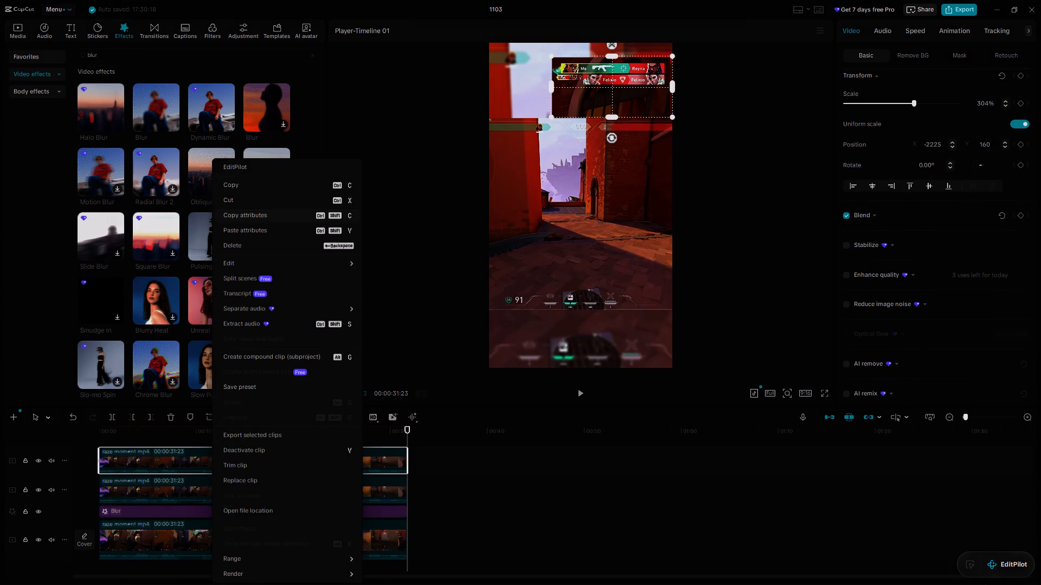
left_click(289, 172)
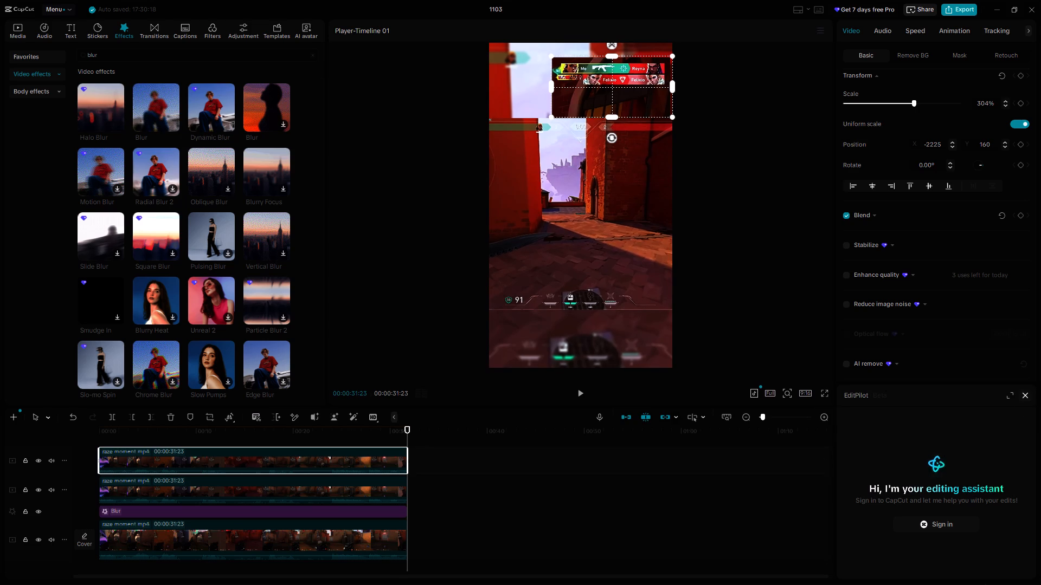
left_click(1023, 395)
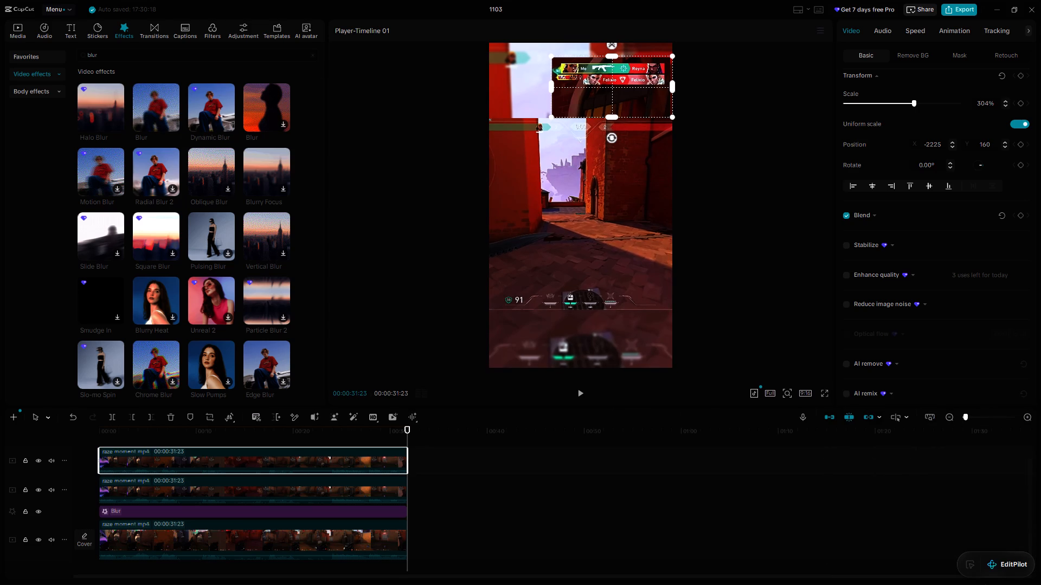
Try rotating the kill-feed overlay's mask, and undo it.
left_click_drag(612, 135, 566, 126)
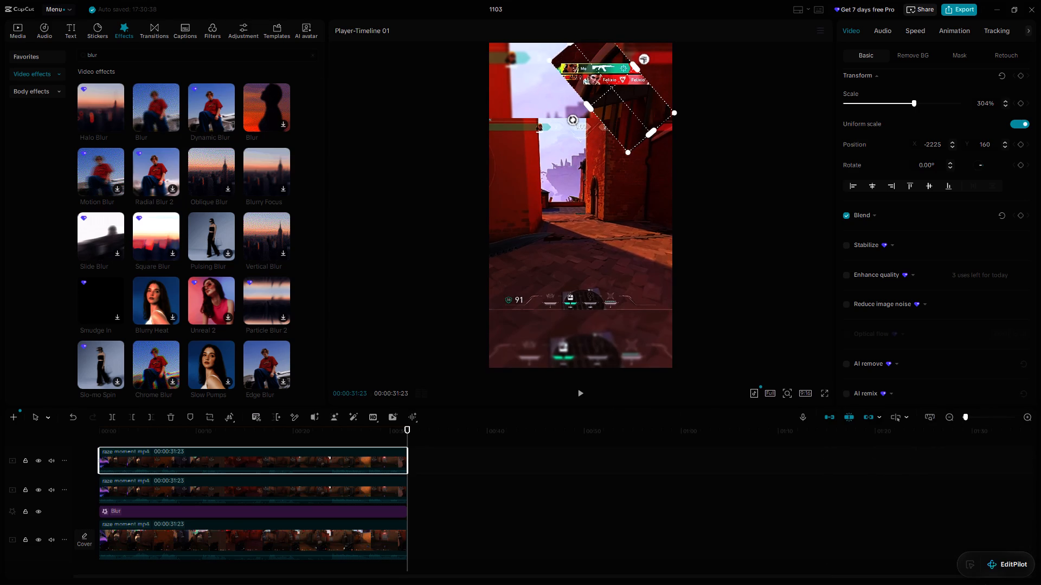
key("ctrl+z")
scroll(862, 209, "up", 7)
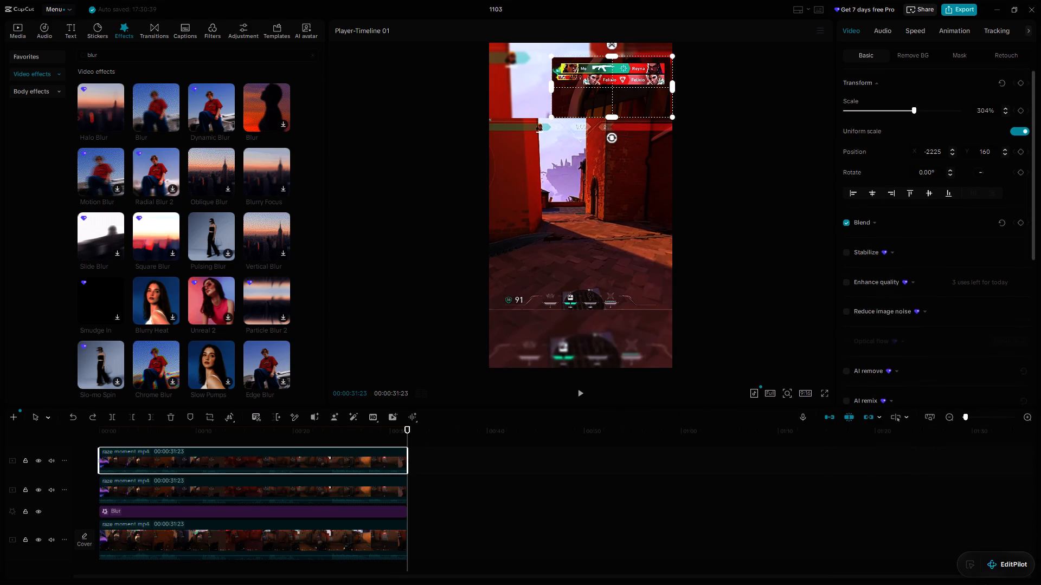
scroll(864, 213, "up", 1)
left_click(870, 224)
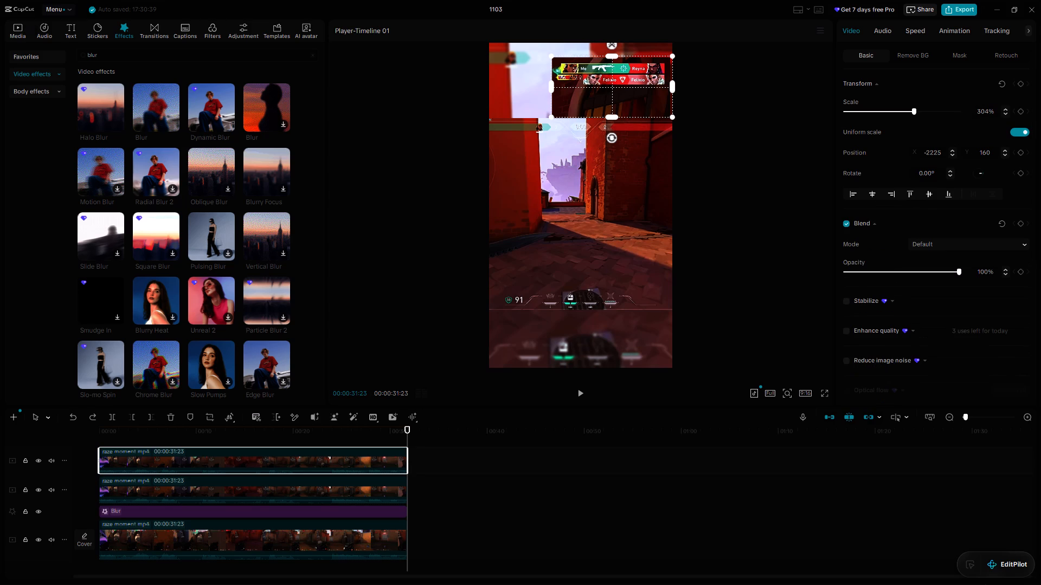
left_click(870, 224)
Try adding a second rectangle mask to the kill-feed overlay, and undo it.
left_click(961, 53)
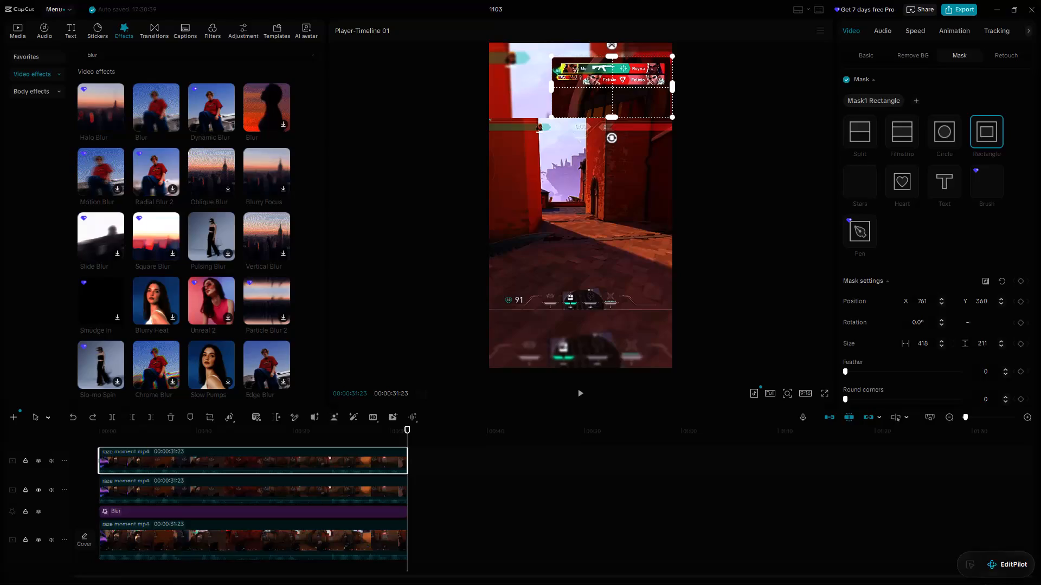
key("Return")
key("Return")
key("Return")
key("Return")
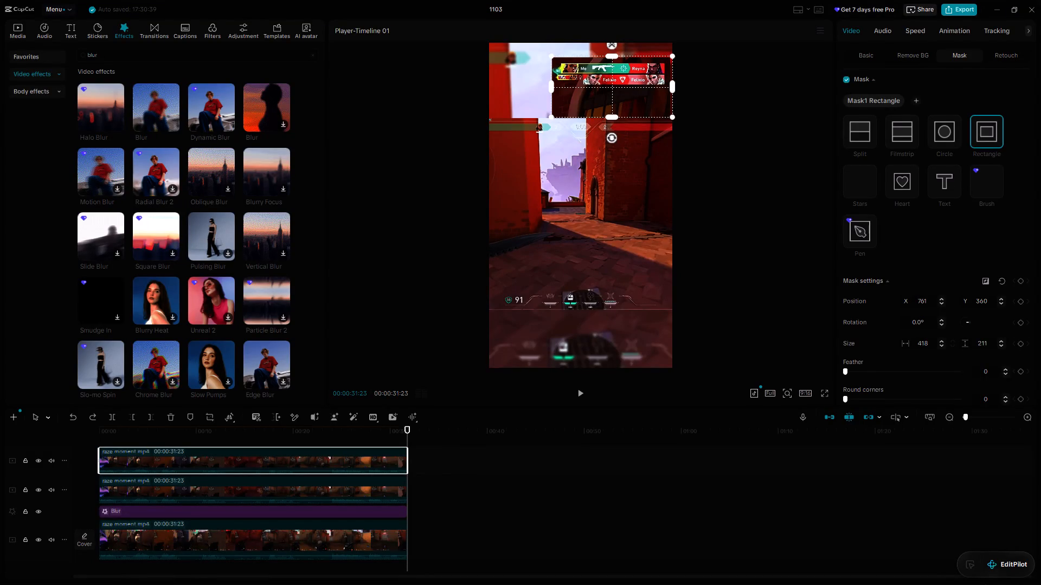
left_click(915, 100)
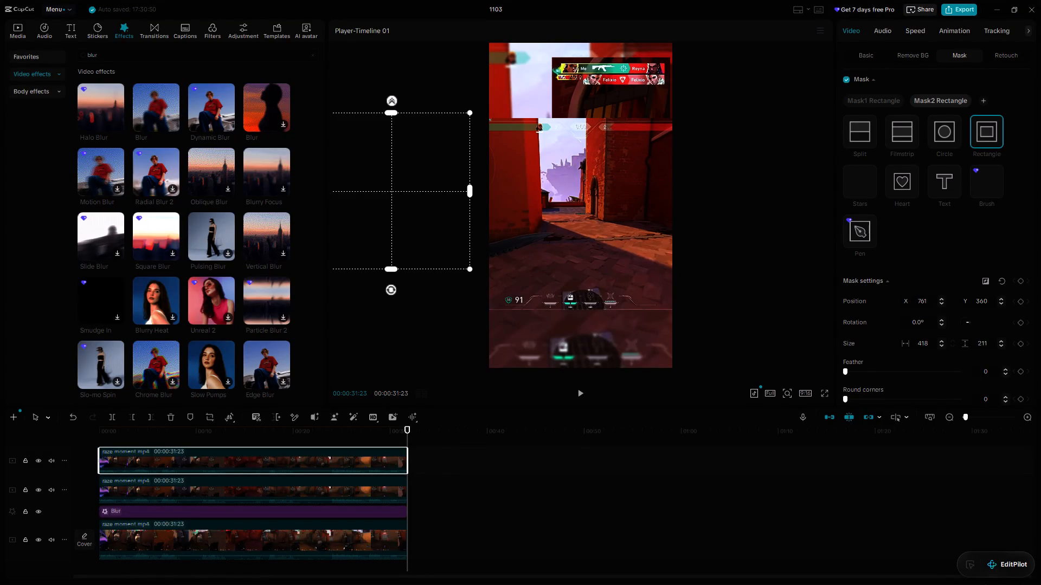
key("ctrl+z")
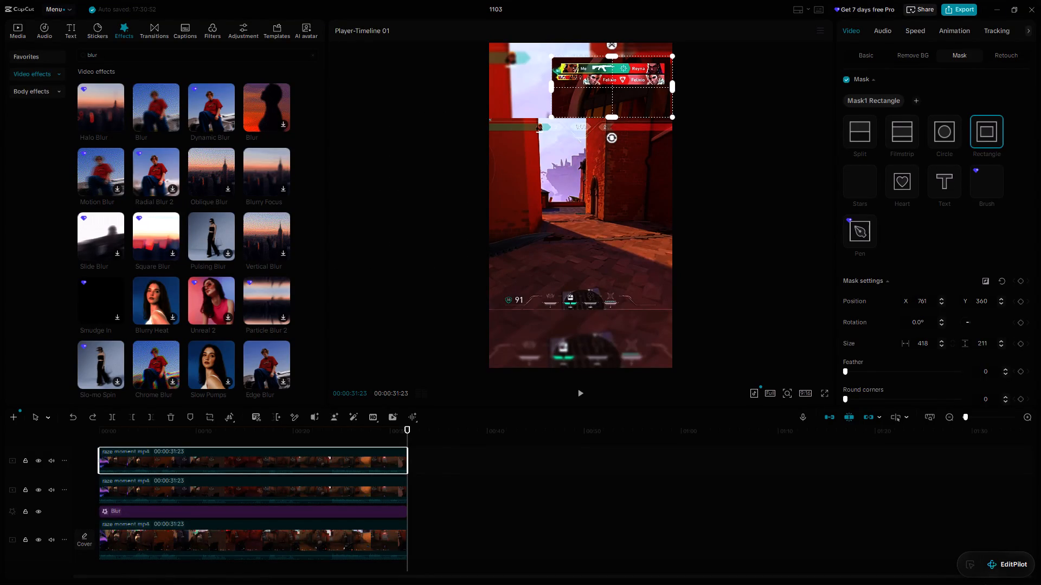
Nudge the kill-feed overlay's rectangle mask slightly down and to the left.
left_click(871, 106)
left_click(611, 112)
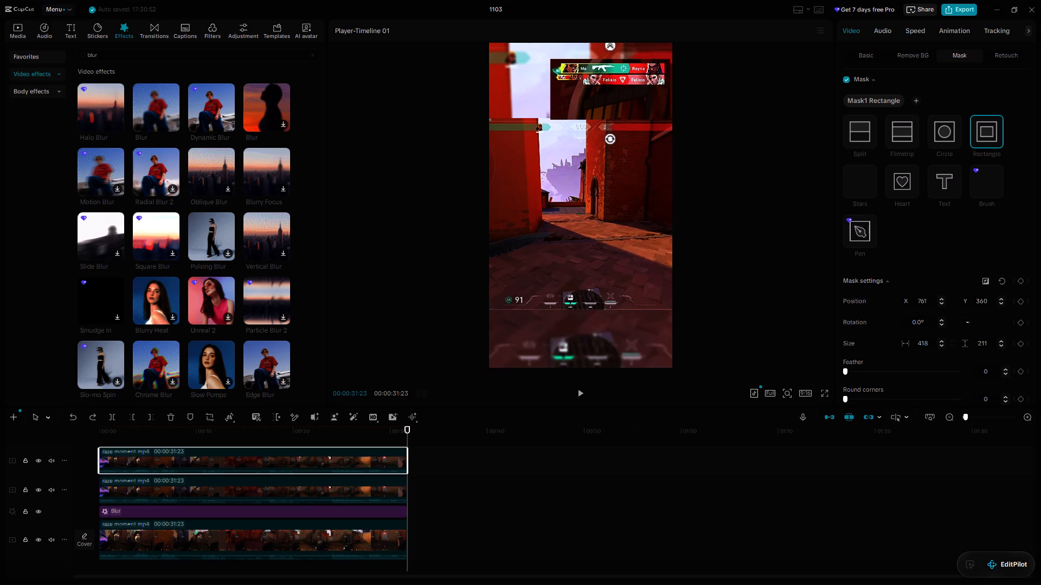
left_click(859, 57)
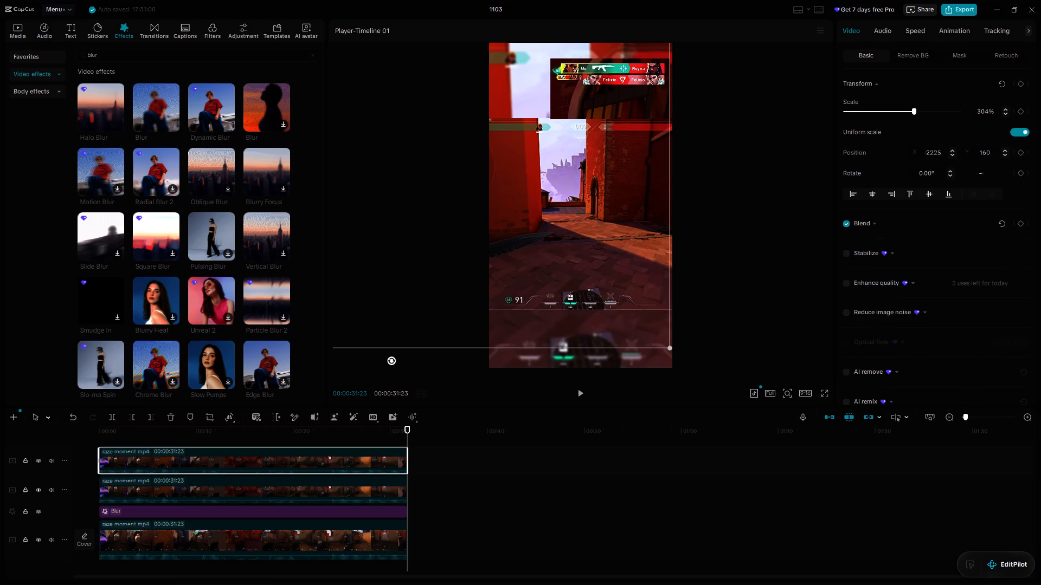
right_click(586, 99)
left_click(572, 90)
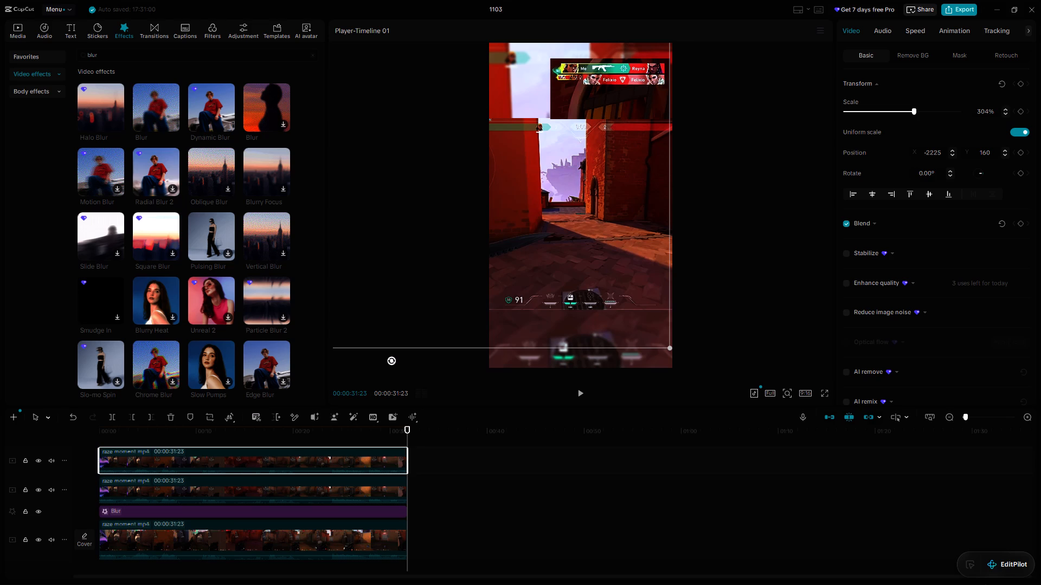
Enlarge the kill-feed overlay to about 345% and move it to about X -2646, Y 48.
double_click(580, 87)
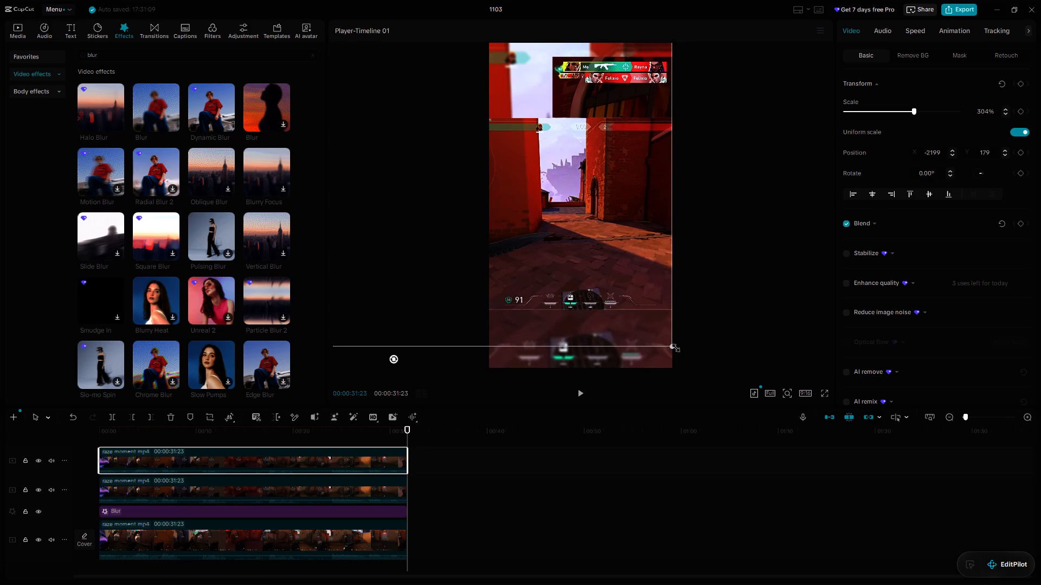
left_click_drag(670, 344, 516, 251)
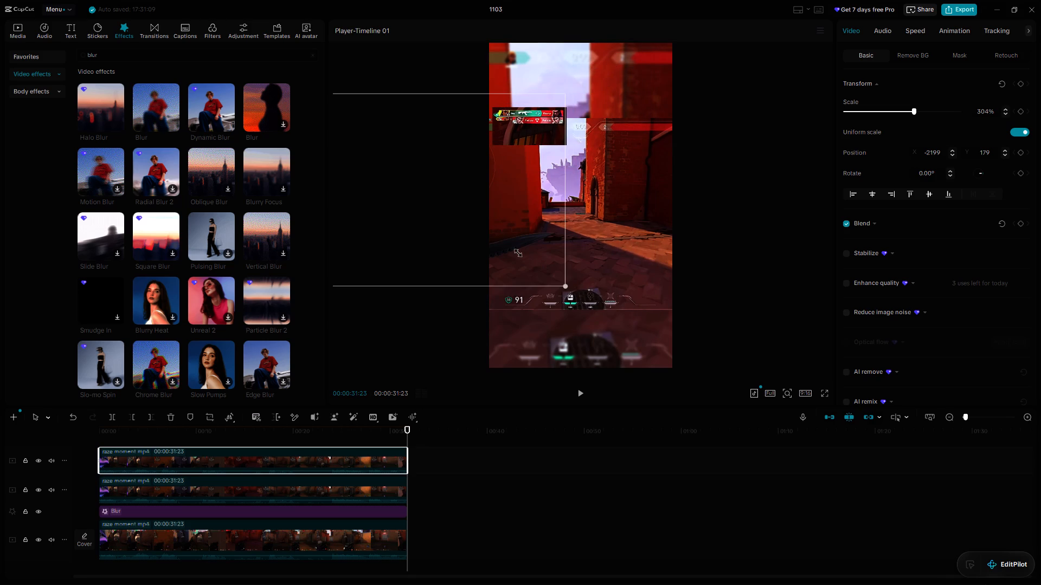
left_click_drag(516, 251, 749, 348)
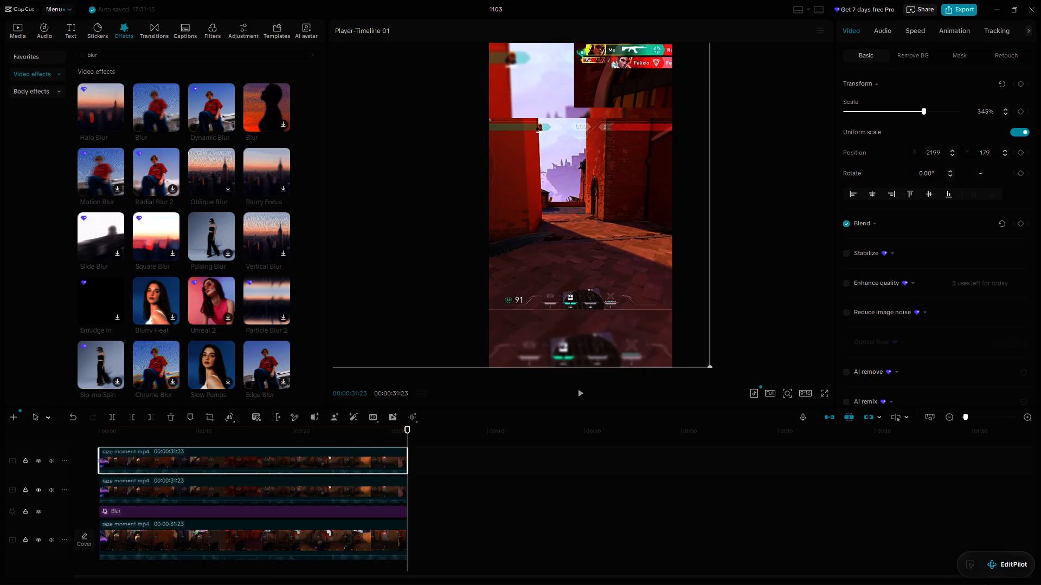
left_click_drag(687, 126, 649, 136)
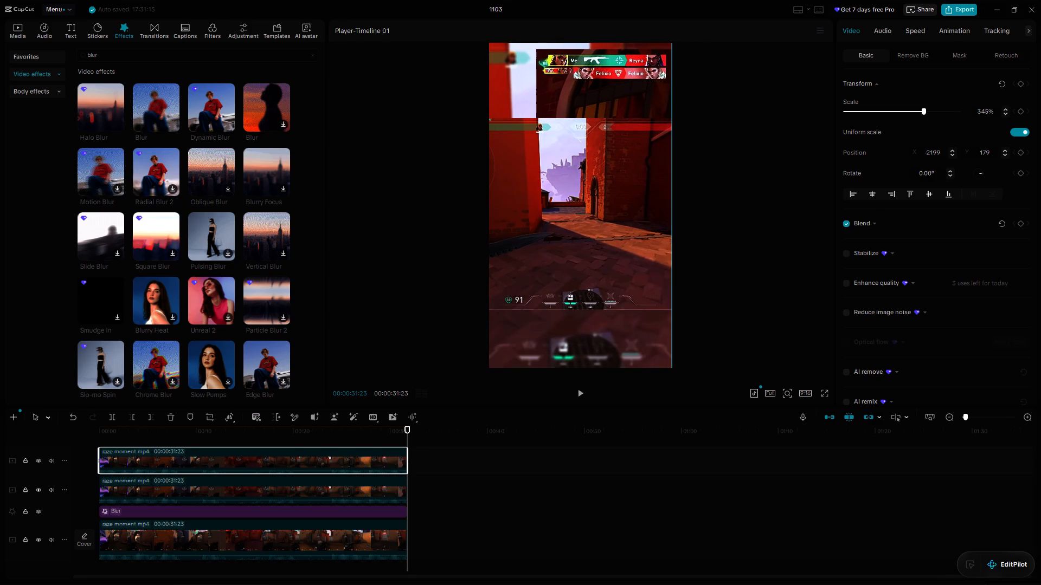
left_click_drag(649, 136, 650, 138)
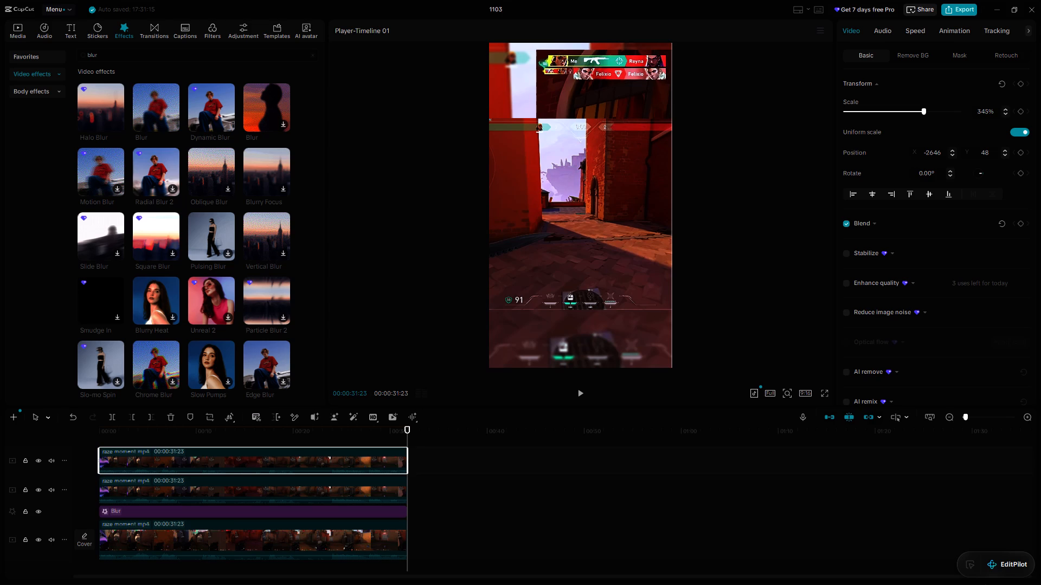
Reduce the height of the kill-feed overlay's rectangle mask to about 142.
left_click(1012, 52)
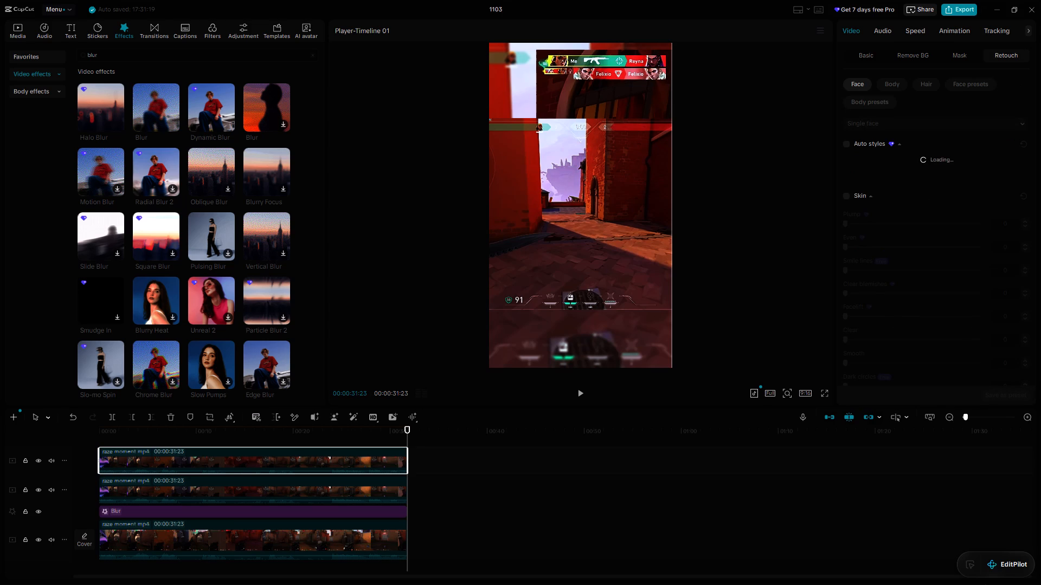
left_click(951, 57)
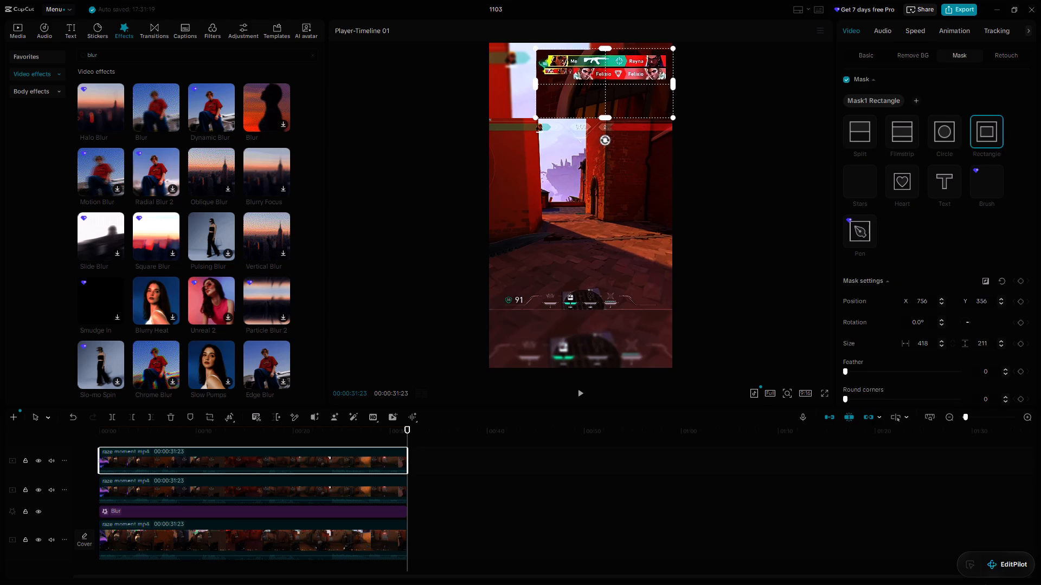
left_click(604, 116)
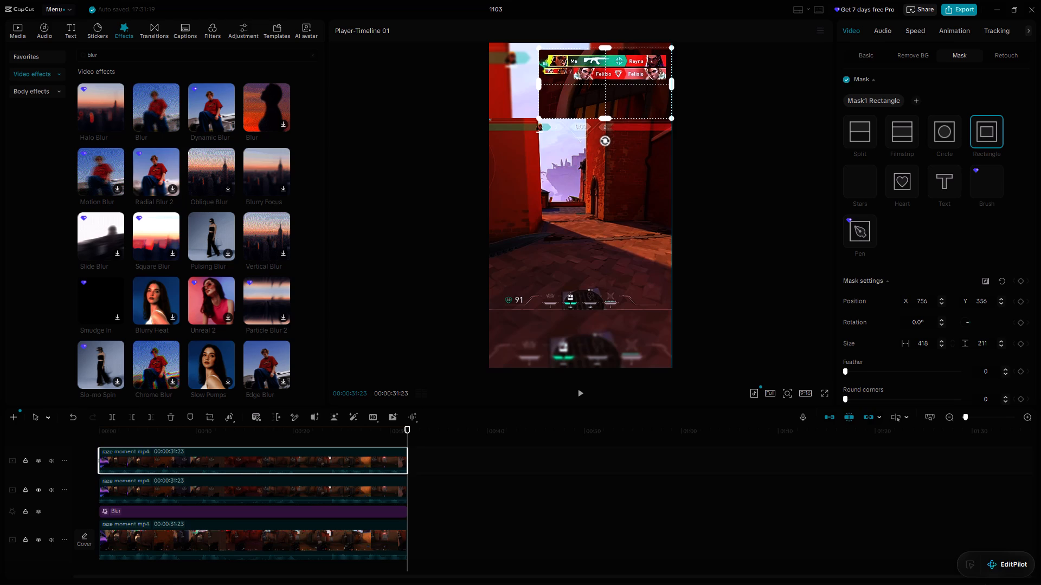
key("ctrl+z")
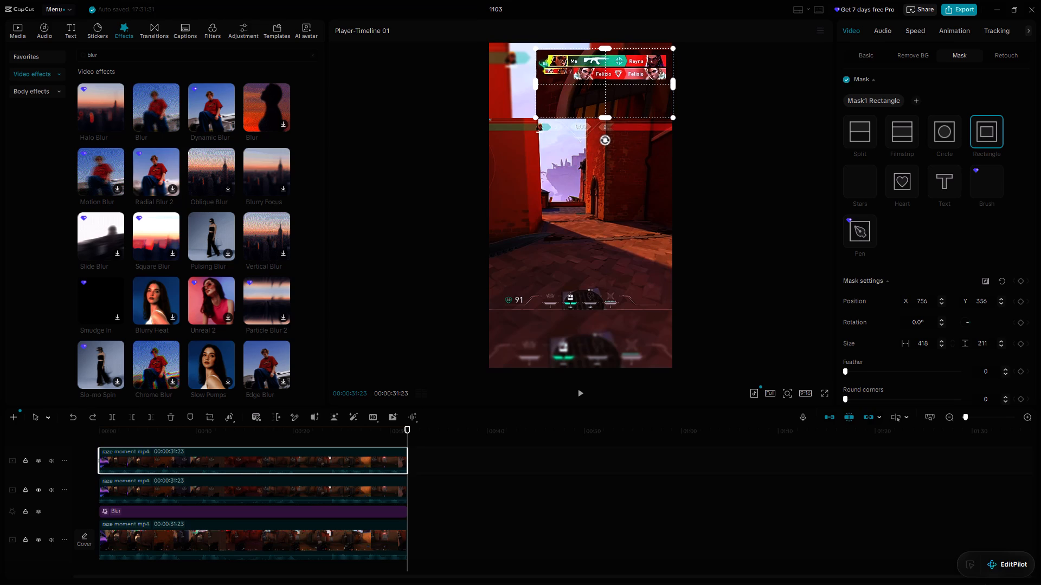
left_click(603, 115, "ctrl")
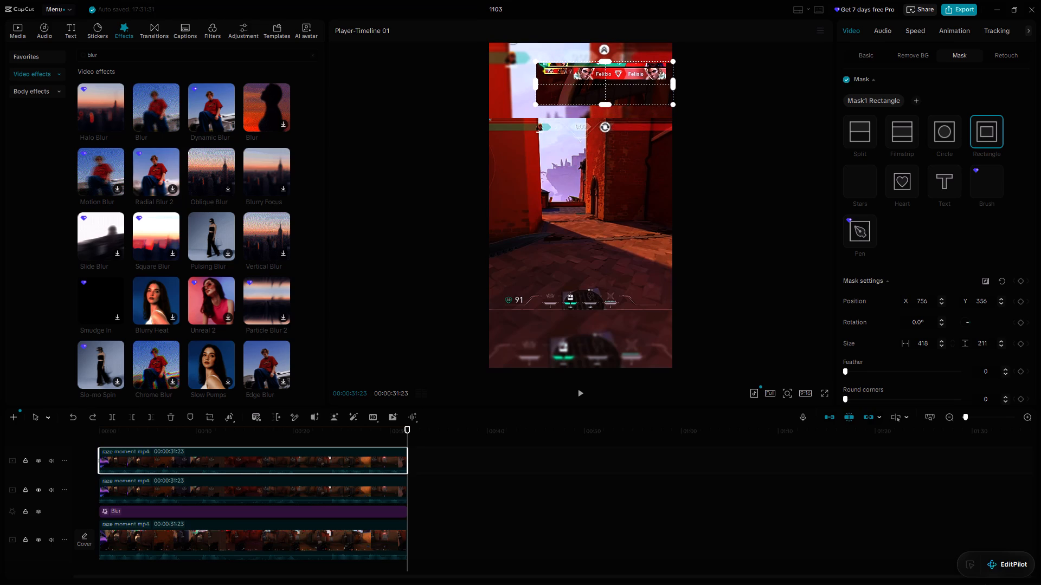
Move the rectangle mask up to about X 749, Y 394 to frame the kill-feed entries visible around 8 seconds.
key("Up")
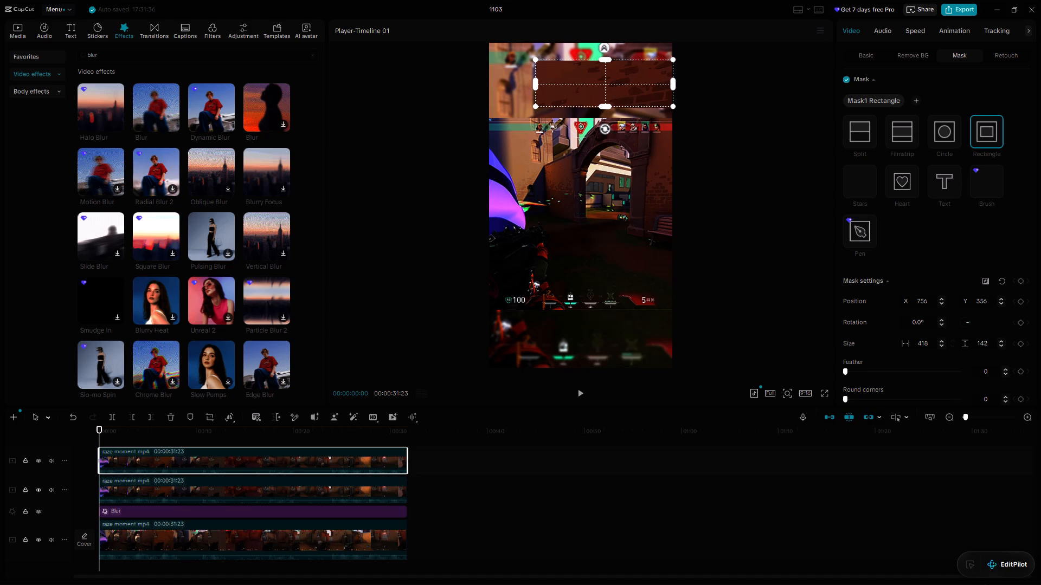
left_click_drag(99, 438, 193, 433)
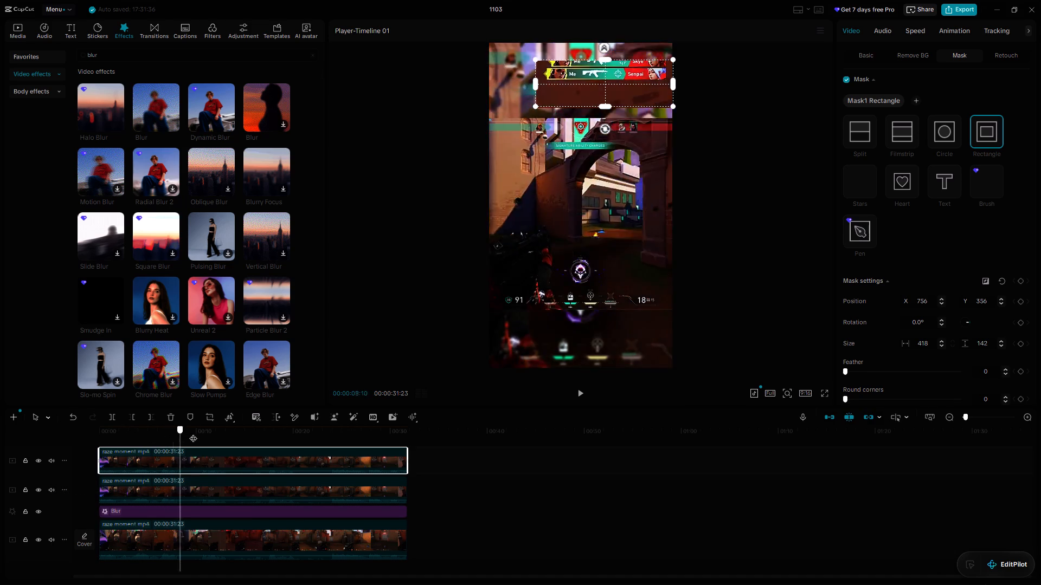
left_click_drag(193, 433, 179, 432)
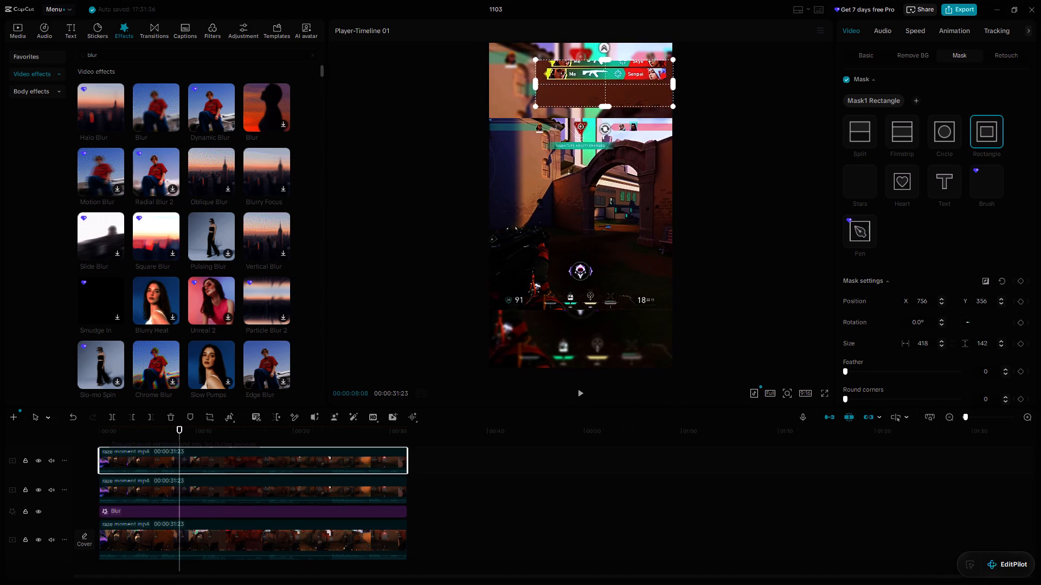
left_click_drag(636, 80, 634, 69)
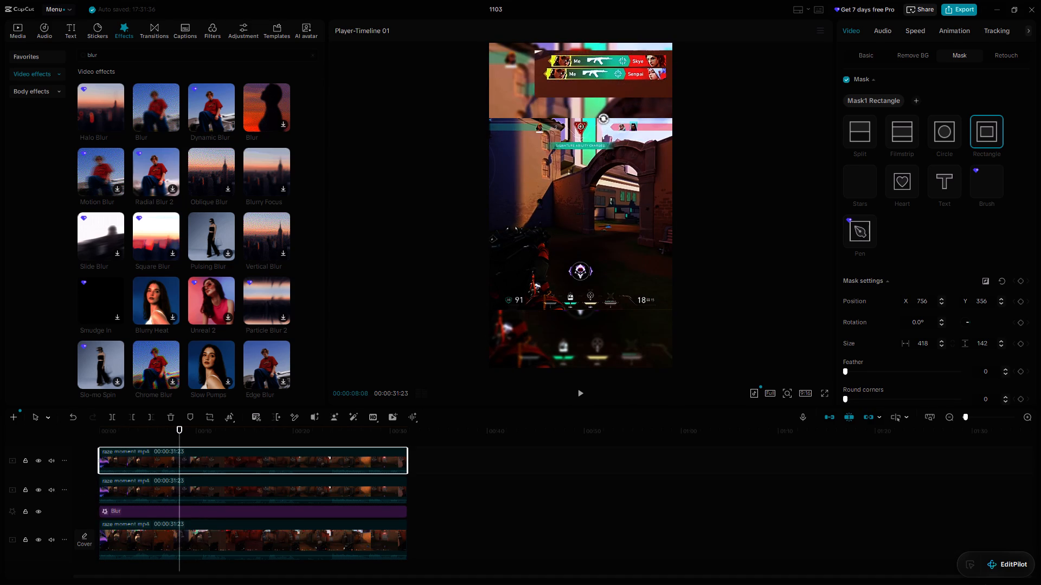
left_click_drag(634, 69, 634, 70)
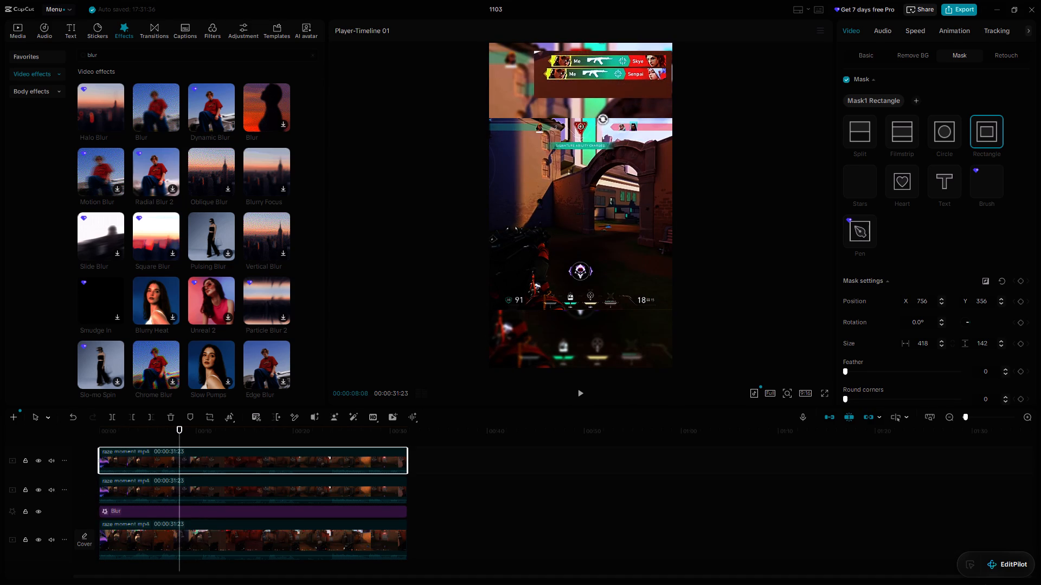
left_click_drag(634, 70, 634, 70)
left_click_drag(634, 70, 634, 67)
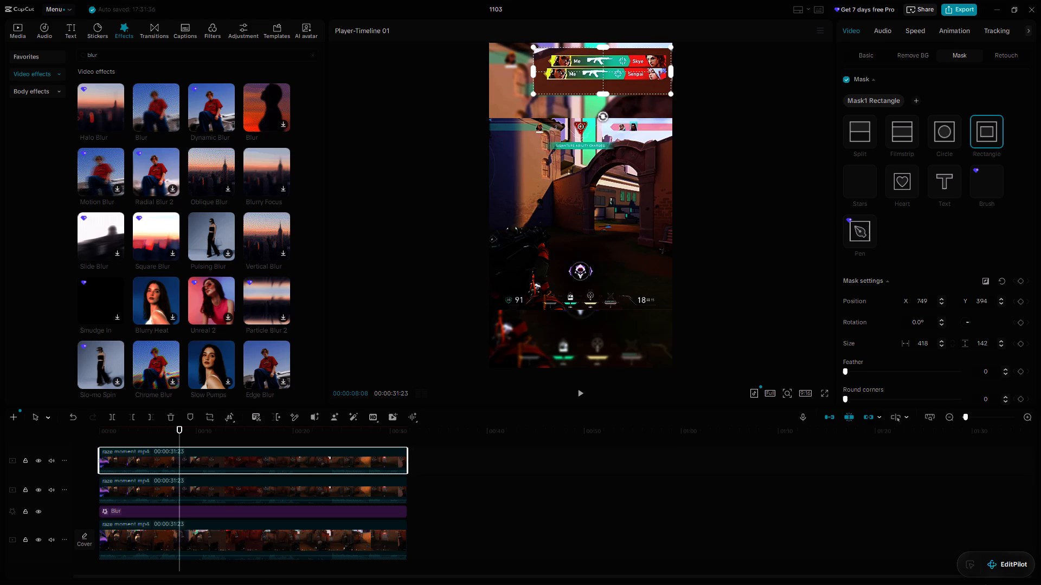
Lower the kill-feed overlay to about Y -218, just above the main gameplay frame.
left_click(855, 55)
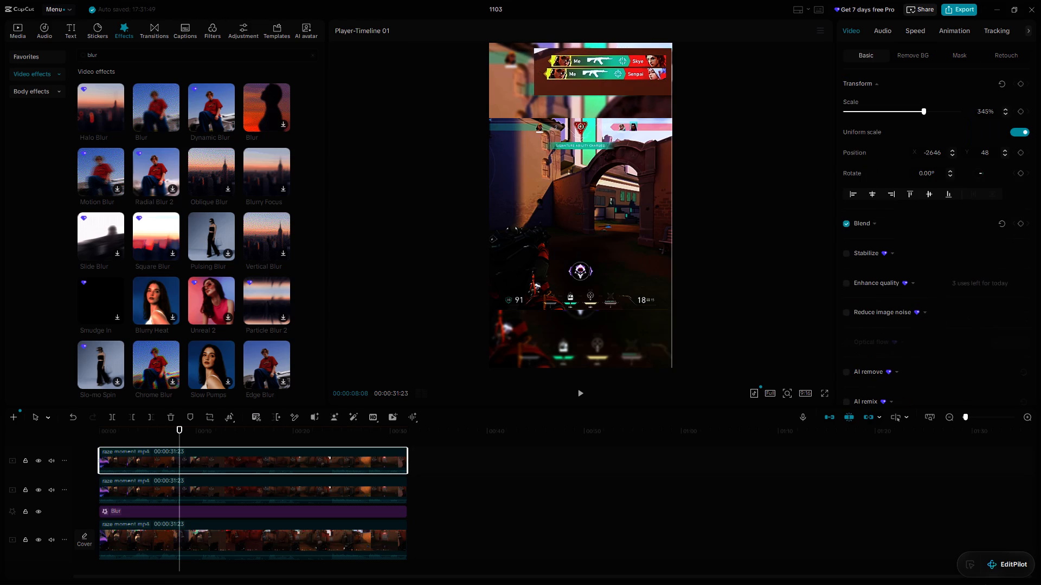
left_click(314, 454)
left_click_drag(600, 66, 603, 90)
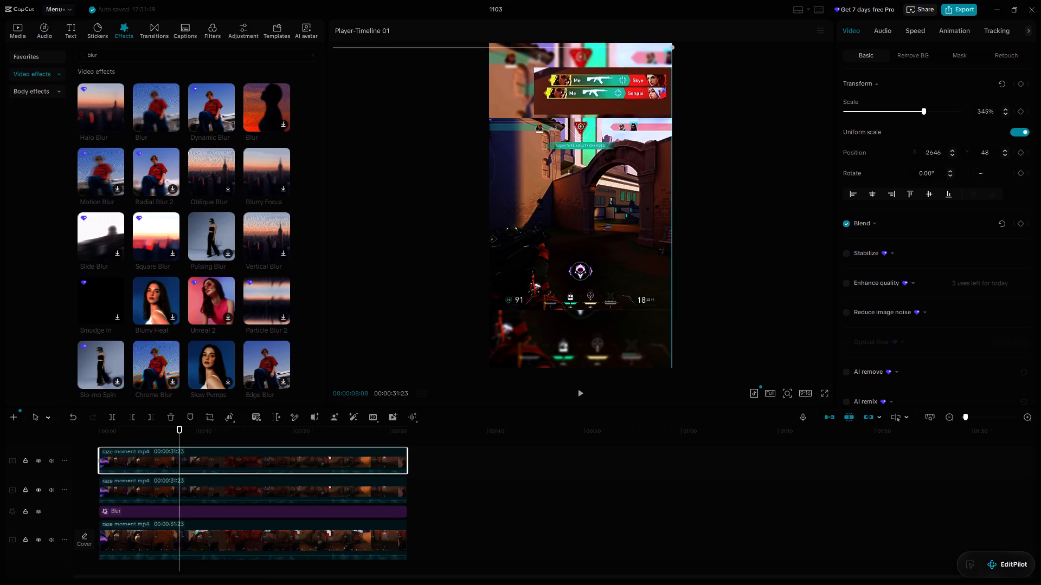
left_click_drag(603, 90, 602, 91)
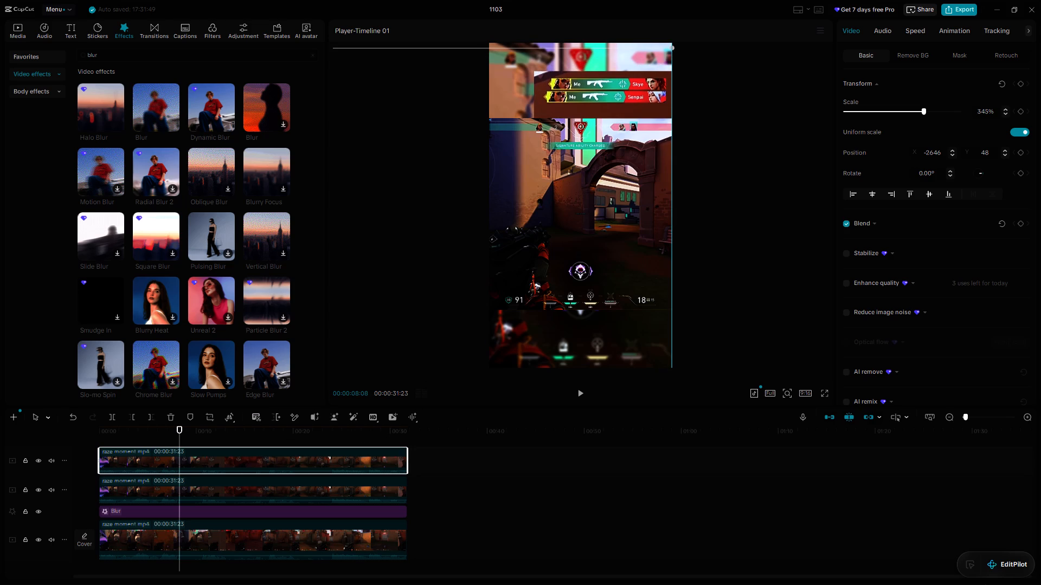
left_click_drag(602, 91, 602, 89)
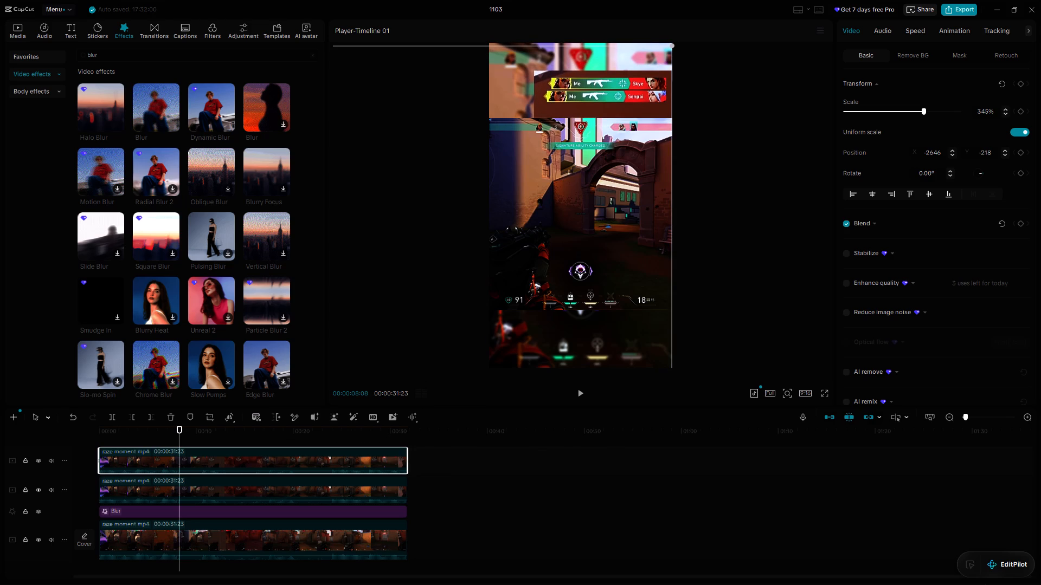
Play the composition in full screen to check the kill-feed overlay's placement.
left_click(822, 395)
left_click_drag(498, 536, 451, 538)
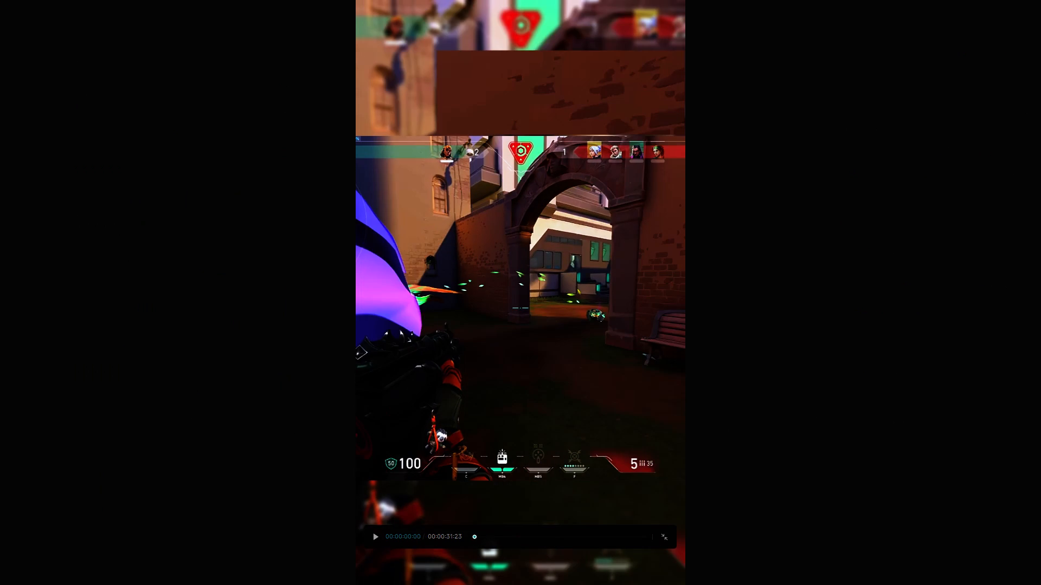
left_click(375, 535)
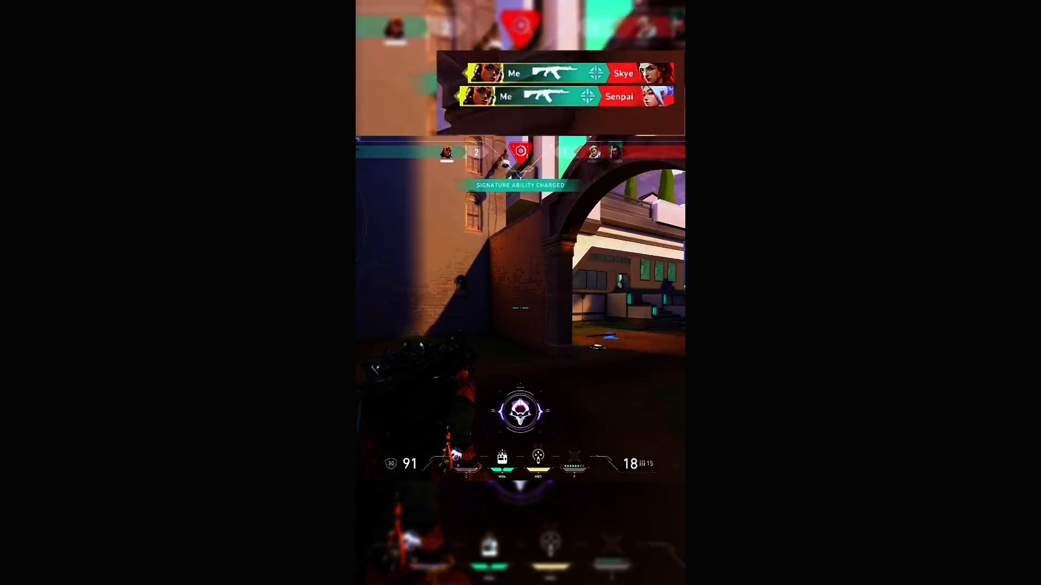
key("Escape")
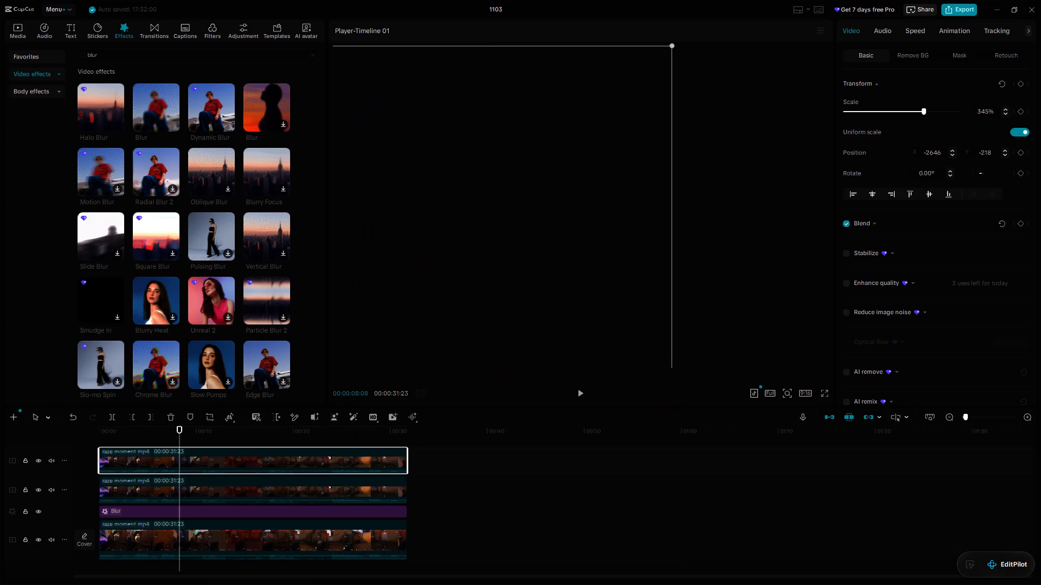
Delete the top kill-feed overlay clip and return the playhead to the start of the timeline.
left_click(337, 458)
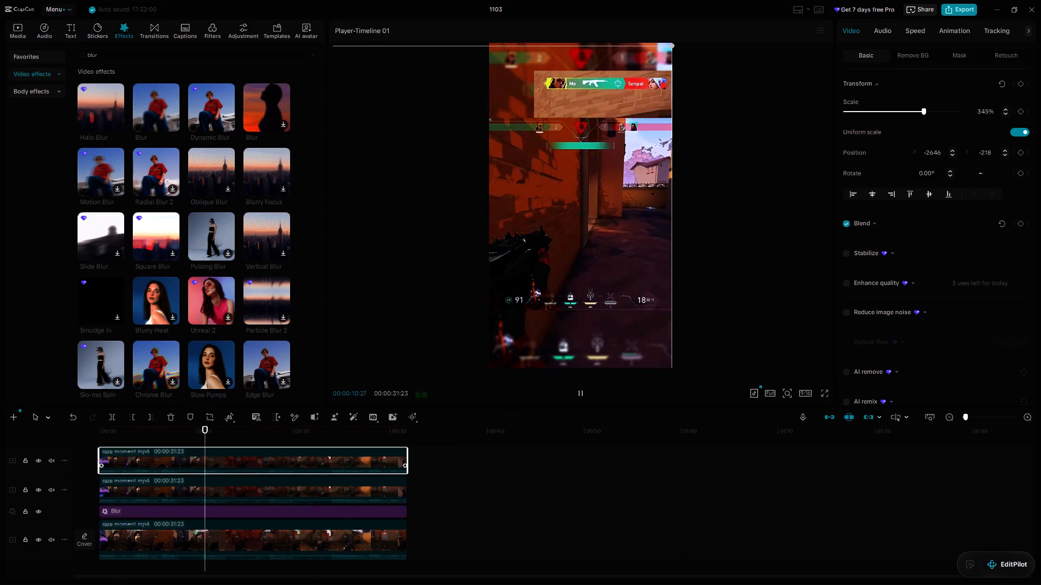
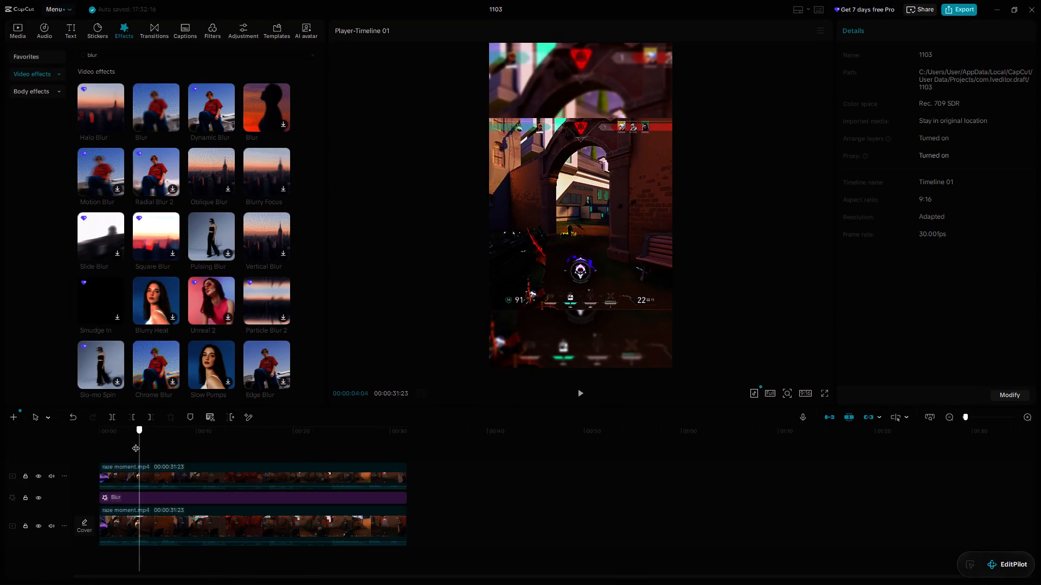
Set the colour temperature of the upper raze moment clip to -20, after comparing -50 in full-screen playback.
left_click(229, 478)
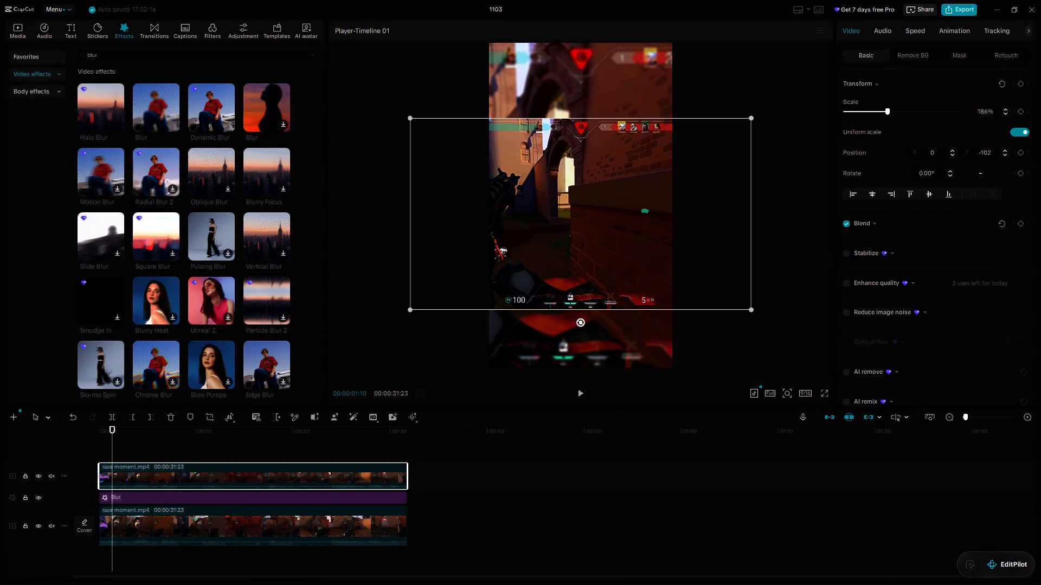
scroll(914, 111, "up", 3)
left_click(1028, 33)
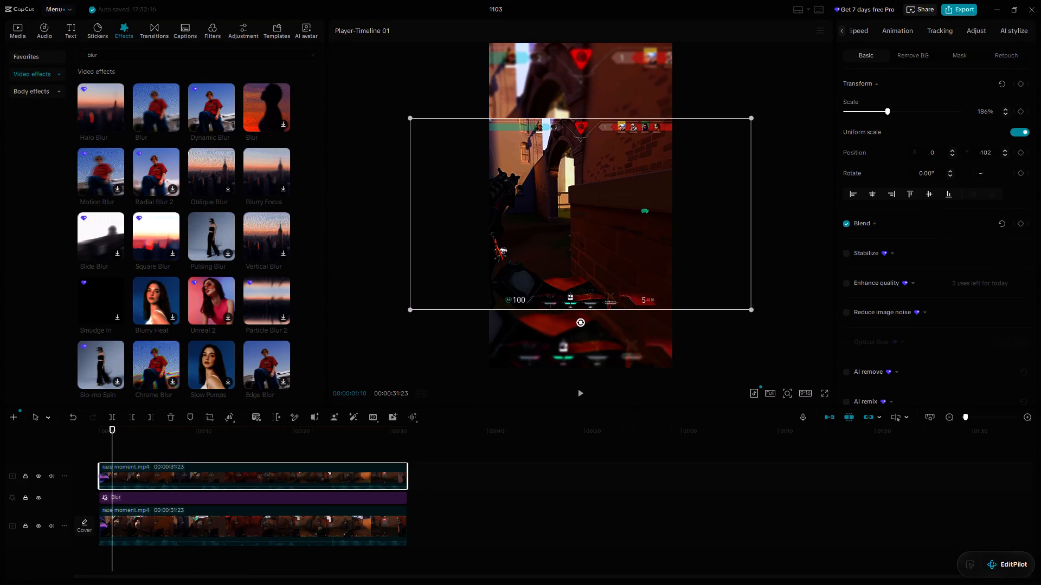
left_click(977, 34)
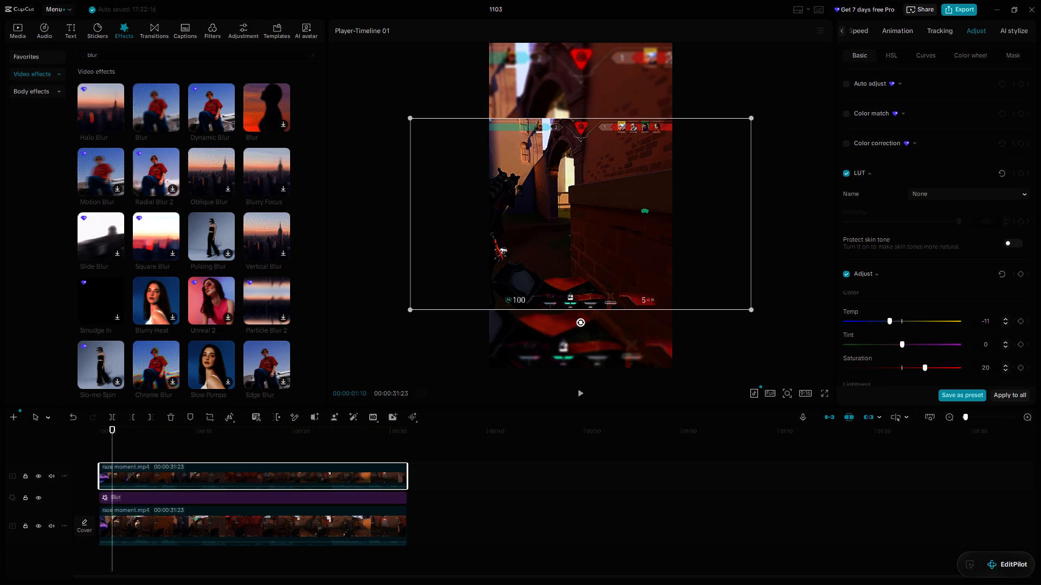
left_click(889, 320)
left_click(926, 367)
left_click_drag(887, 317, 879, 318)
left_click_drag(879, 318, 794, 330)
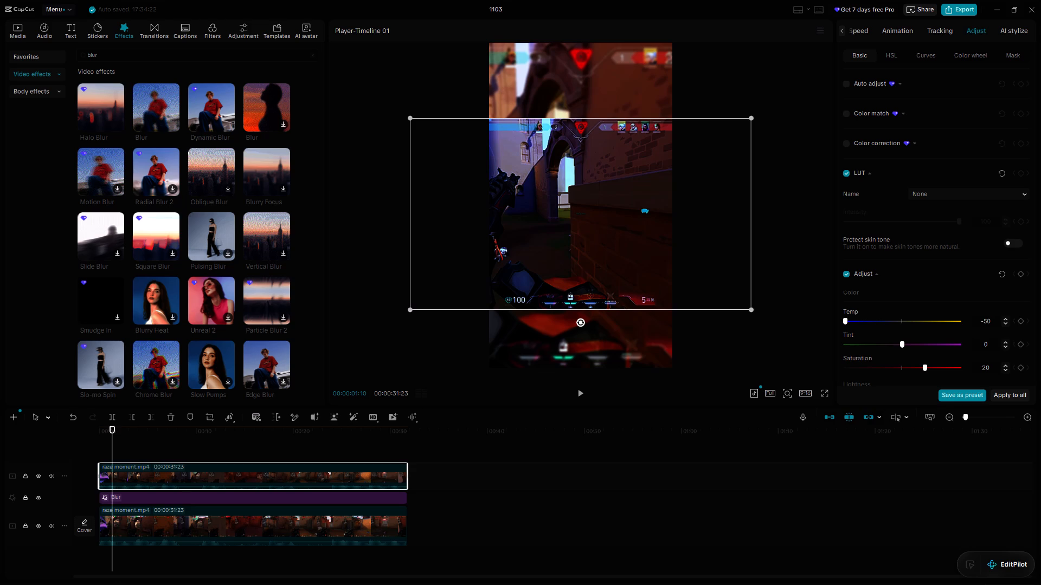
left_click(576, 392)
left_click(820, 390)
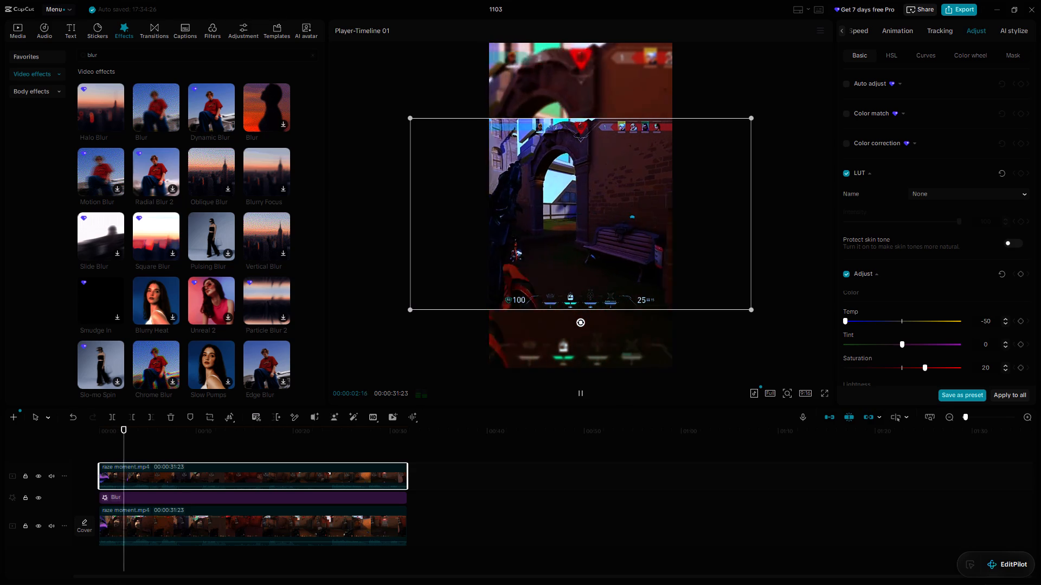
left_click(824, 395)
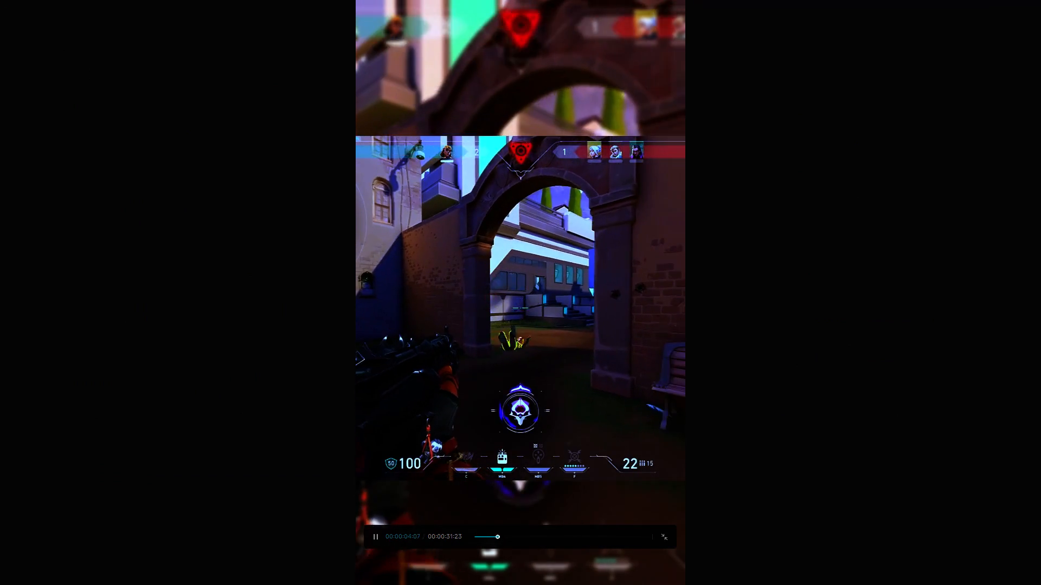
key("Escape")
key("space")
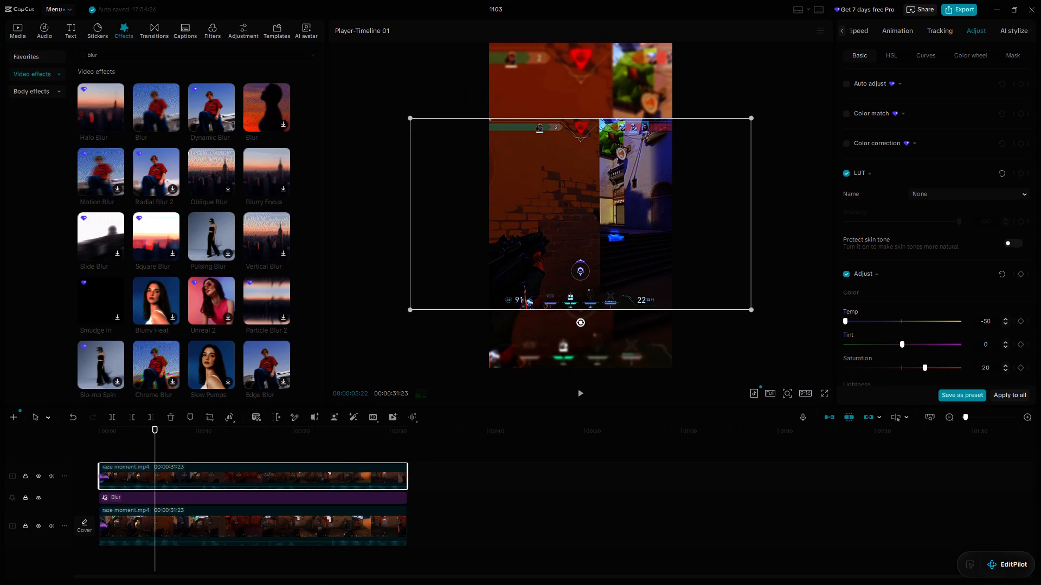
left_click(876, 317)
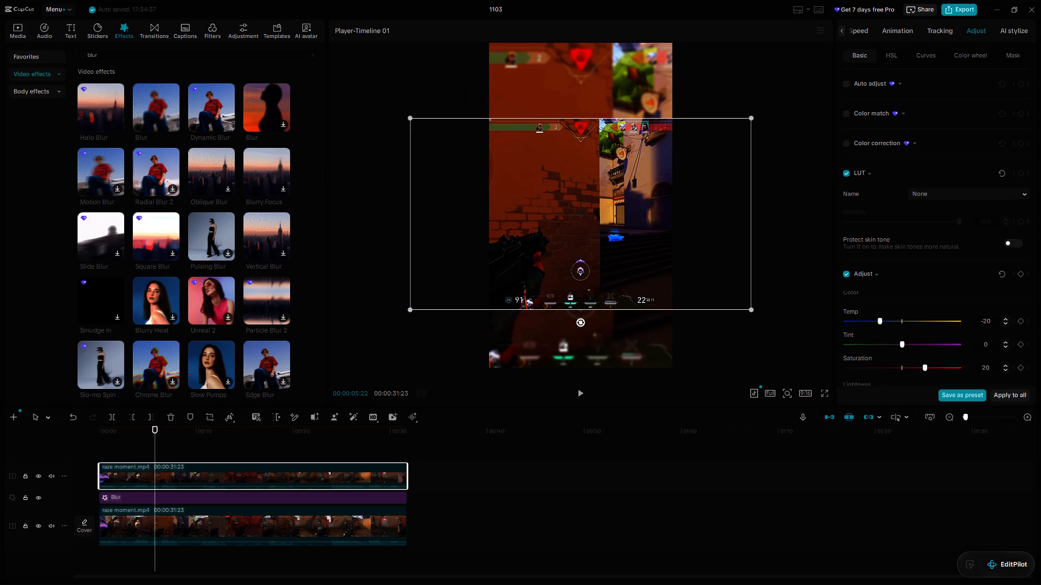
Play the video full screen from the start to check the clip's new colour temperature.
left_click_drag(156, 441, 56, 435)
key("space")
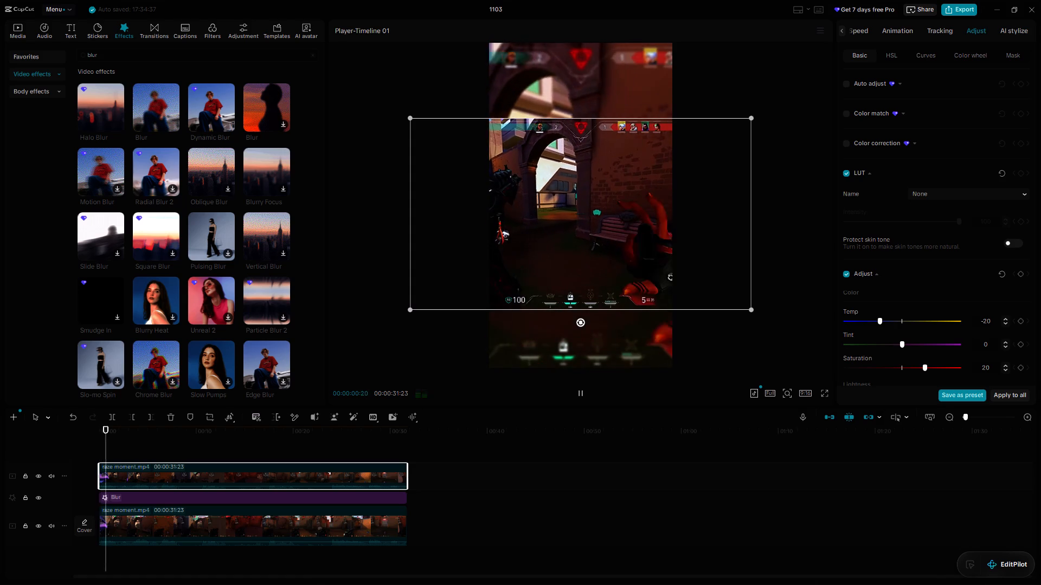
left_click(822, 391)
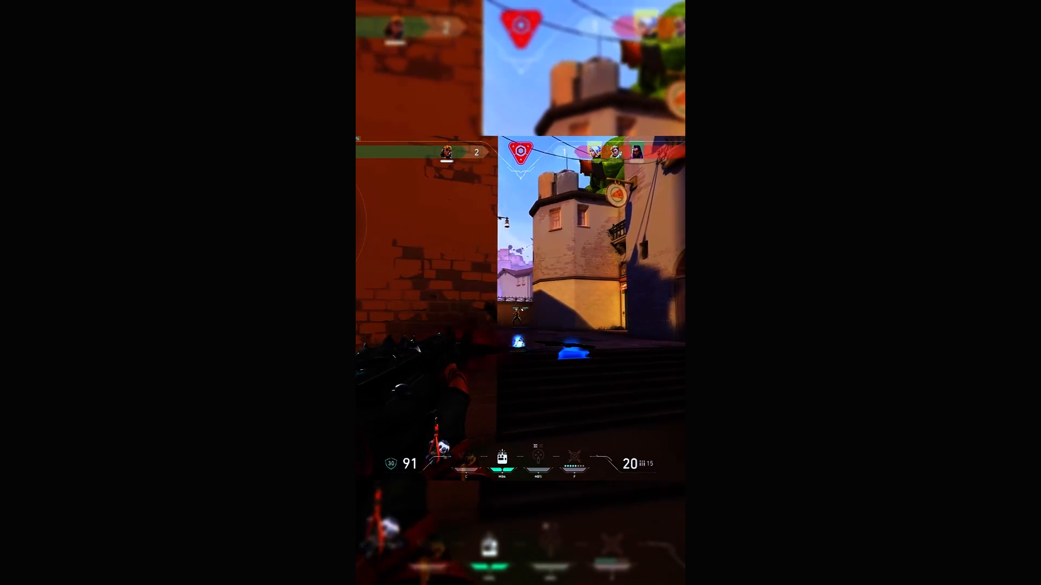
key("space")
key("Escape")
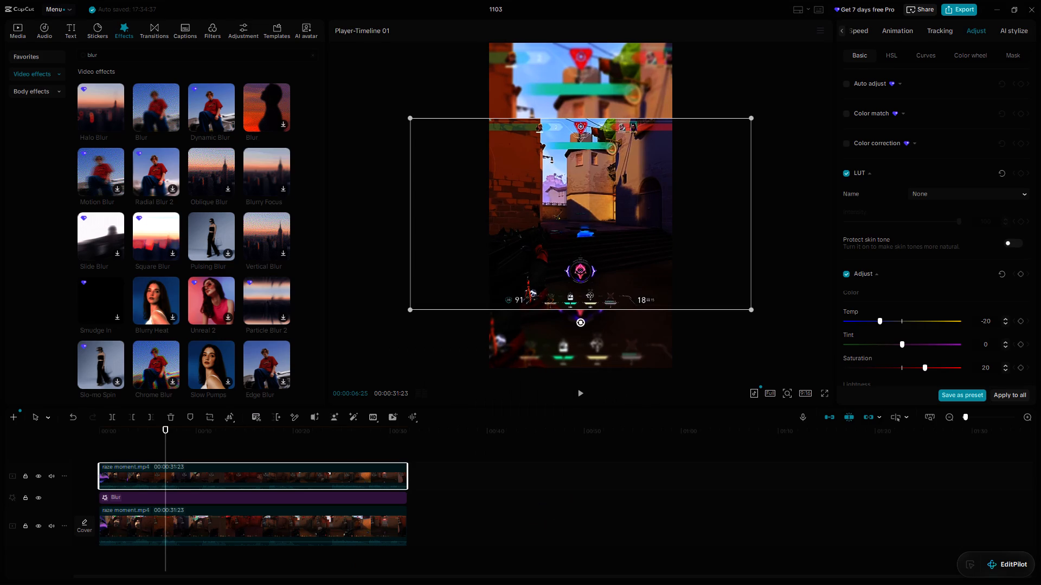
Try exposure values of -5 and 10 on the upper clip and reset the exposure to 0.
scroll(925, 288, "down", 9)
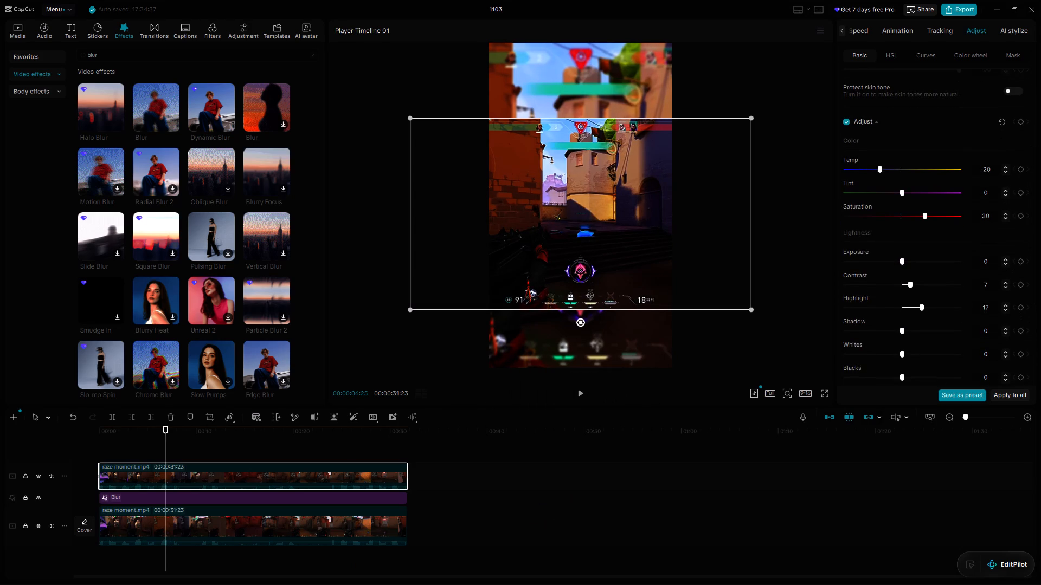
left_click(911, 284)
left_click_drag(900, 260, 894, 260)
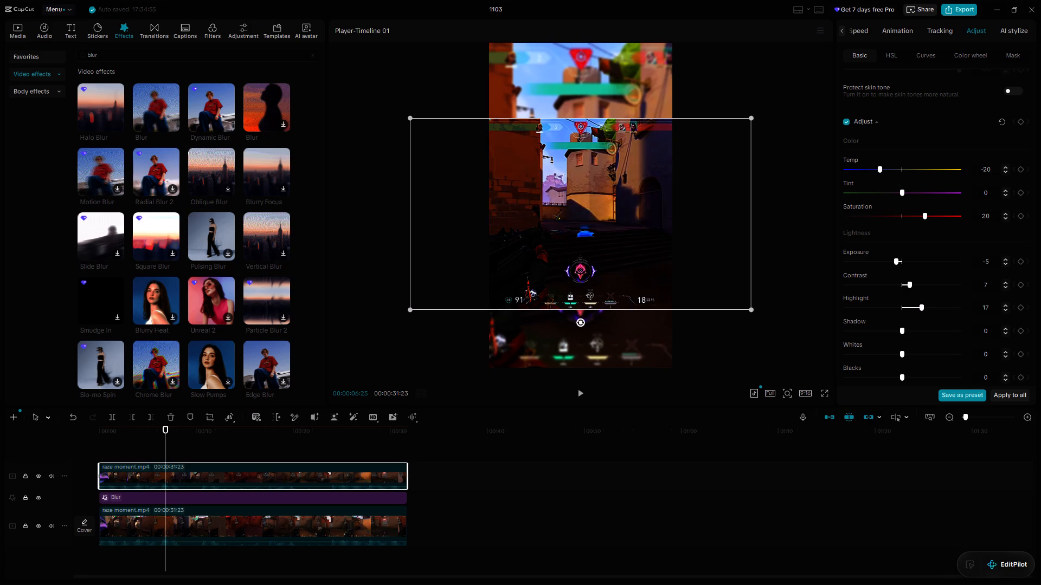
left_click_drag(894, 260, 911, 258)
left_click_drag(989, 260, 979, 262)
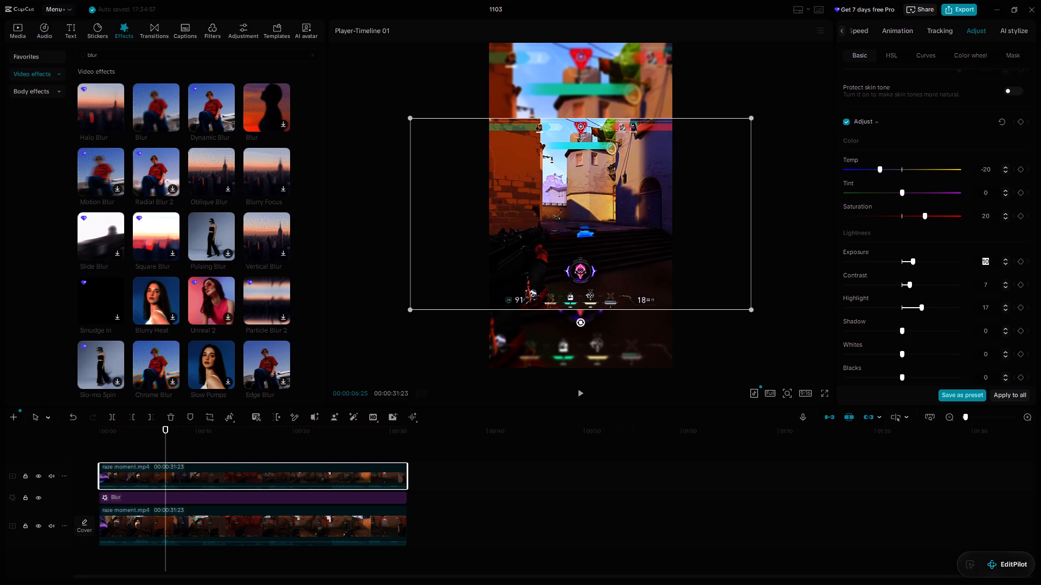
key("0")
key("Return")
Set the upper clip's Sharpen effect to 40.
scroll(909, 310, "down", 2)
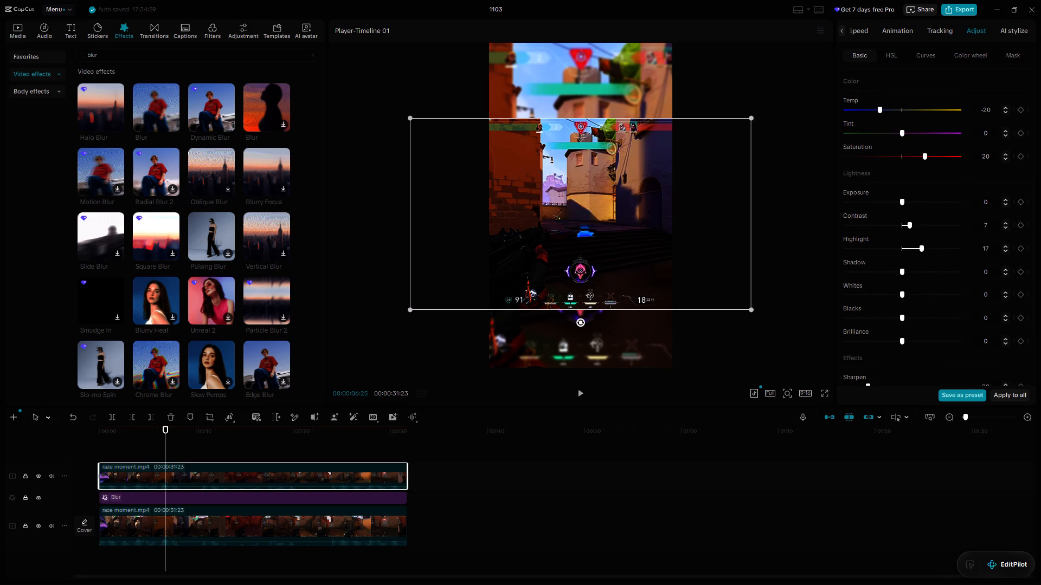
scroll(943, 237, "down", 5)
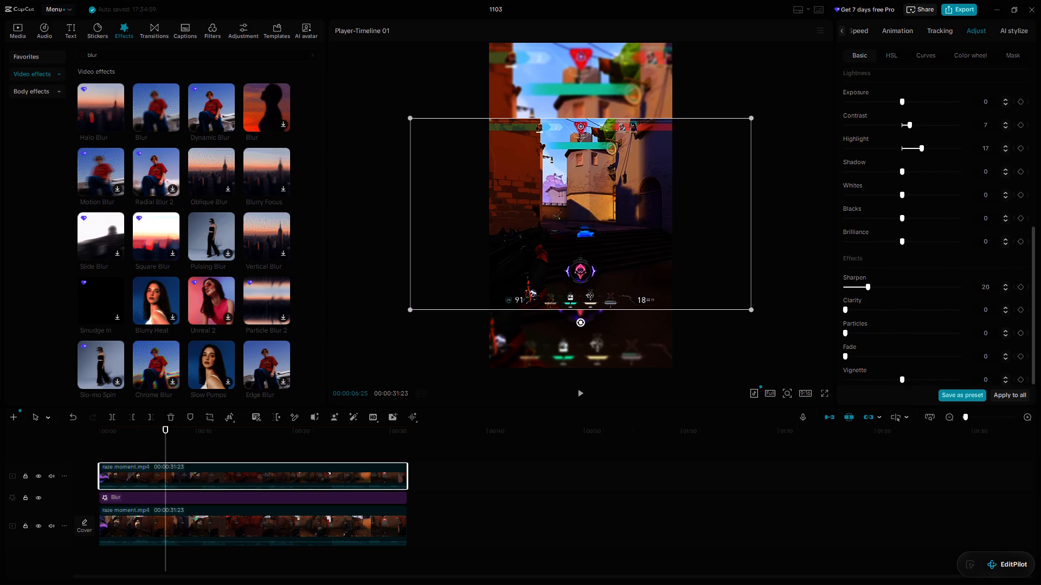
left_click_drag(868, 287, 897, 284)
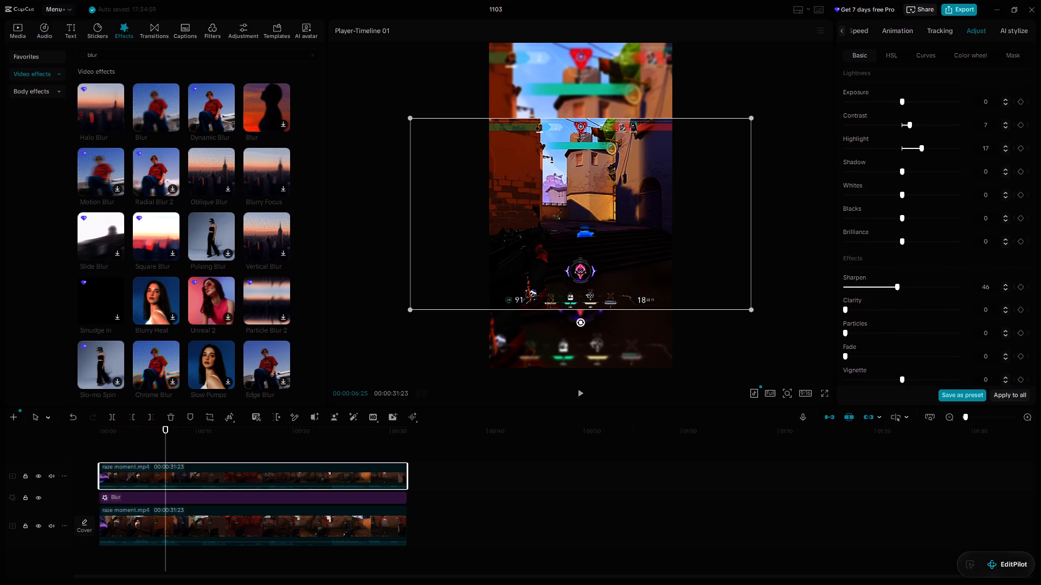
left_click_drag(897, 284, 891, 279)
left_click_drag(891, 279, 890, 279)
Play the whole video full screen from the start, and review the sharpened footage at its end and opening seconds.
left_click_drag(166, 439, 33, 444)
left_click(578, 392)
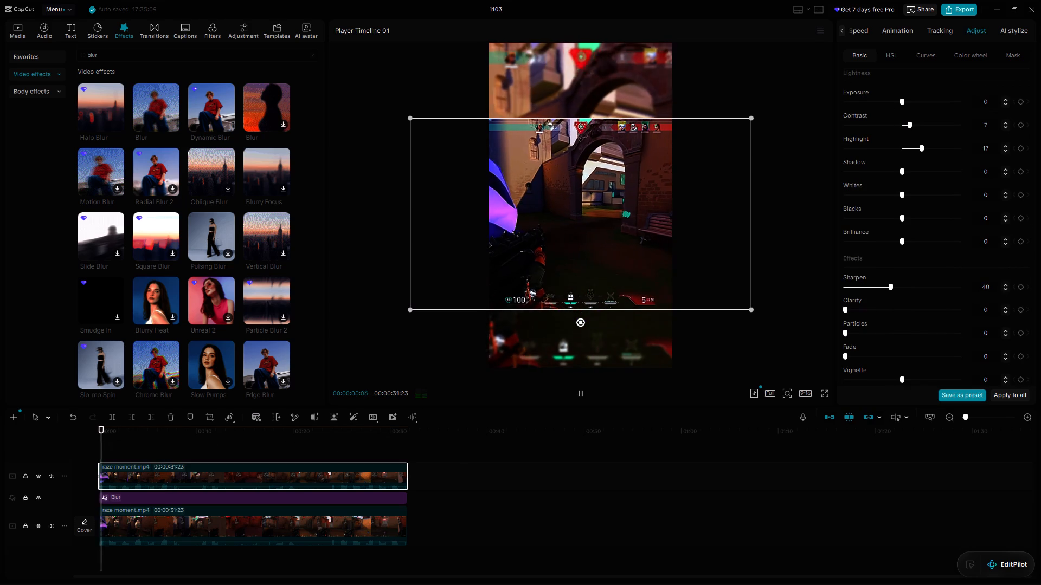
left_click(825, 392)
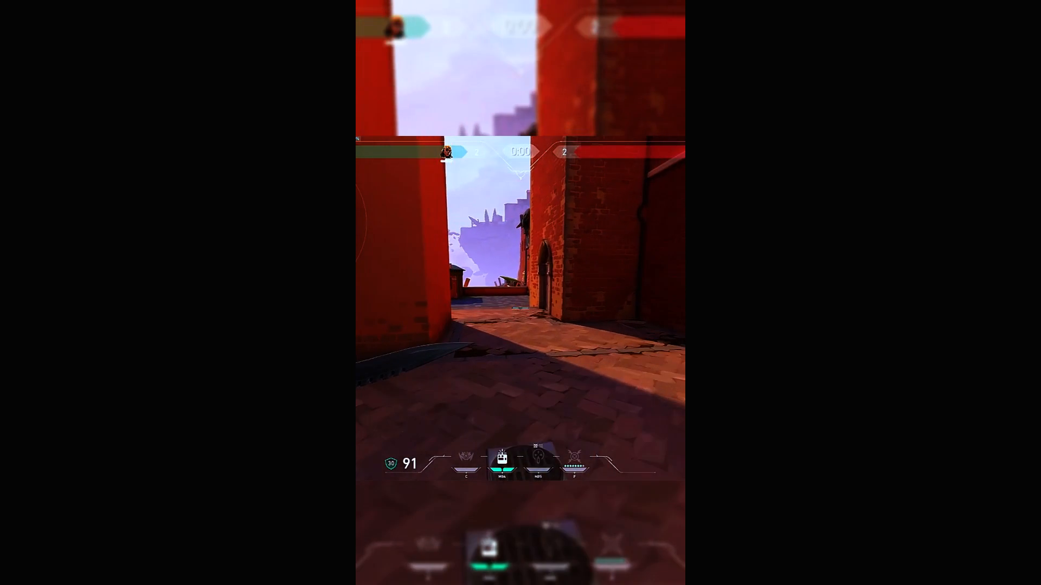
key("Escape")
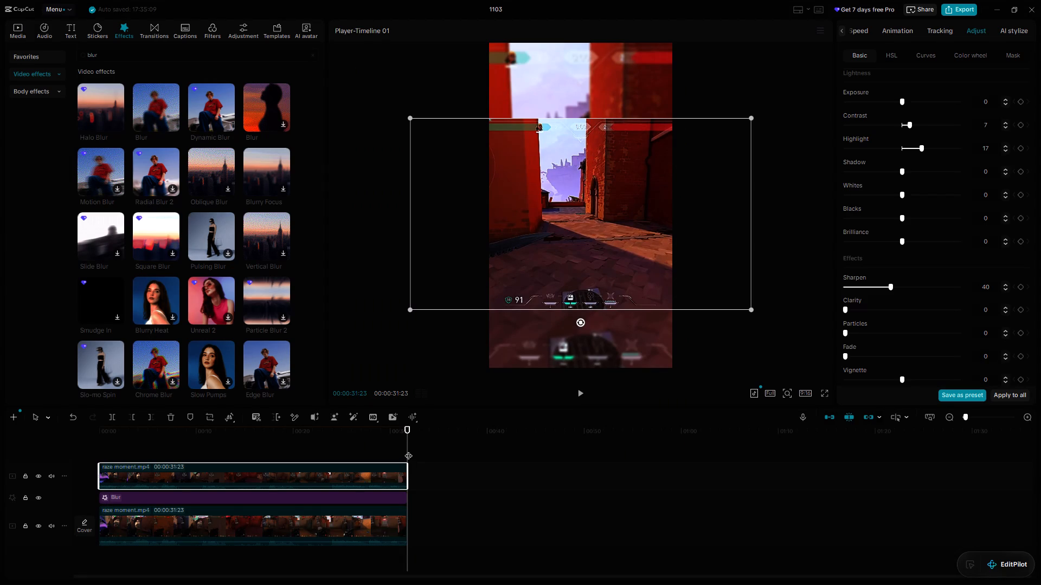
left_click_drag(408, 450, 389, 437)
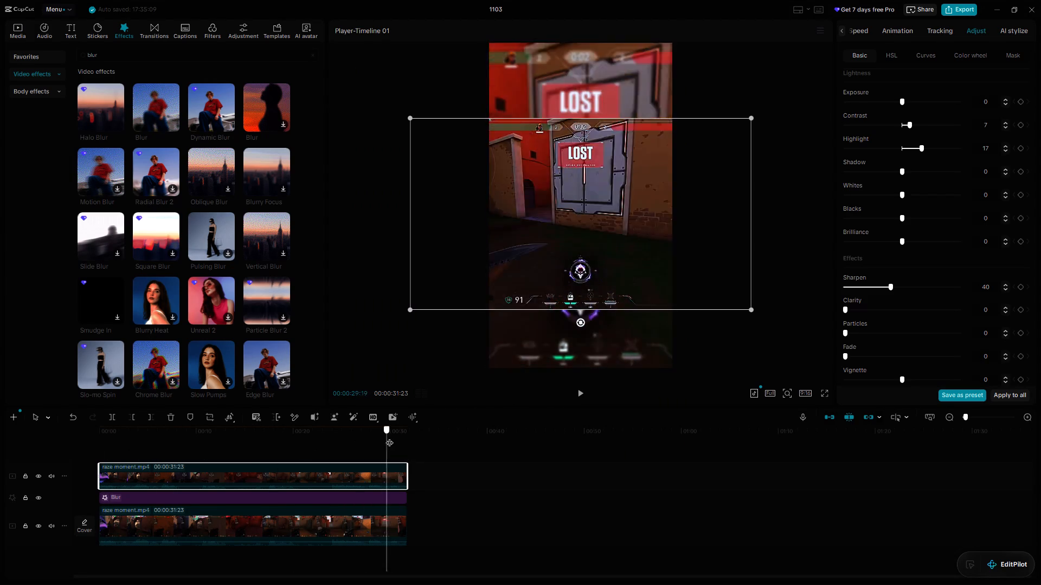
left_click_drag(389, 437, 489, 438)
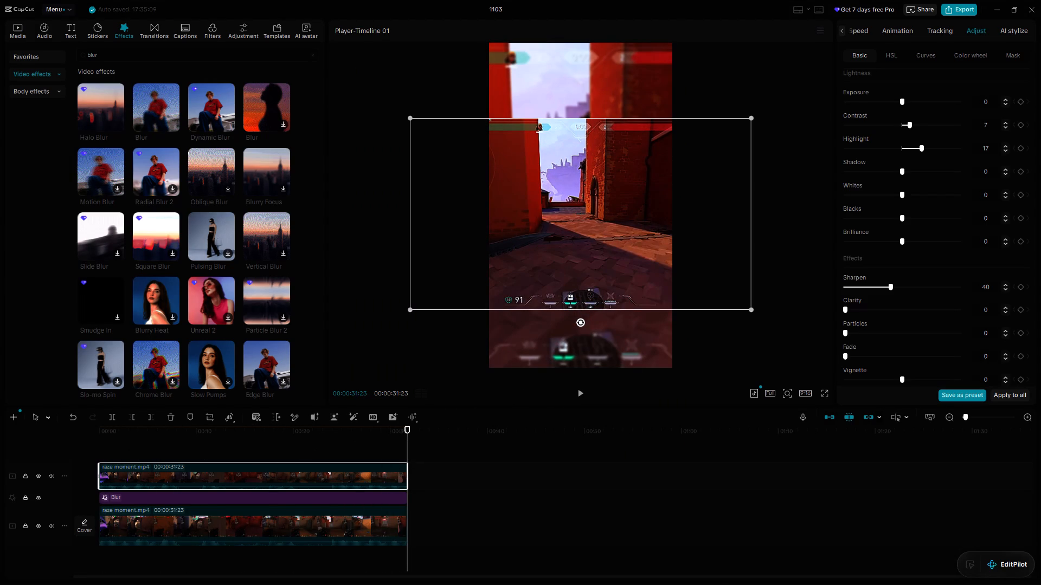
left_click_drag(406, 441, 366, 446)
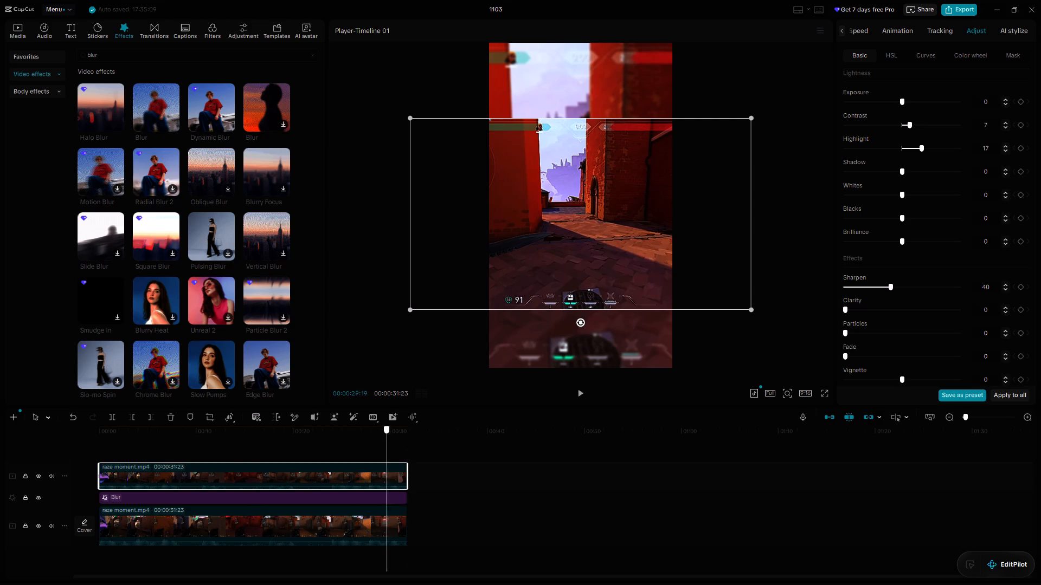
left_click_drag(366, 446, 165, 448)
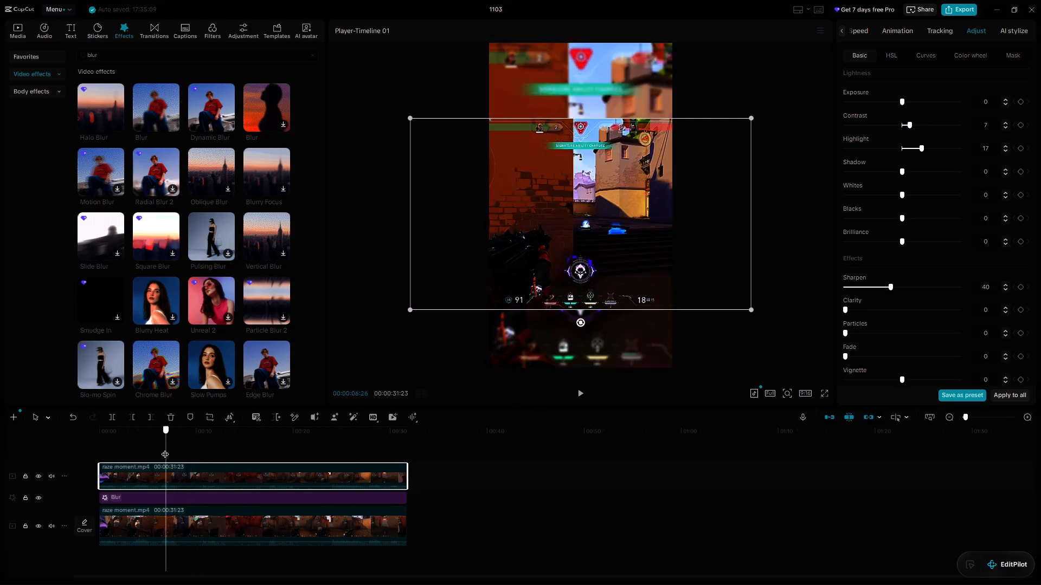
left_click_drag(165, 448, 130, 452)
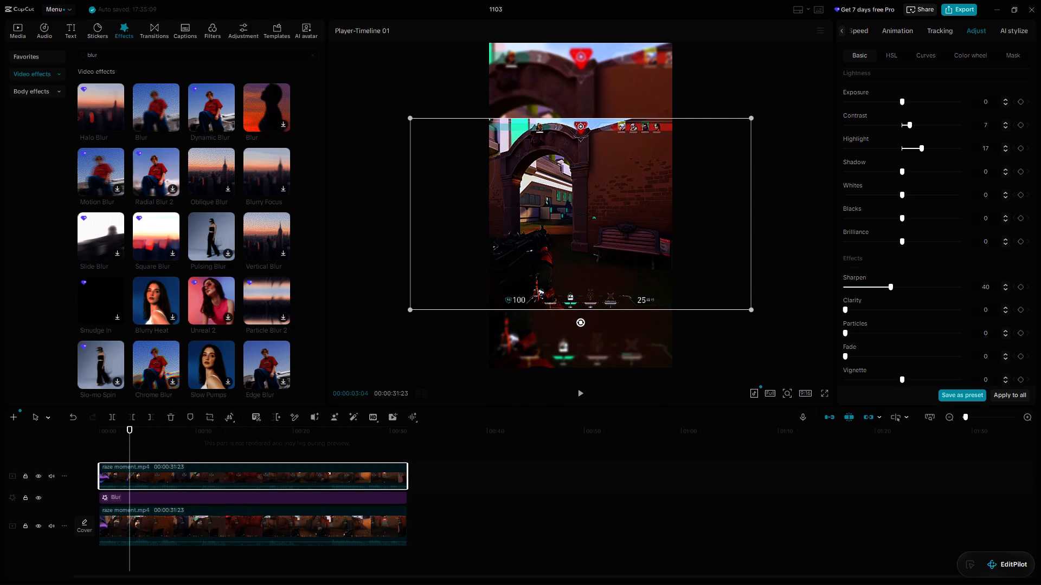
Set the upper clip's Clarity to 35 and check the result in full-screen playback.
left_click_drag(846, 309, 992, 316)
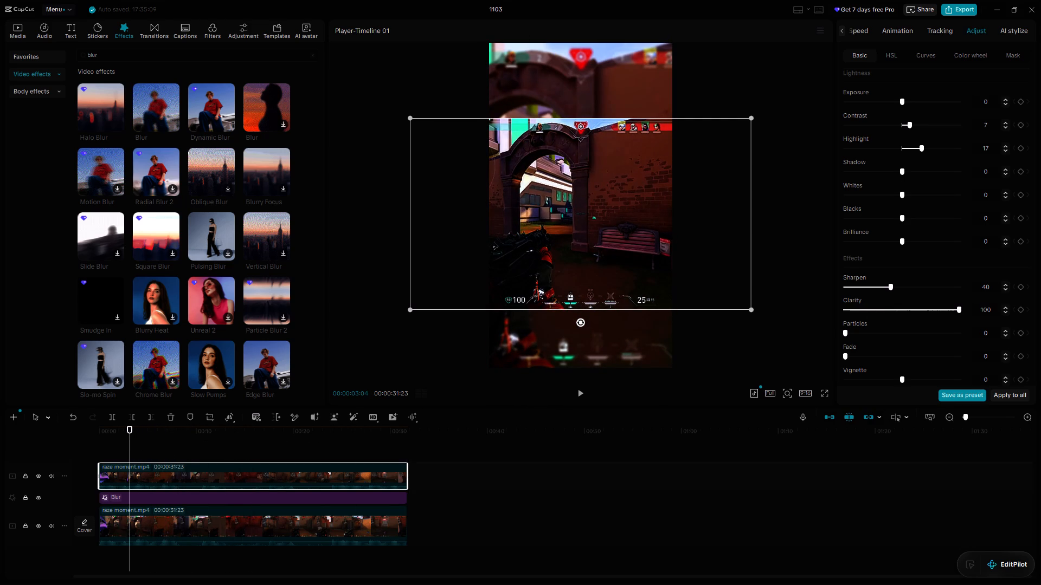
left_click_drag(992, 316, 833, 314)
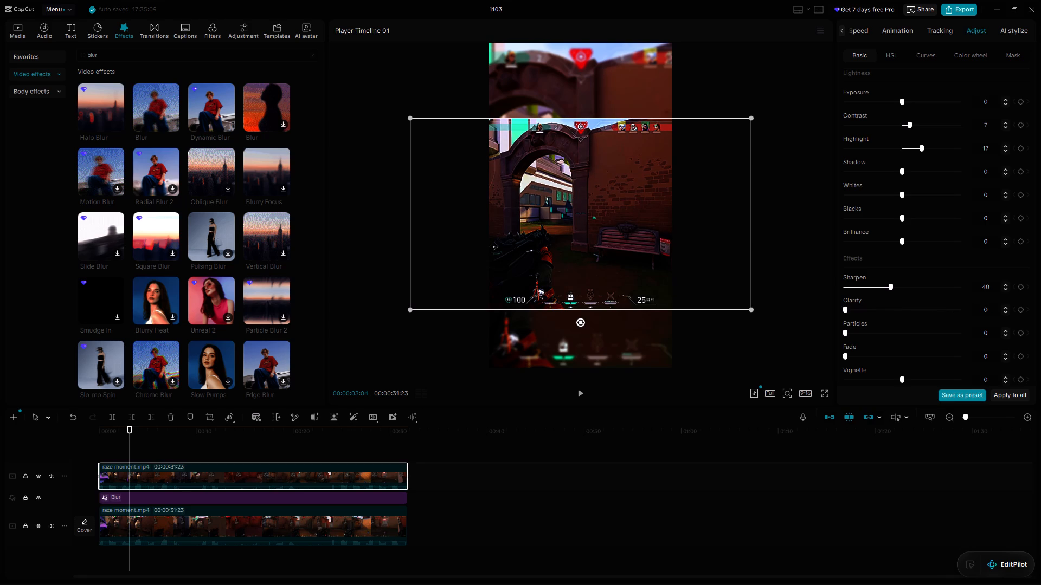
left_click_drag(833, 314, 883, 309)
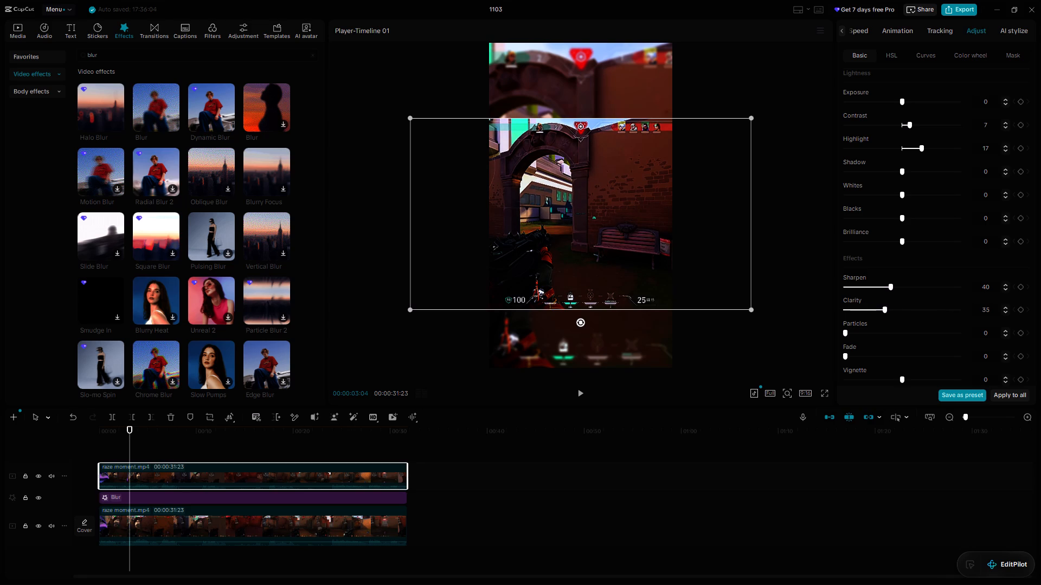
left_click(579, 395)
left_click(579, 395)
left_click(819, 392)
left_click(822, 393)
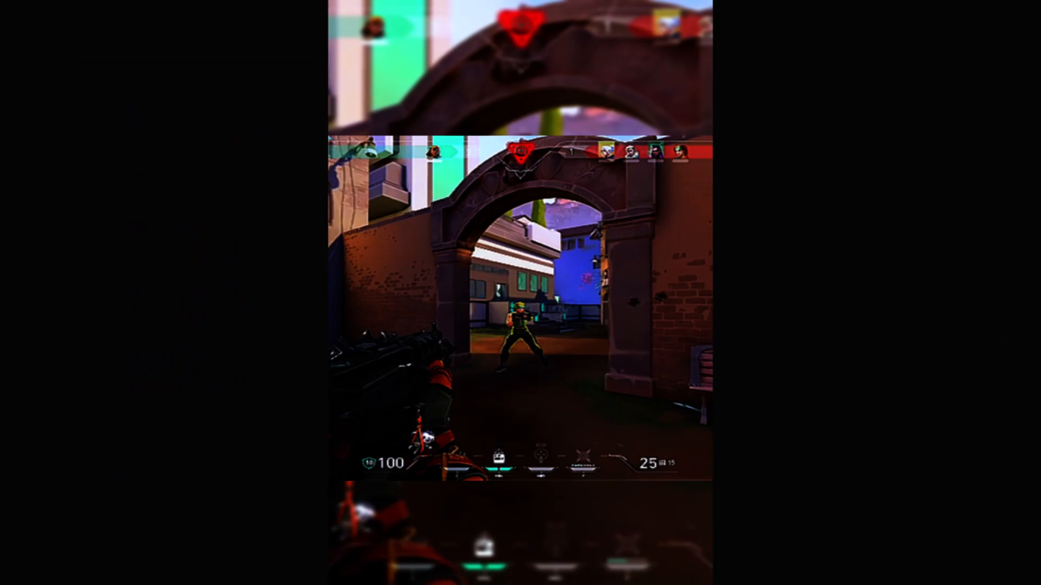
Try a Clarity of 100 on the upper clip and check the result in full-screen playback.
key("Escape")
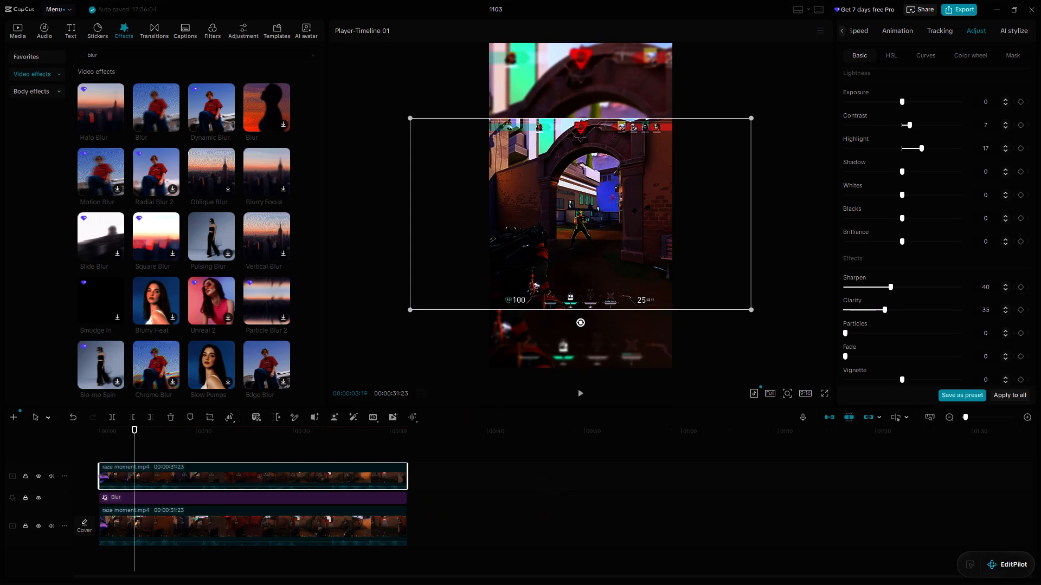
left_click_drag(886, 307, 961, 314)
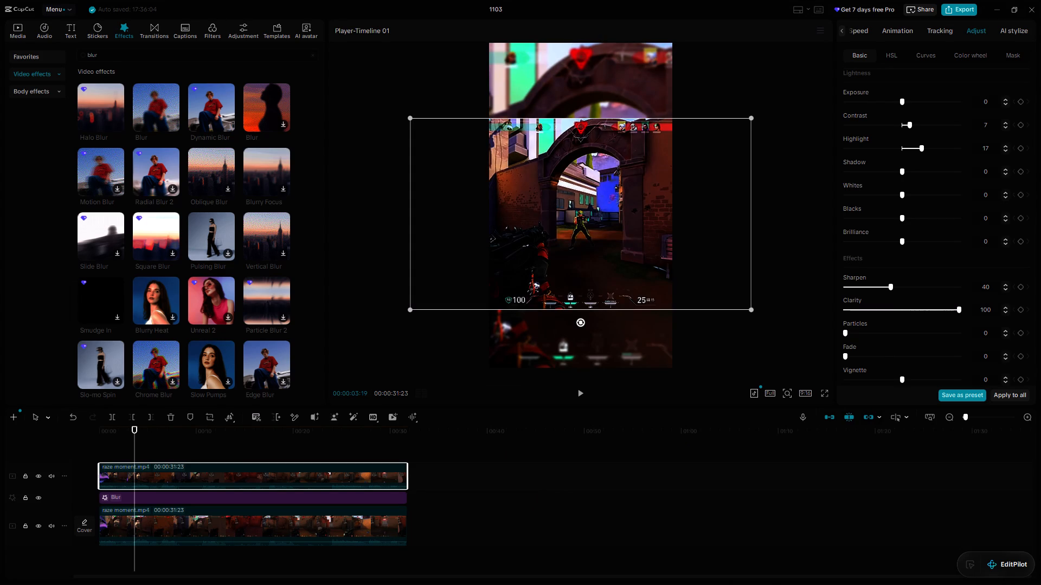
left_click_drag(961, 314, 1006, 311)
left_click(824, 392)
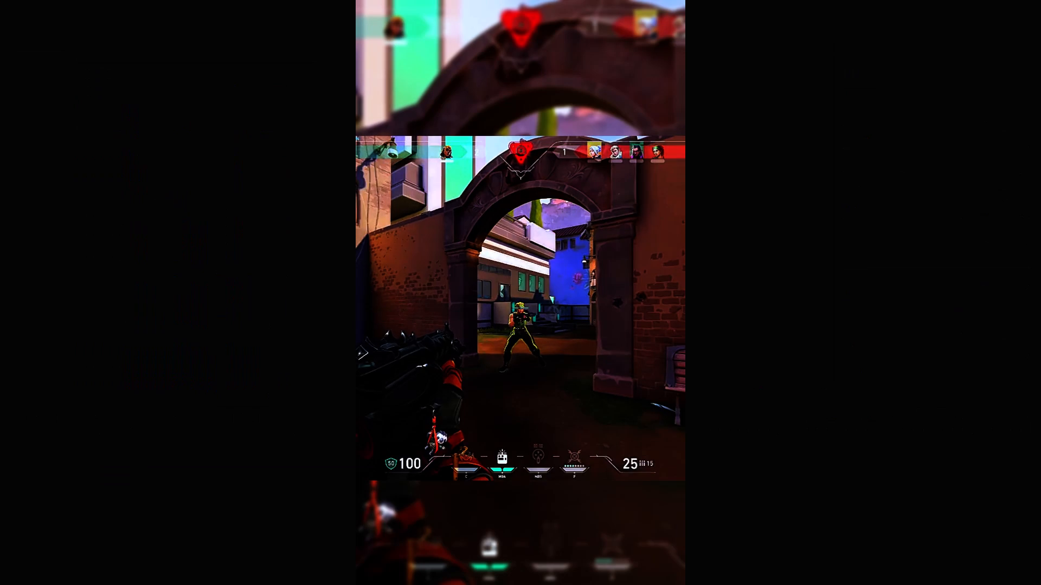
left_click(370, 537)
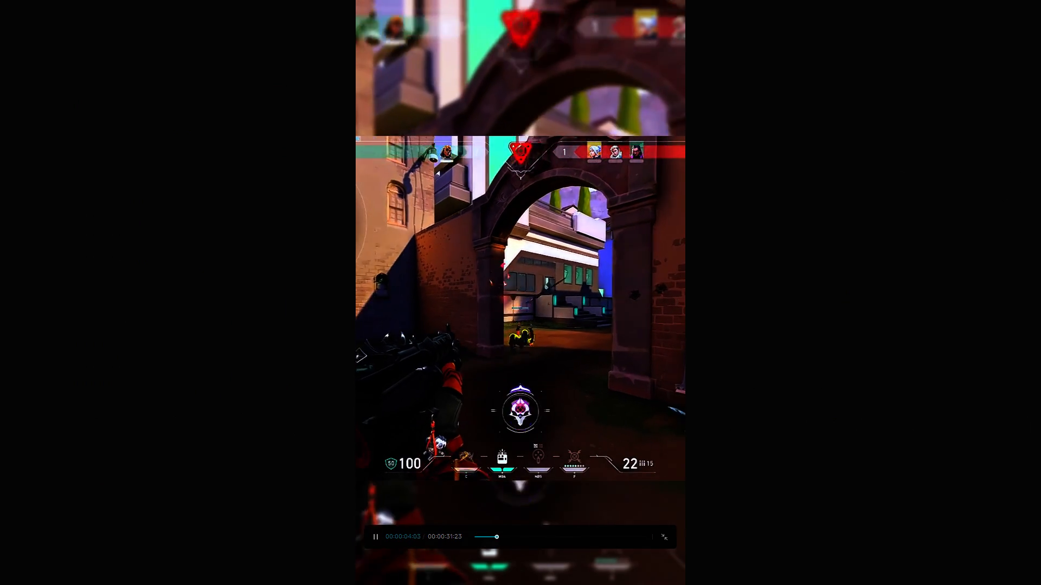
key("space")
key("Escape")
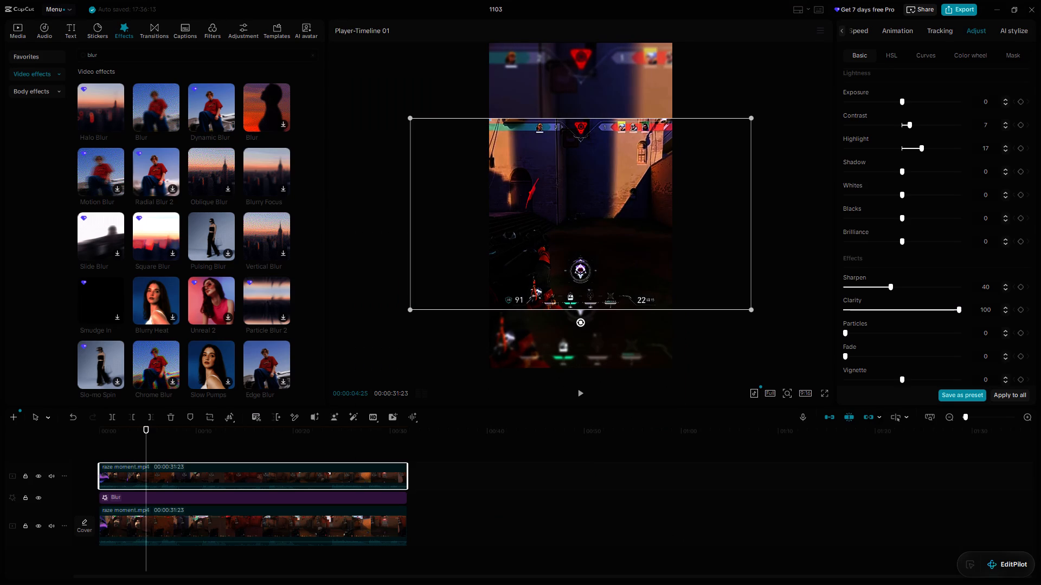
Set the upper clip's Clarity to 0.
left_click_drag(957, 309, 826, 314)
scroll(956, 250, "down", 5)
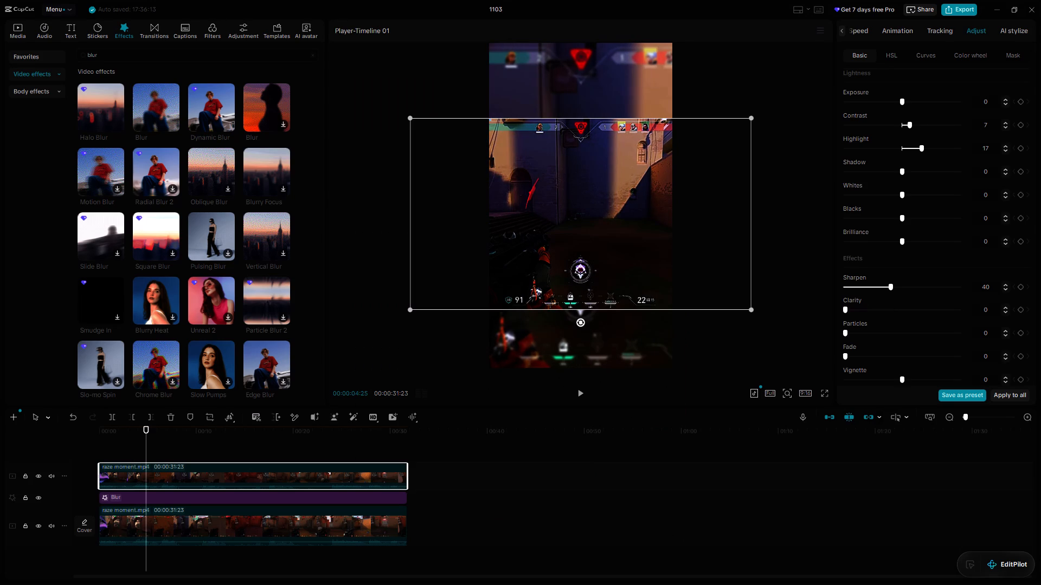
scroll(931, 262, "down", 3)
Move the upper raze moment clip slightly upward in the vertical frame over the blurred background.
left_click(211, 523)
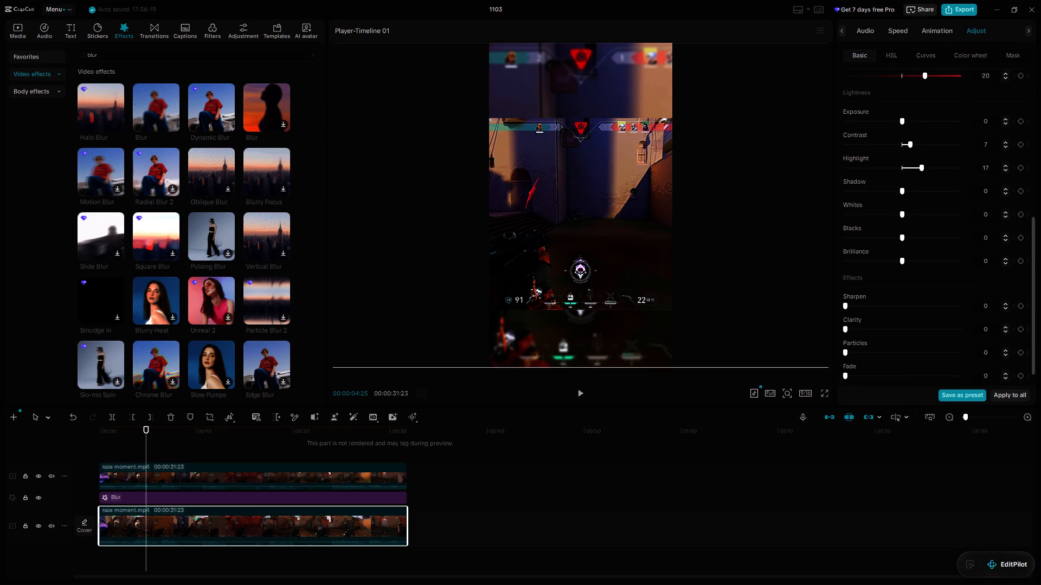
left_click(627, 243)
left_click(592, 243)
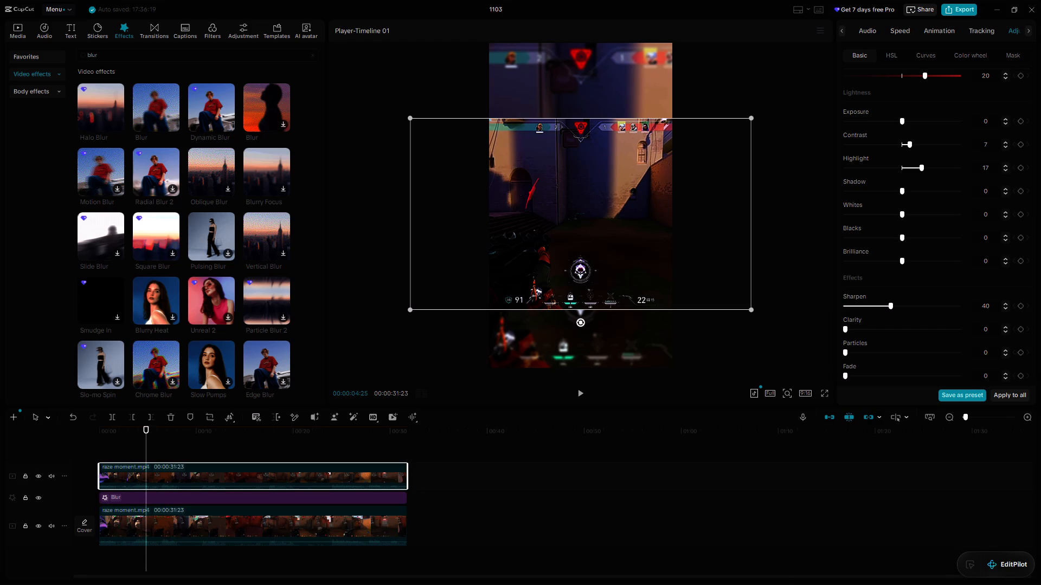
key("Up")
key("Down")
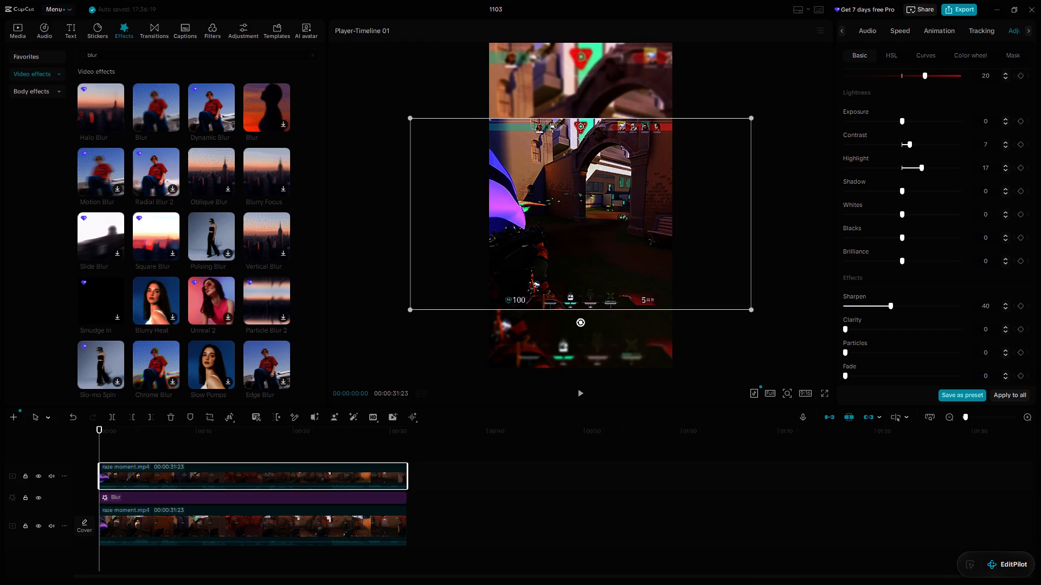
key("Up")
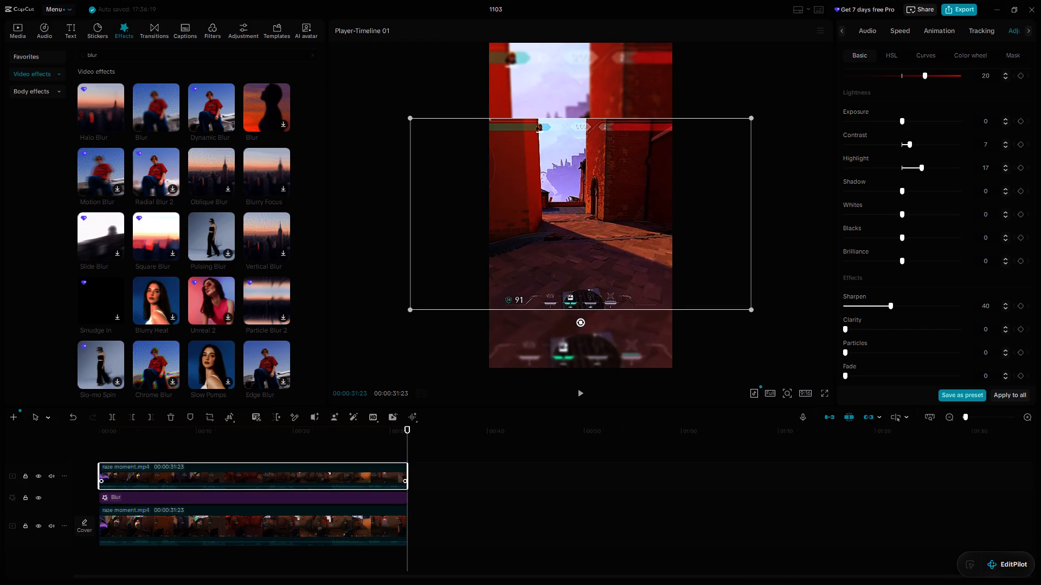
left_click_drag(601, 257, 600, 246)
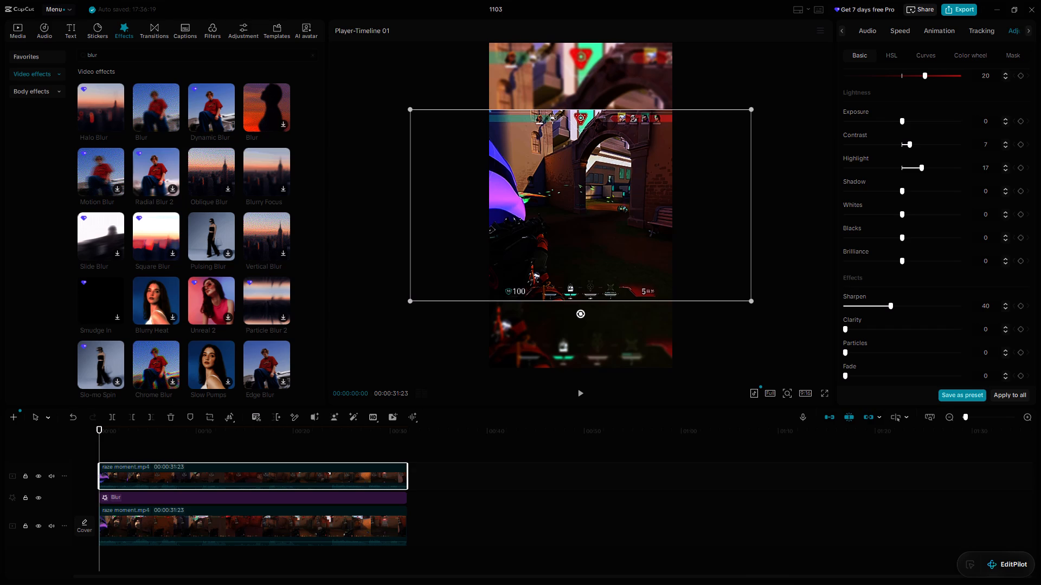
Open the export settings for the video and name the exported file raze kill.
left_click(960, 8)
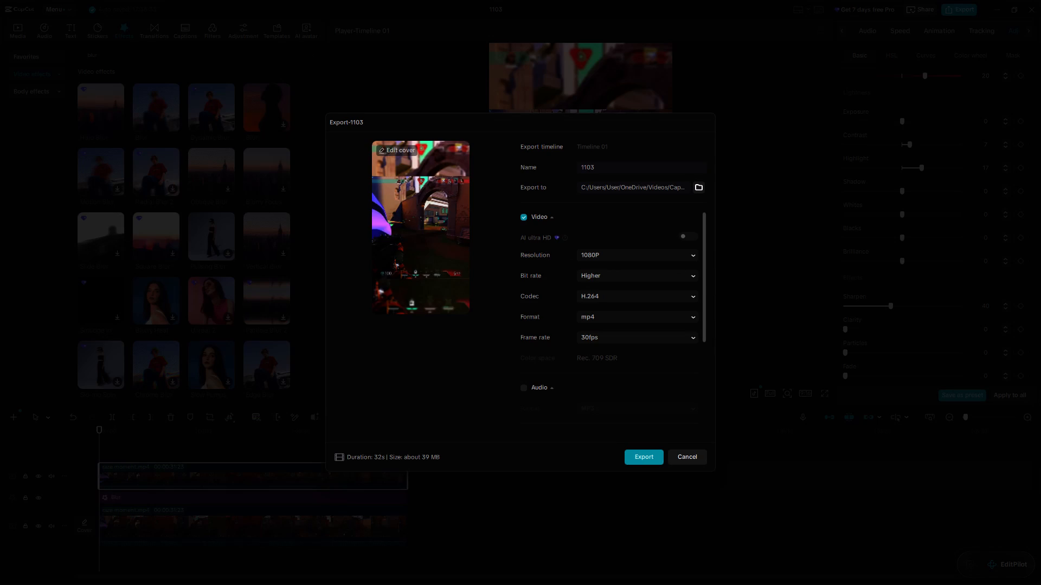
left_click(608, 166)
left_click_drag(593, 165, 572, 167)
type("raze kil")
key("l")
left_click_drag(618, 164, 569, 170)
type("edi")
key("BackSpace")
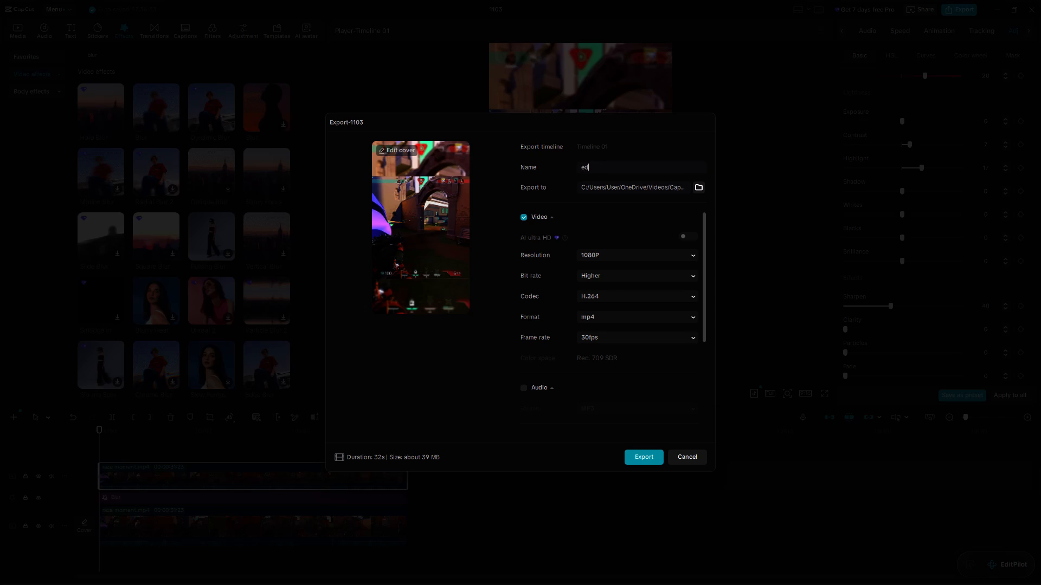
key("BackSpace")
key("BackSpace")
type("raze kill")
Set the export frame rate to 60fps, keeping the Higher bit rate and the H.264 codec.
left_click(629, 274)
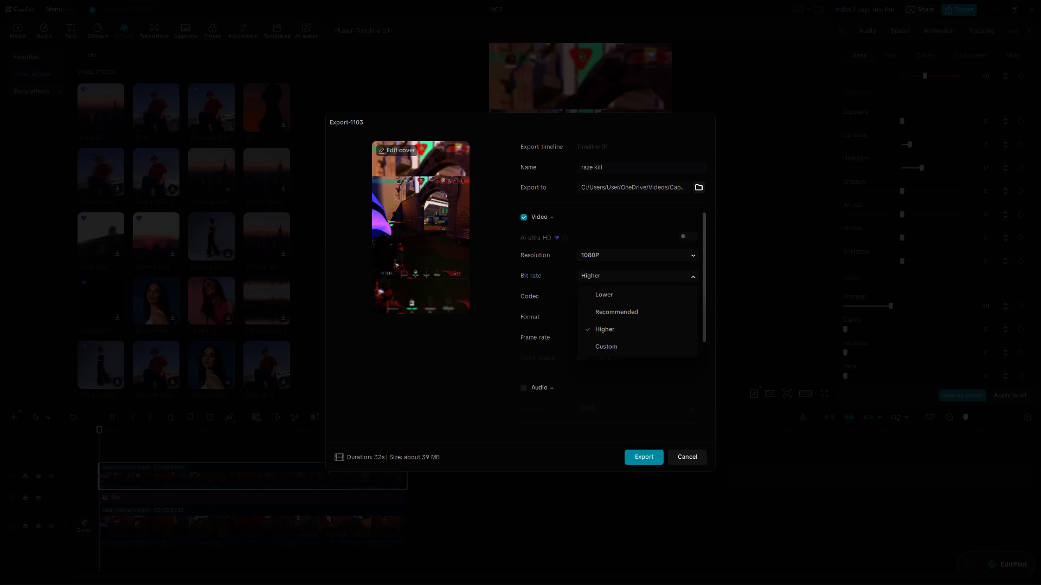
left_click(629, 274)
left_click(614, 292)
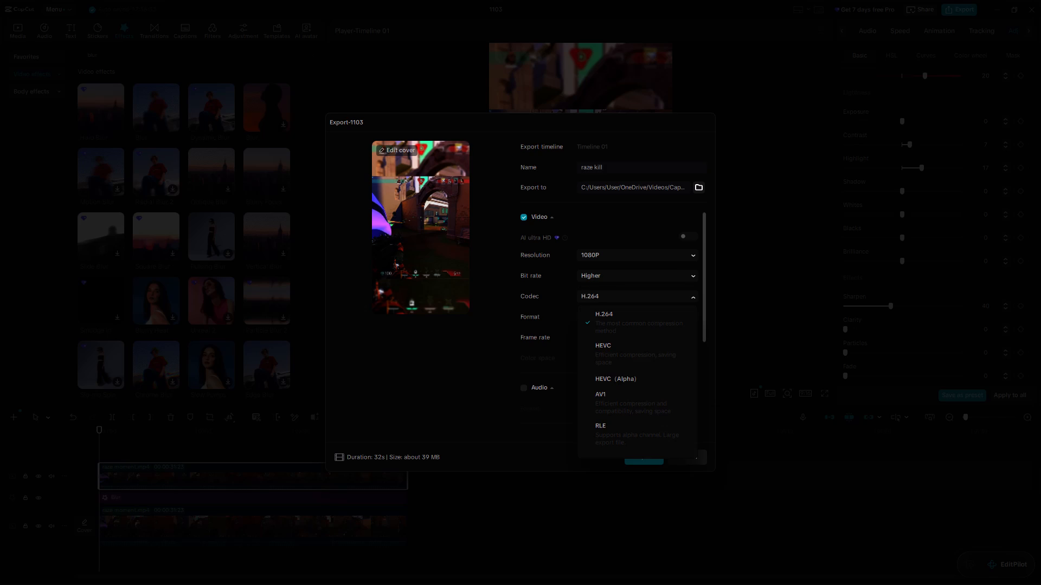
left_click(631, 291)
left_click(631, 291)
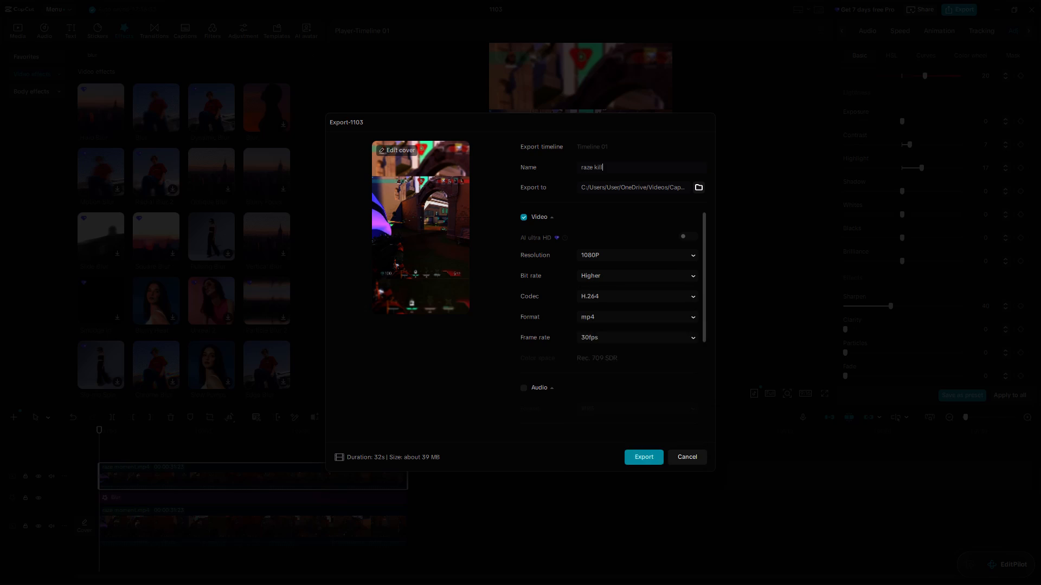
left_click(490, 336)
left_click(590, 335)
scroll(616, 446, "down", 8)
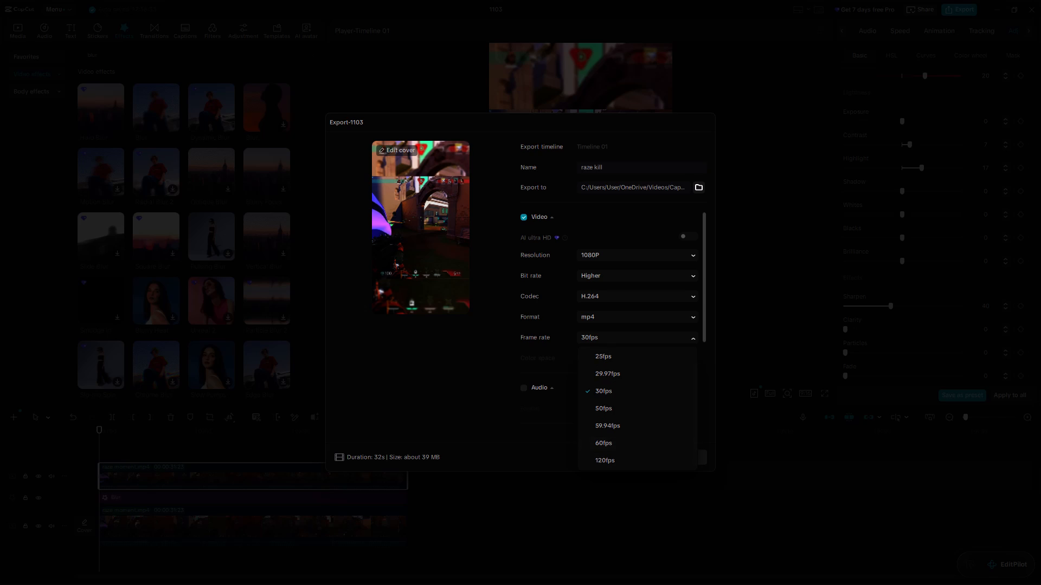
left_click(605, 440)
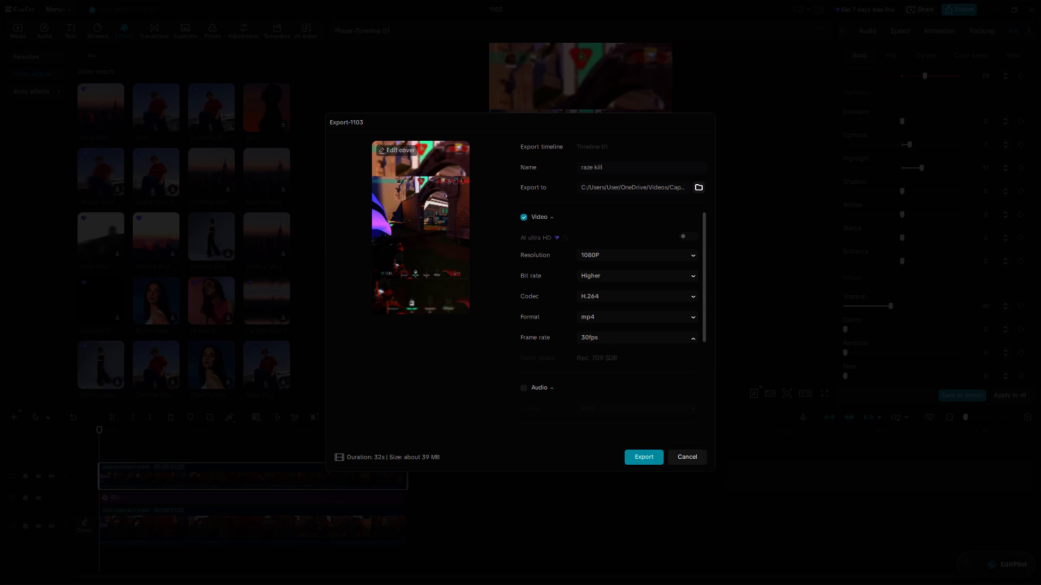
Examine the available codec choices and the remaining export options for audio and GIF.
left_click(595, 294)
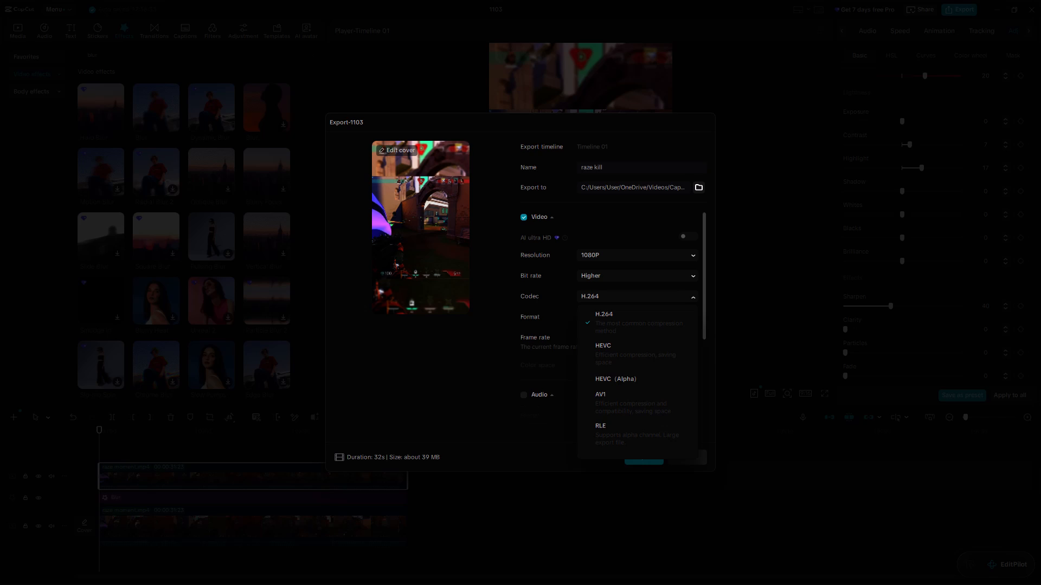
double_click(595, 294)
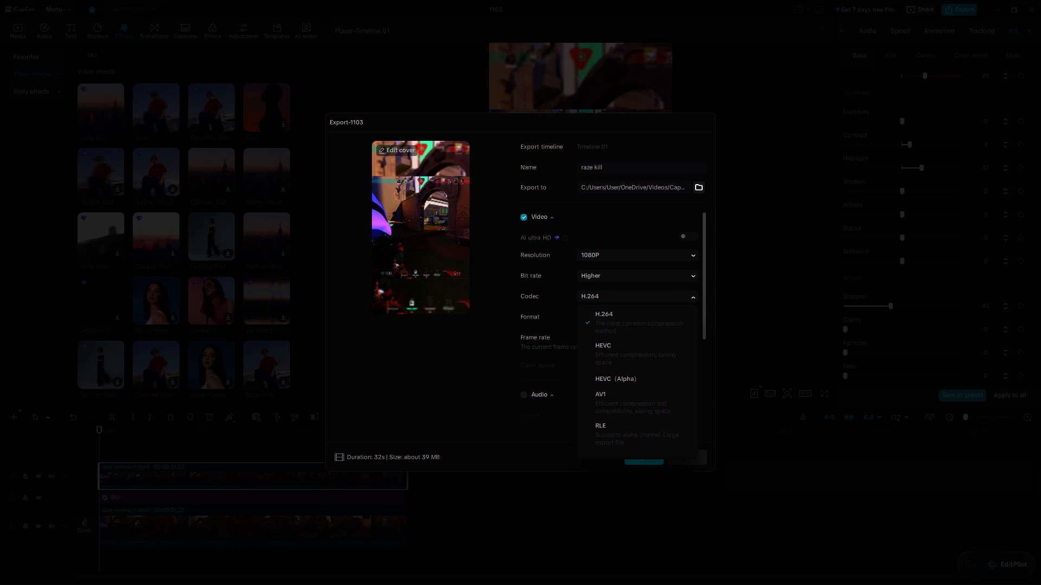
left_click(595, 294)
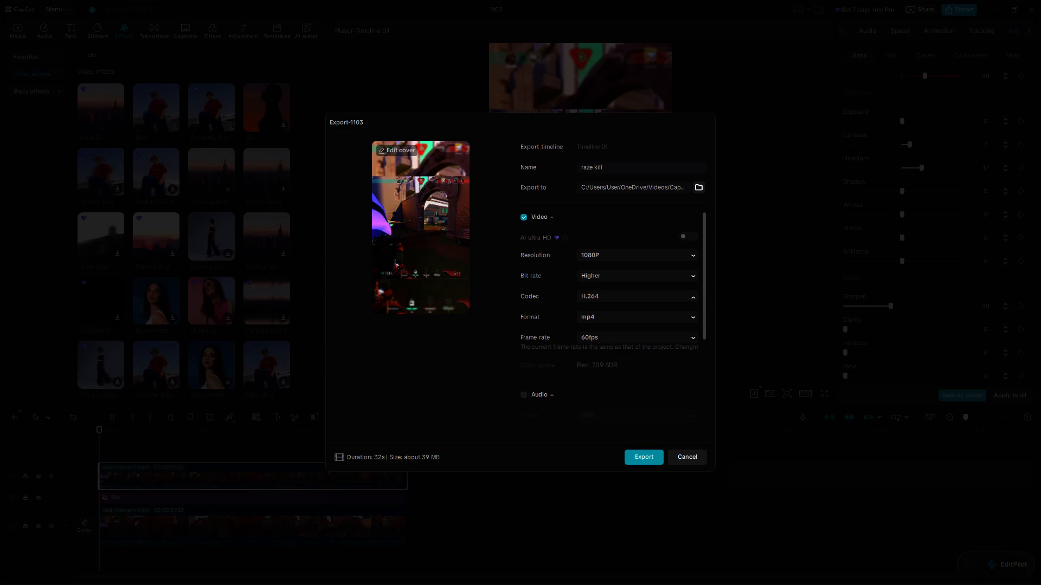
left_click(596, 294)
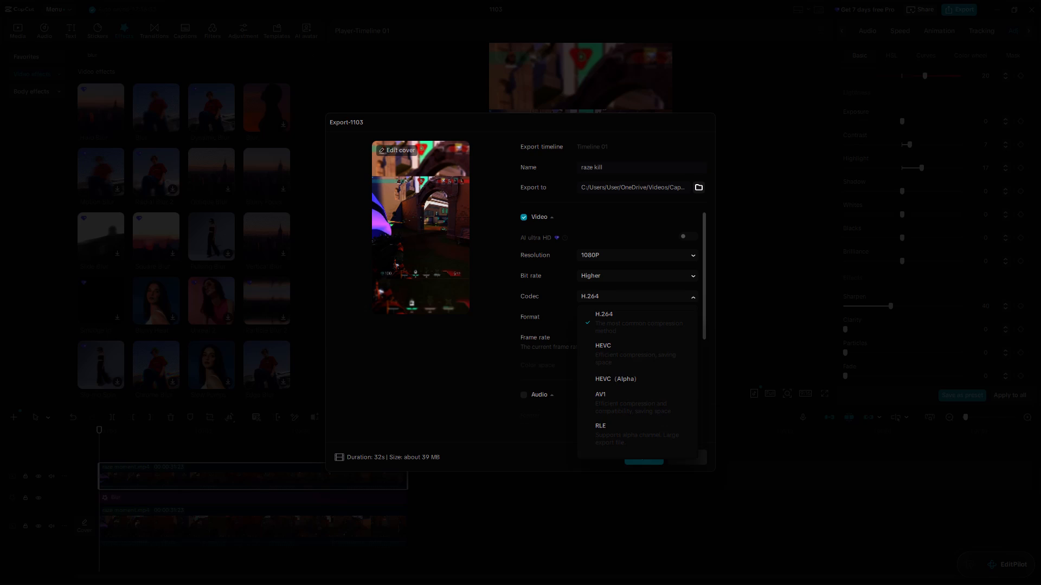
left_click(596, 294)
scroll(449, 371, "down", 6)
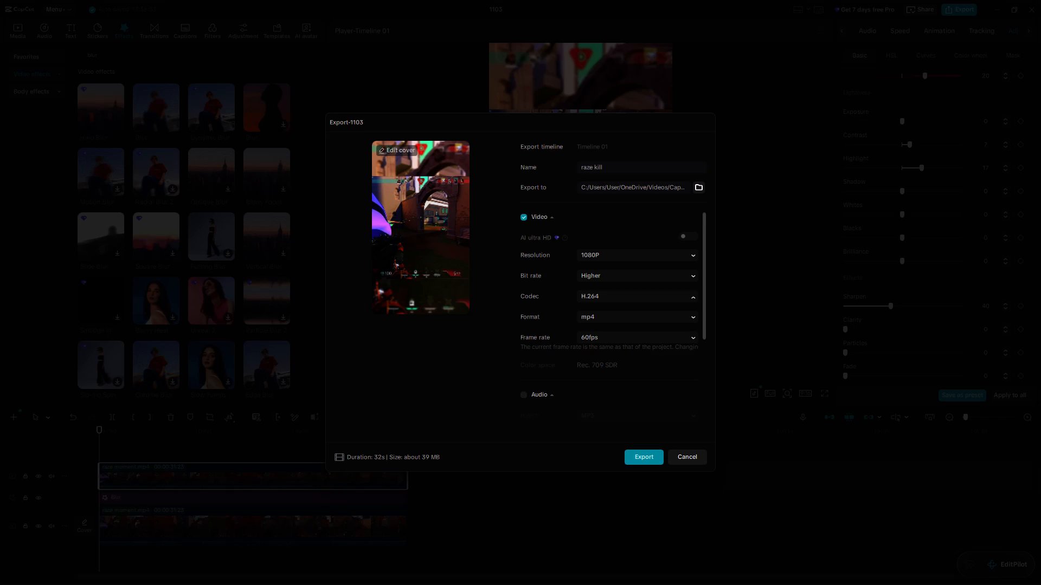
scroll(663, 250, "down", 1)
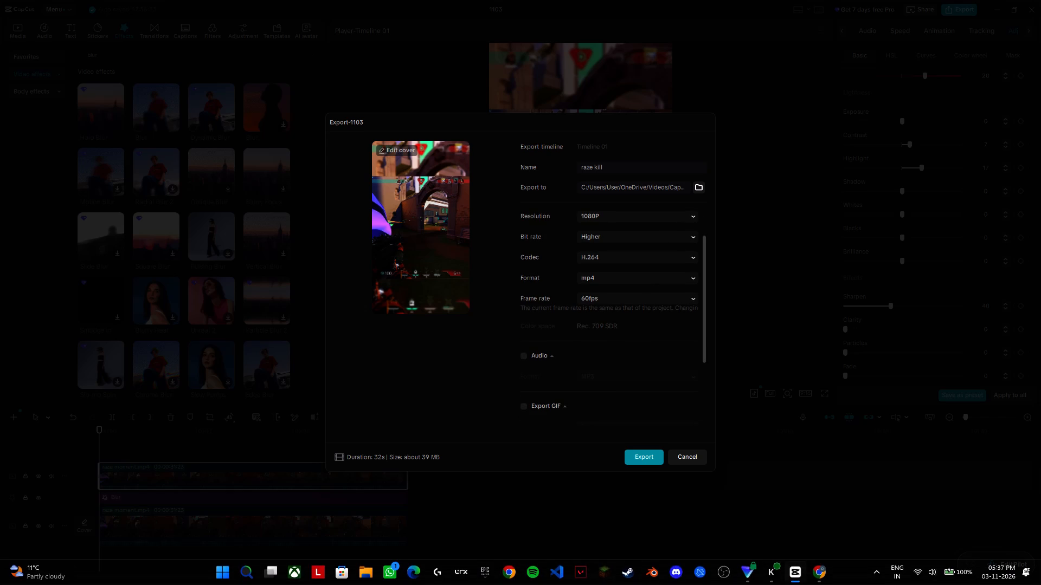
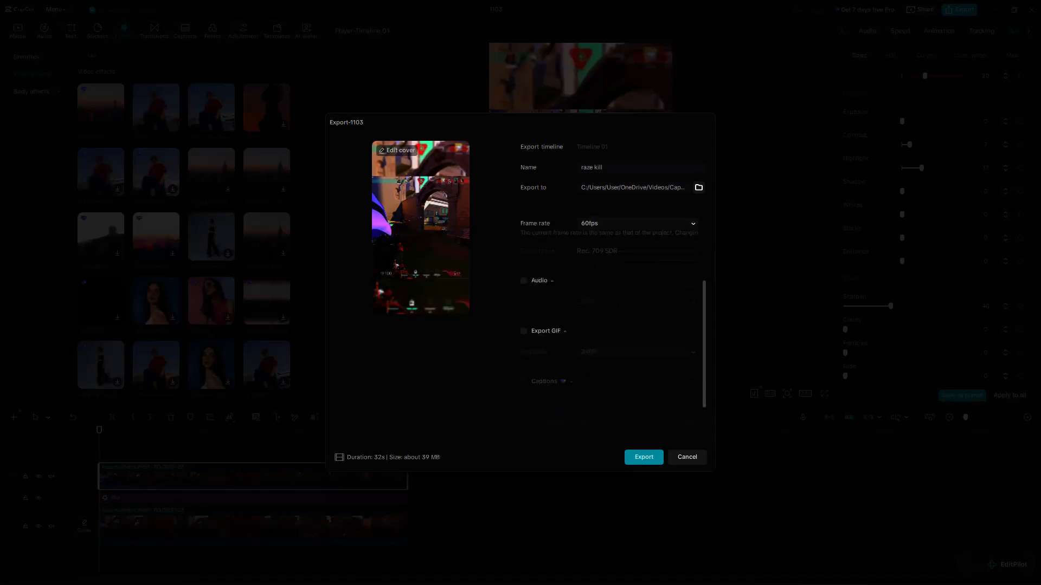
Set the export bit rate to Lower, export the raze kill video, and close the sharing screen once it is saved.
scroll(530, 335, "down", 6)
scroll(530, 340, "up", 12)
scroll(531, 342, "down", 8)
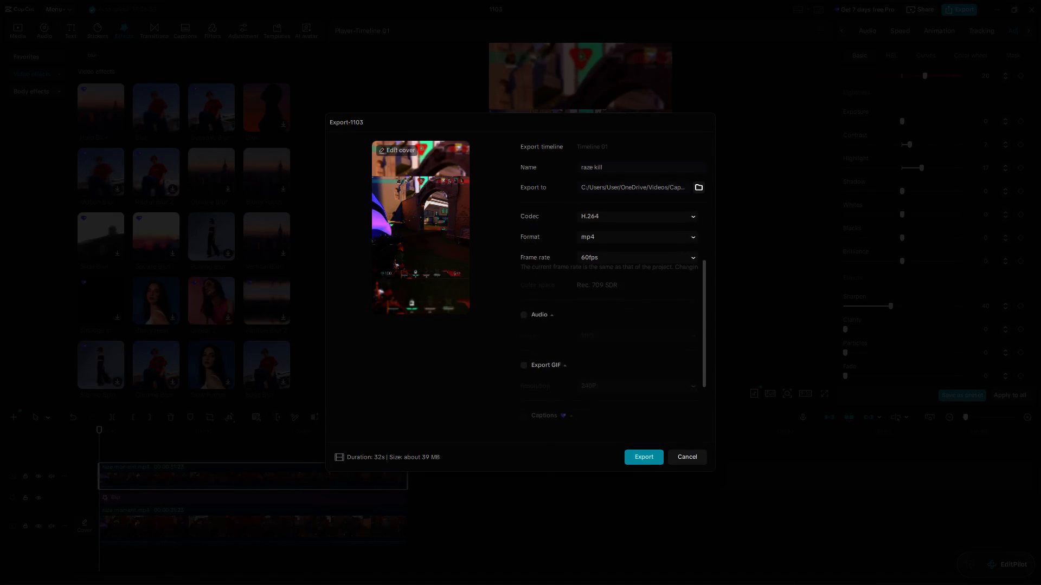
scroll(531, 342, "down", 7)
scroll(531, 342, "up", 16)
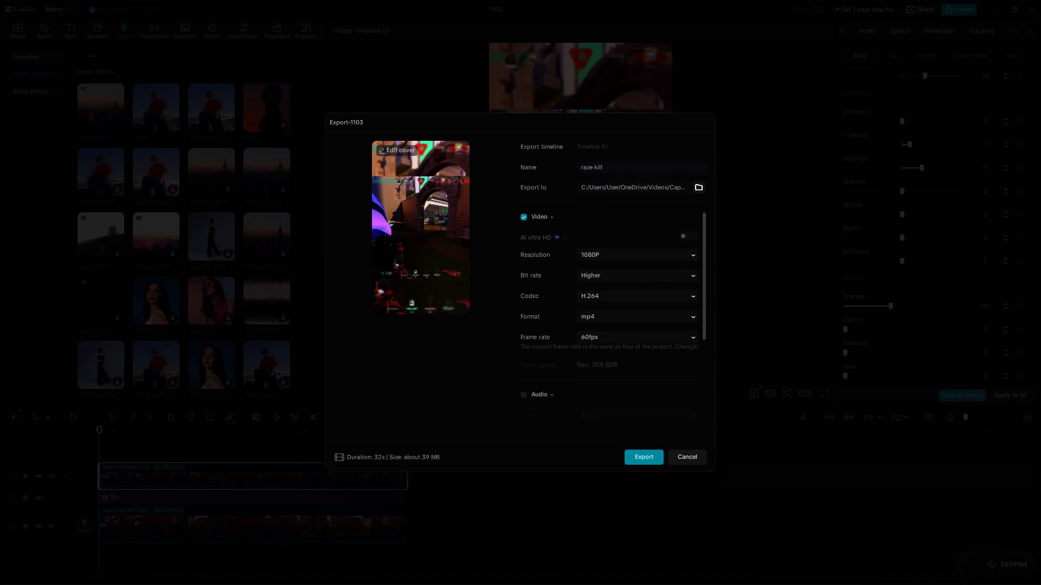
scroll(531, 342, "up", 4)
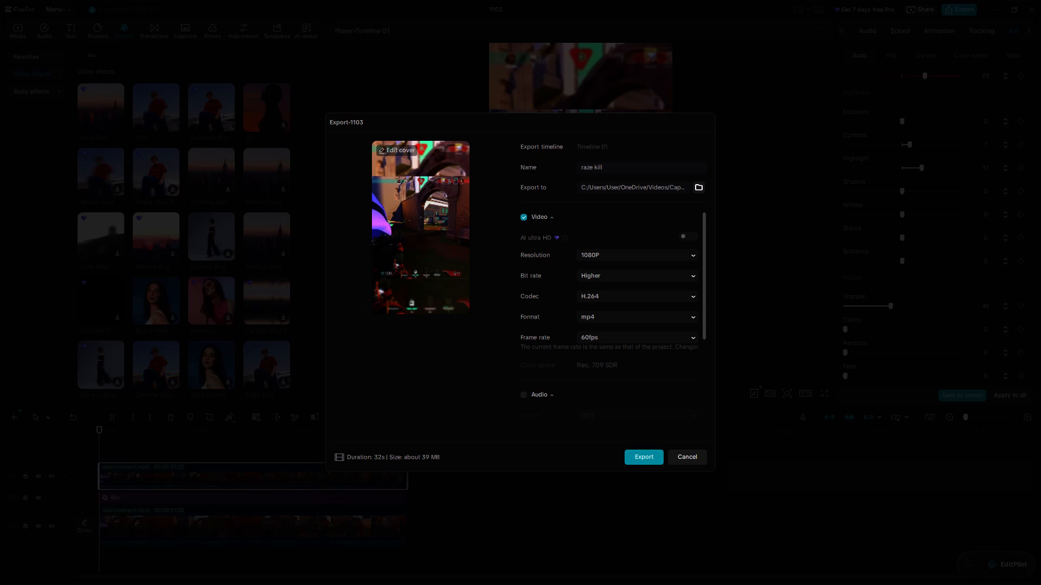
left_click(648, 276)
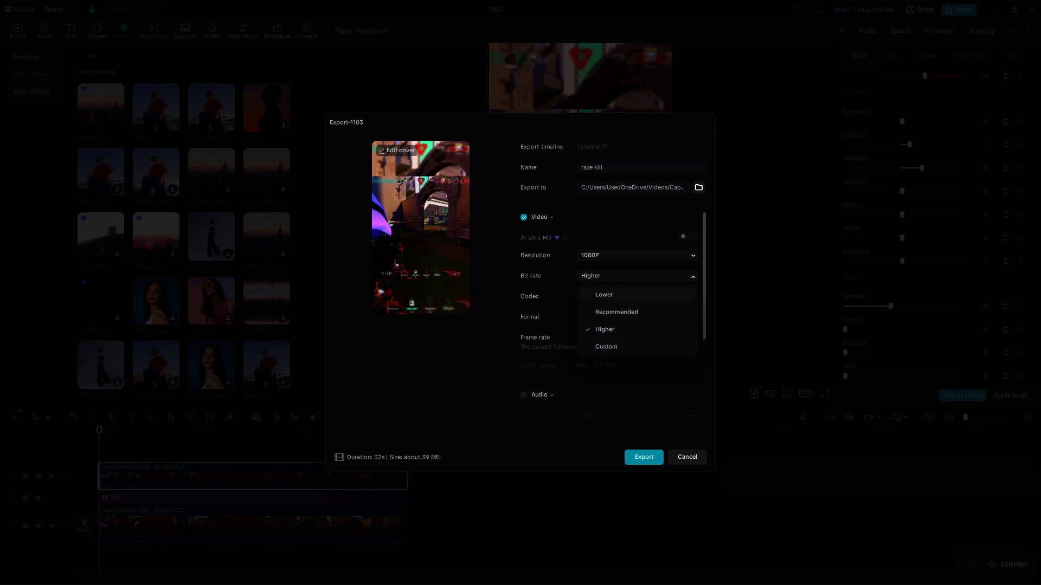
left_click(633, 289)
left_click(636, 459)
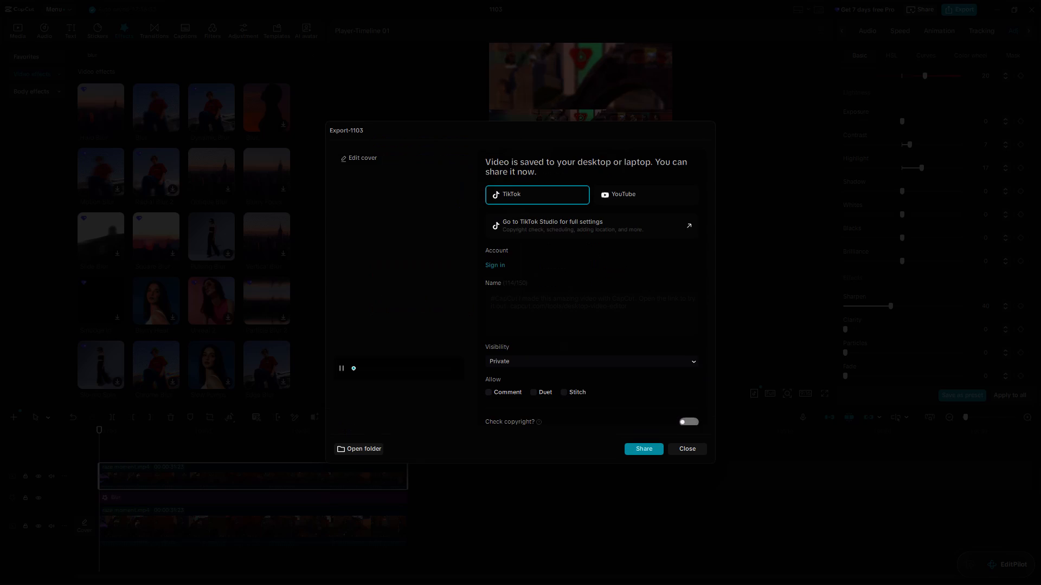
scroll(614, 371, "down", 7)
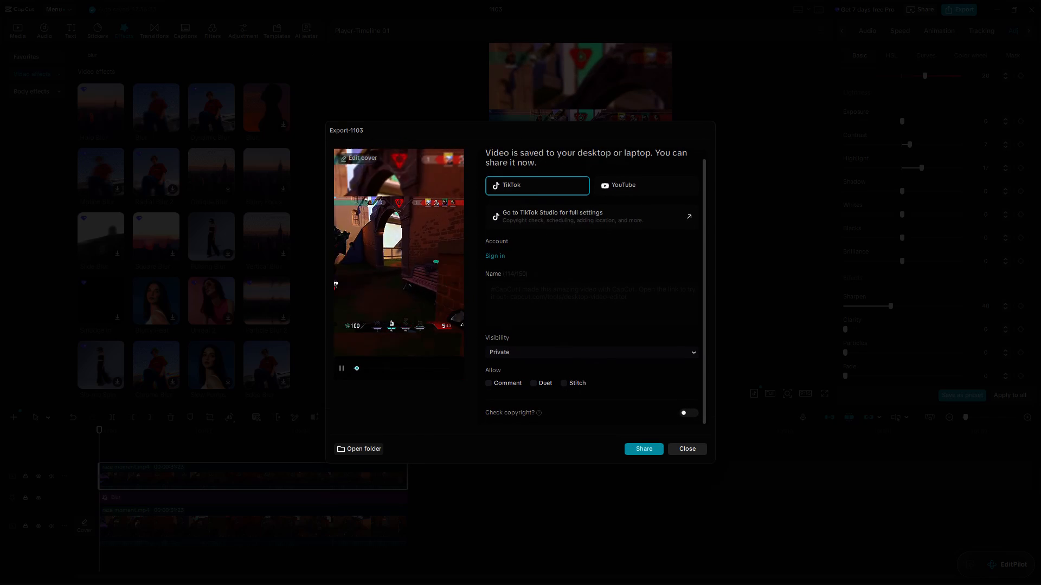
left_click(687, 448)
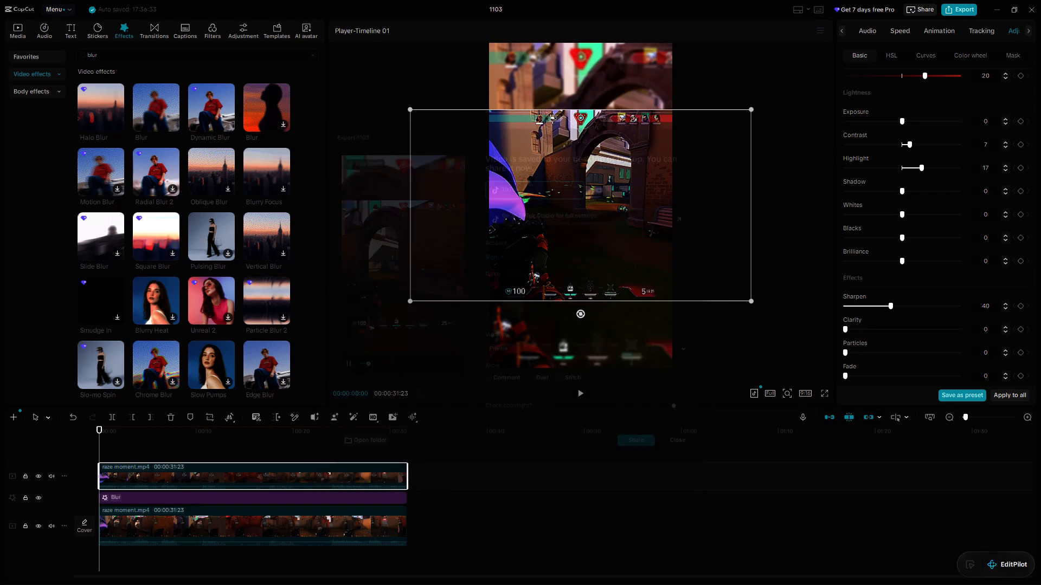
Export the timeline a second time with the bit rate set to Higher, keeping the default name 1103, 1080P and 30fps.
left_click(958, 8)
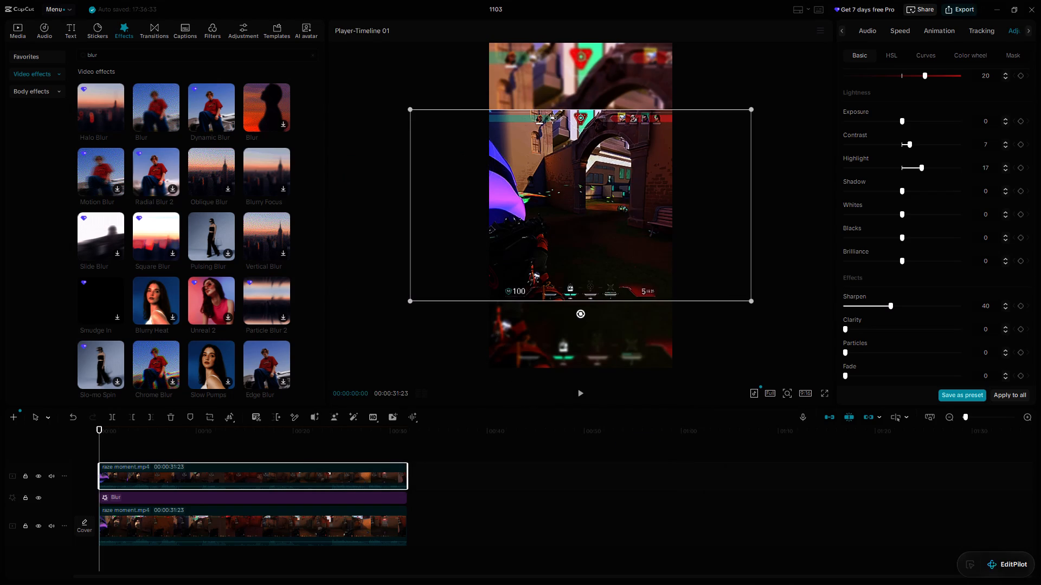
left_click(604, 279)
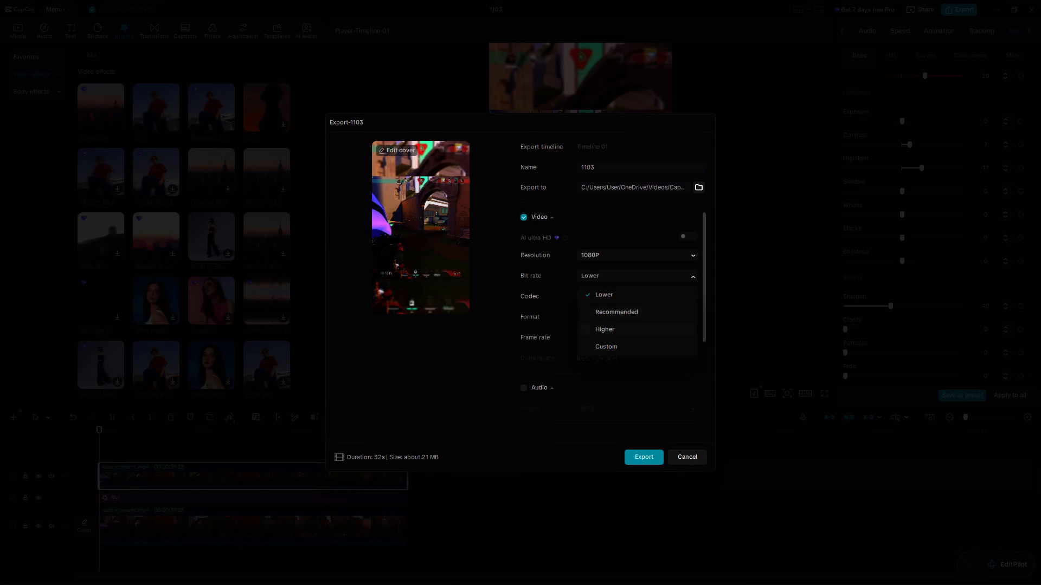
left_click(600, 328)
left_click(632, 456)
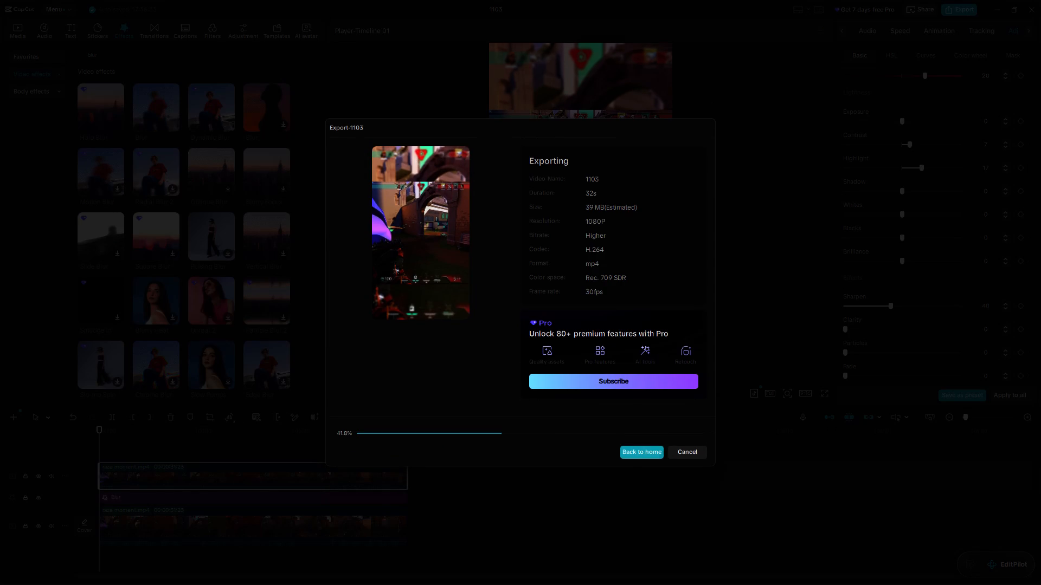
Switch to File Explorer and inspect the 1103 export's file details in the CapCuts Edit folder under Videos.
left_click(363, 579)
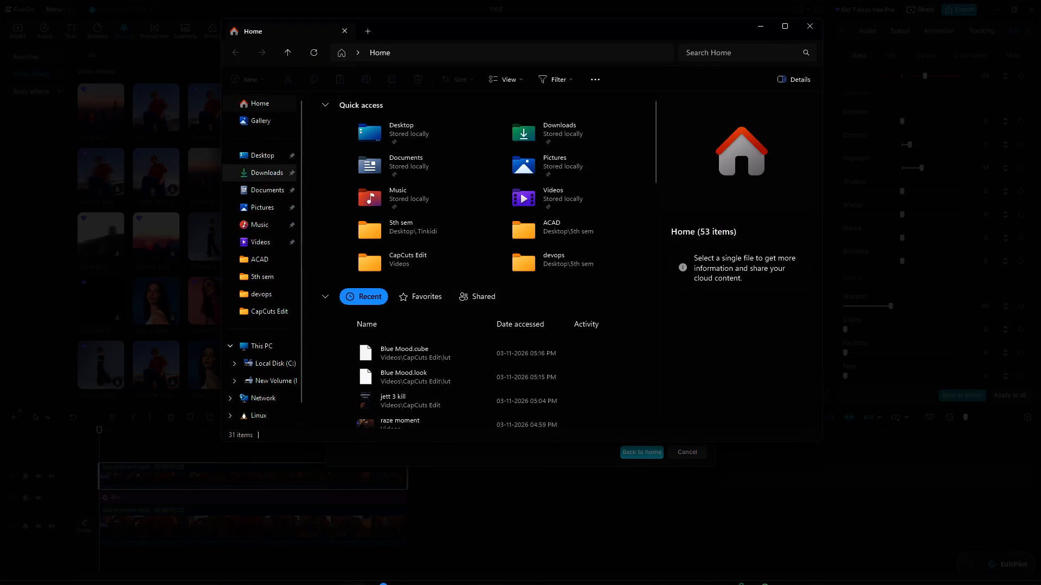
left_click(278, 174)
left_click(268, 196)
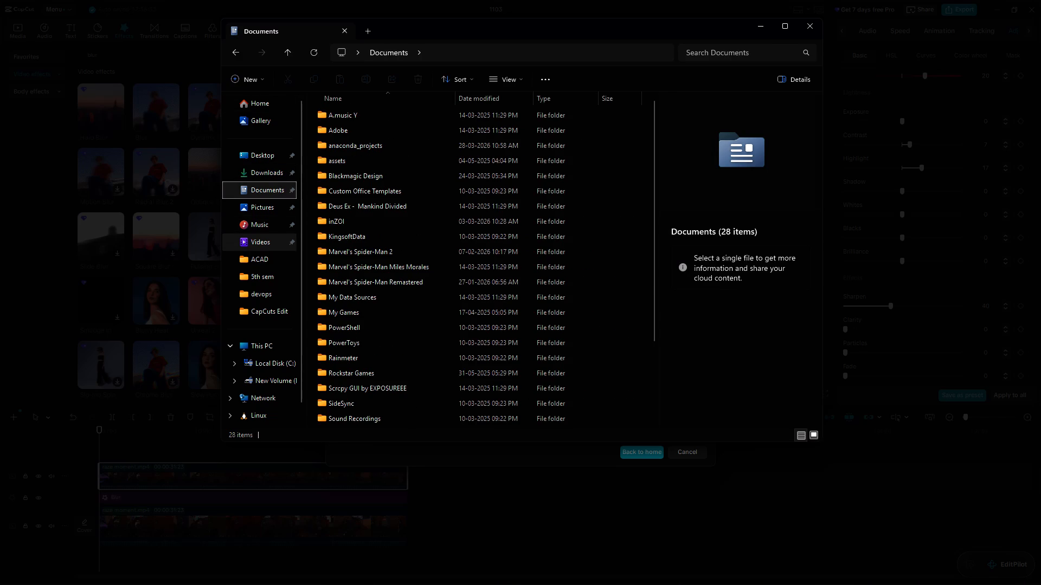
left_click(262, 240)
double_click(397, 122)
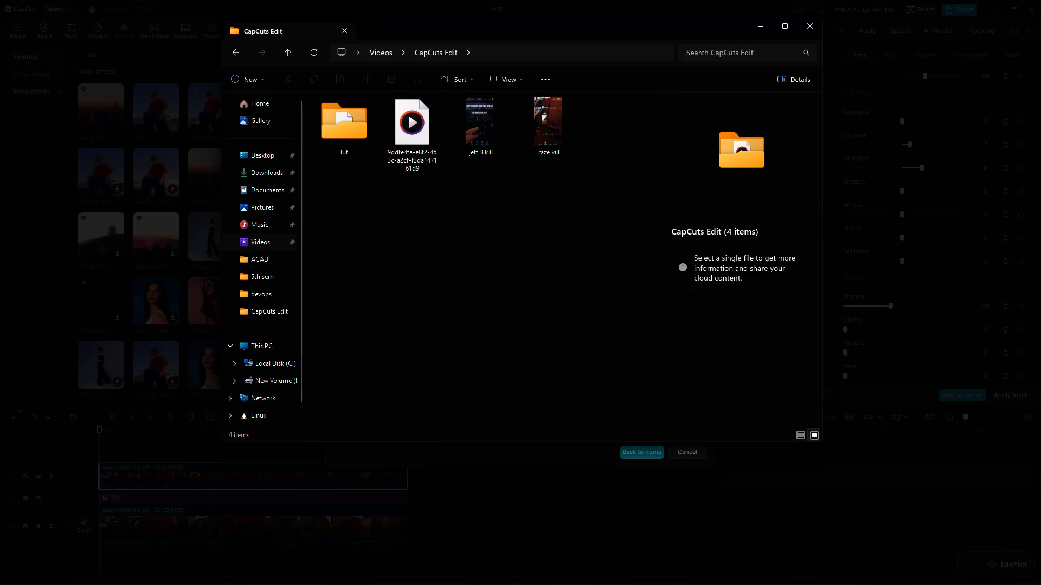
left_click(419, 113)
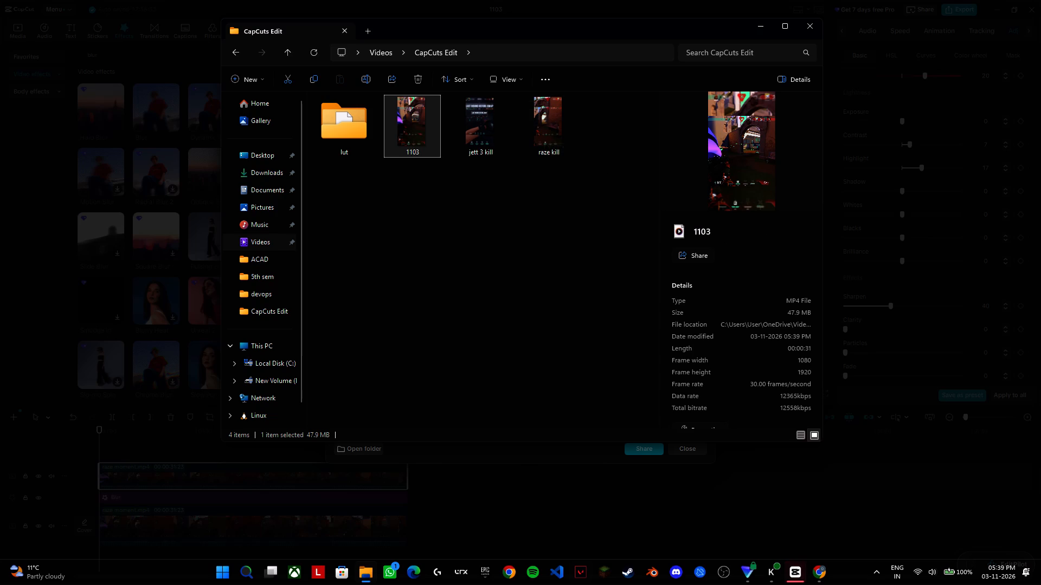
Pause the preview of the finished export in CapCut and inspect raze kill's file details in the CapCuts Edit folder.
left_click(598, 523)
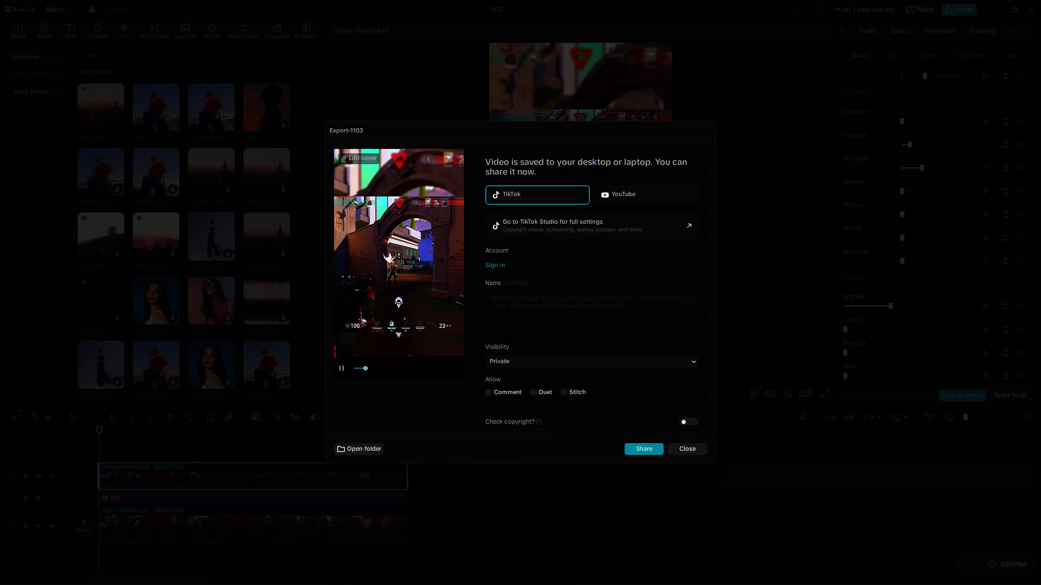
left_click(342, 369)
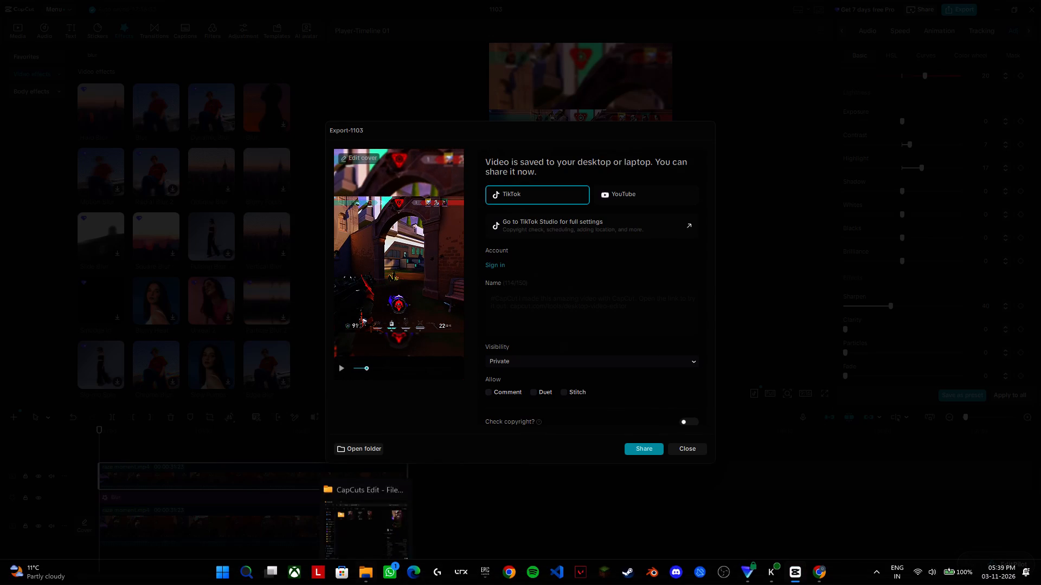
left_click(368, 577)
left_click(548, 120)
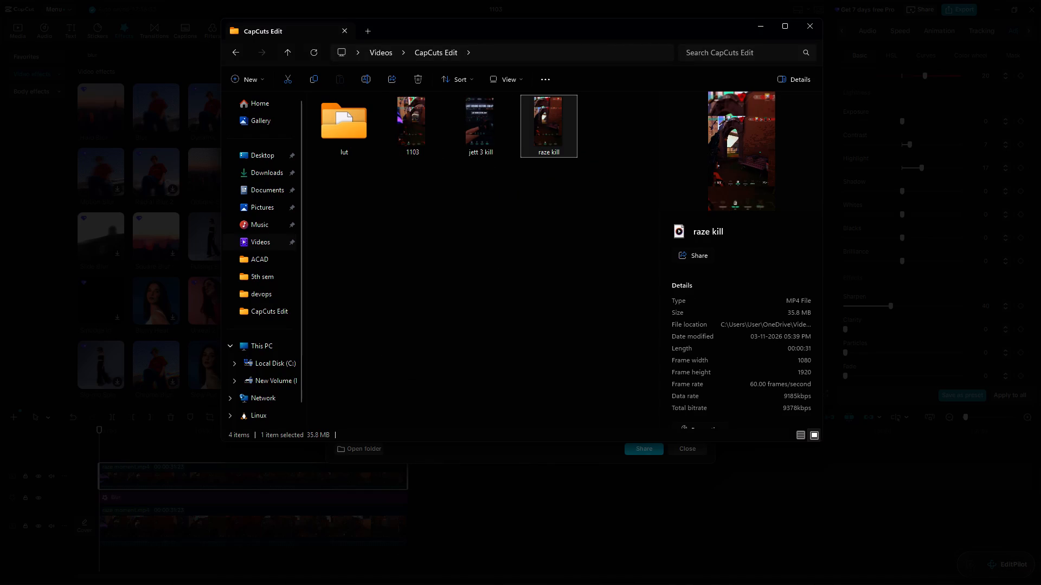
left_click_drag(548, 120, 595, 266)
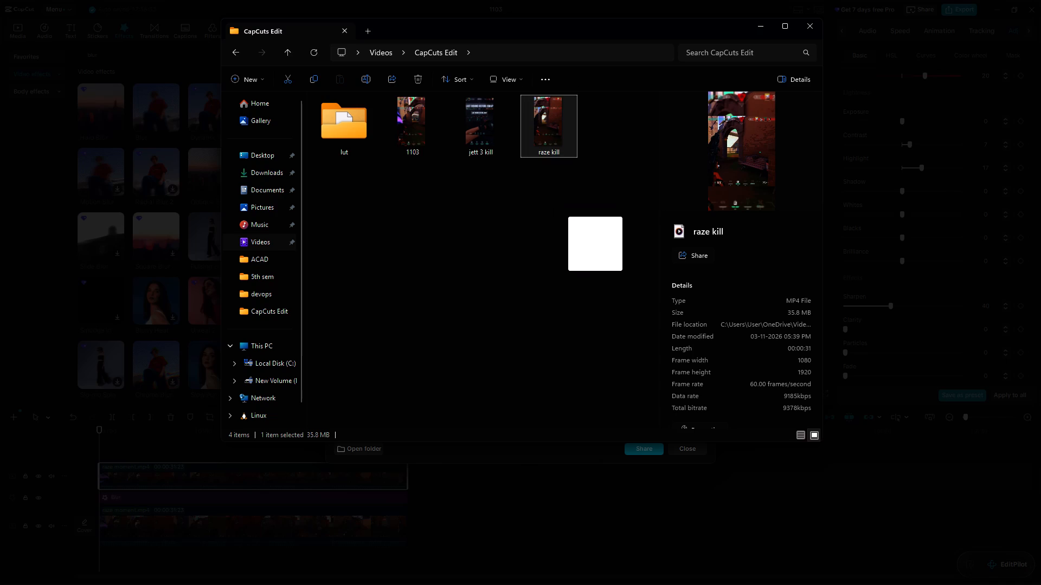
left_click_drag(595, 266, 597, 272)
Play raze kill in Media Player, shrink its window and place it beside the folder's files, and pause playback.
double_click(555, 121)
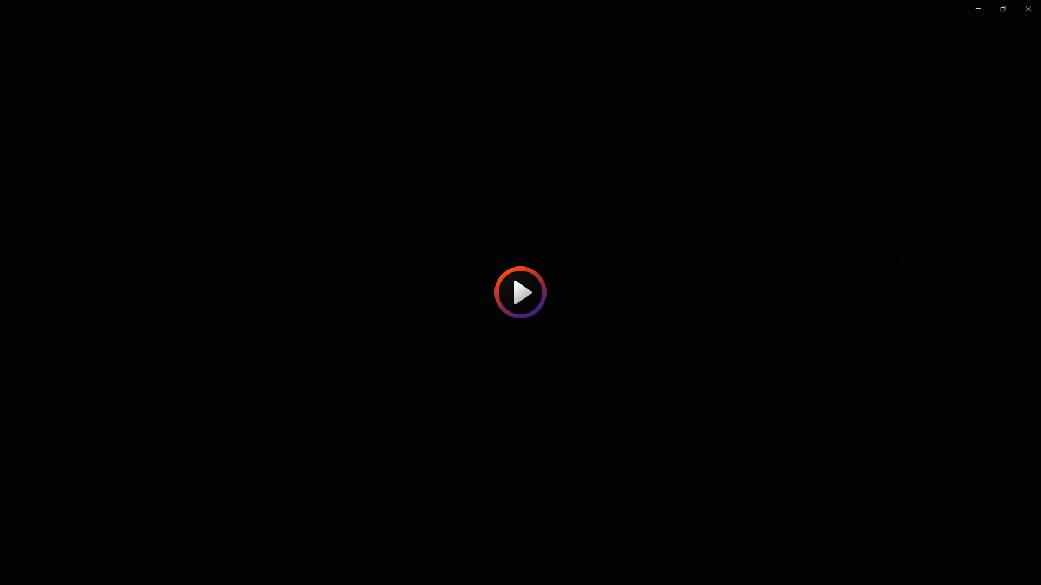
left_click(997, 4)
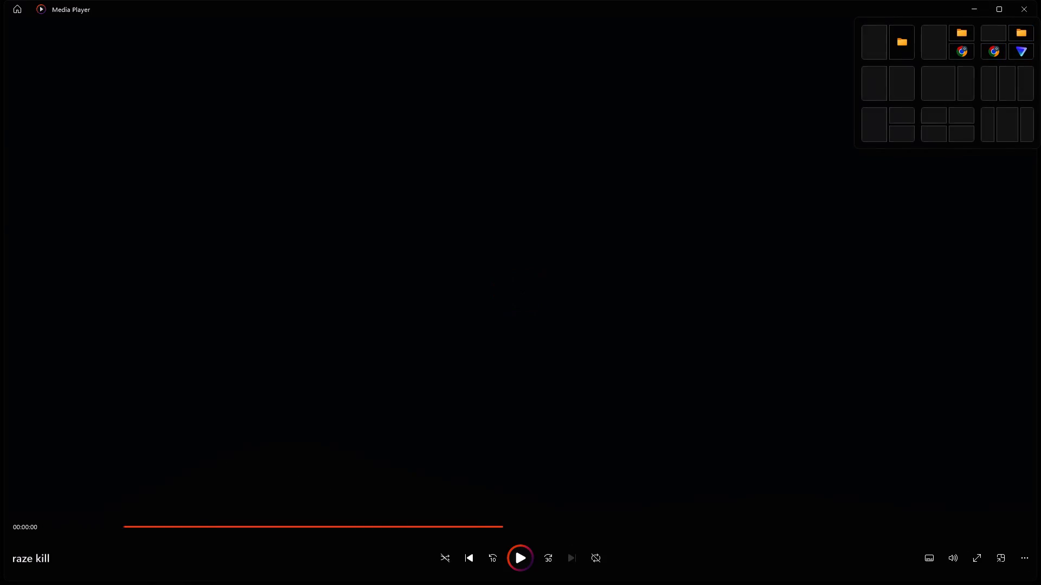
left_click_drag(1036, 1, 787, 166)
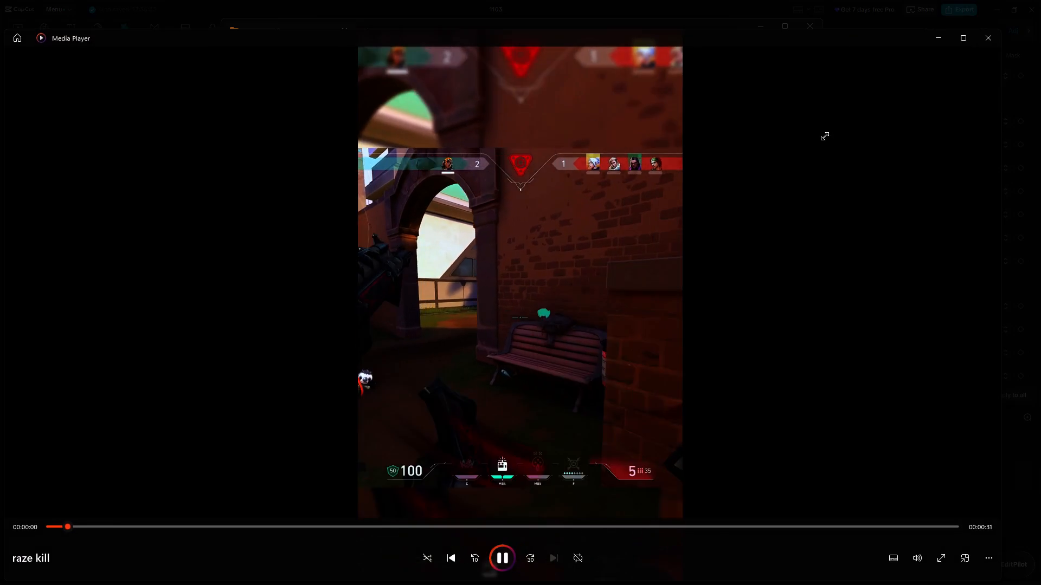
left_click_drag(787, 166, 380, 88)
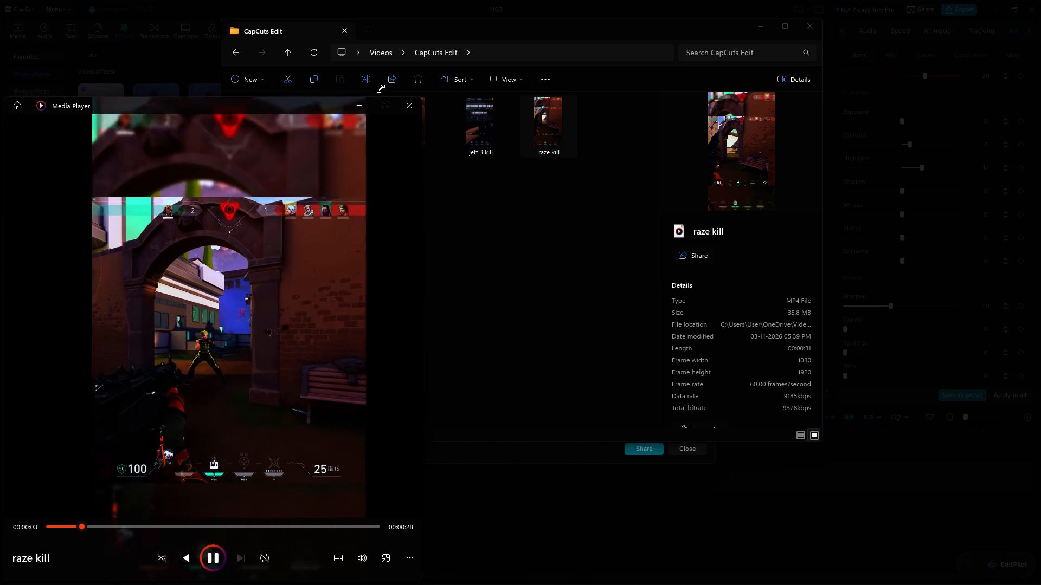
left_click_drag(380, 88, 374, 76)
left_click_drag(230, 81, 802, 69)
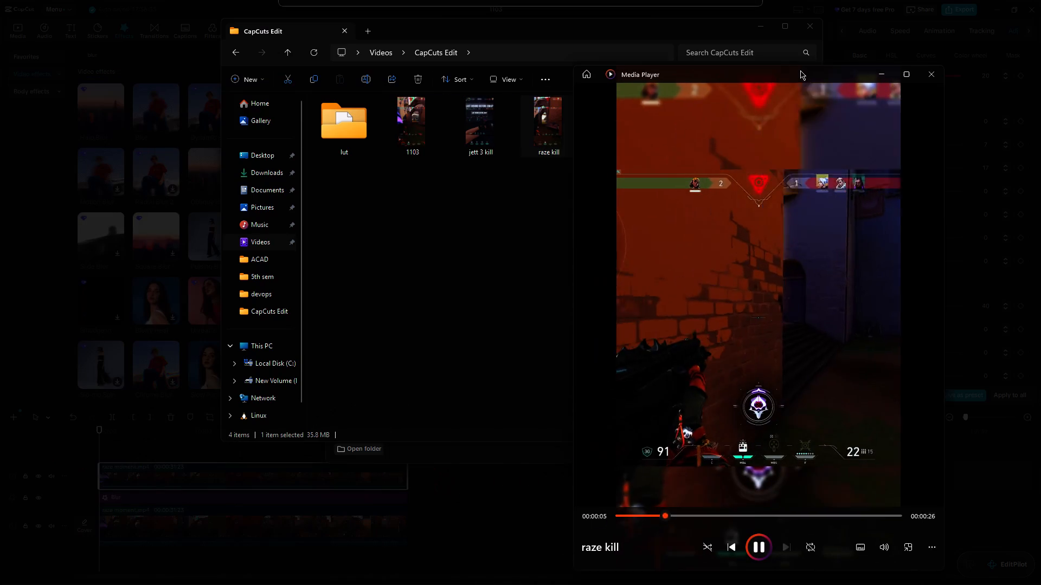
left_click_drag(802, 69, 810, 61)
left_click(767, 532)
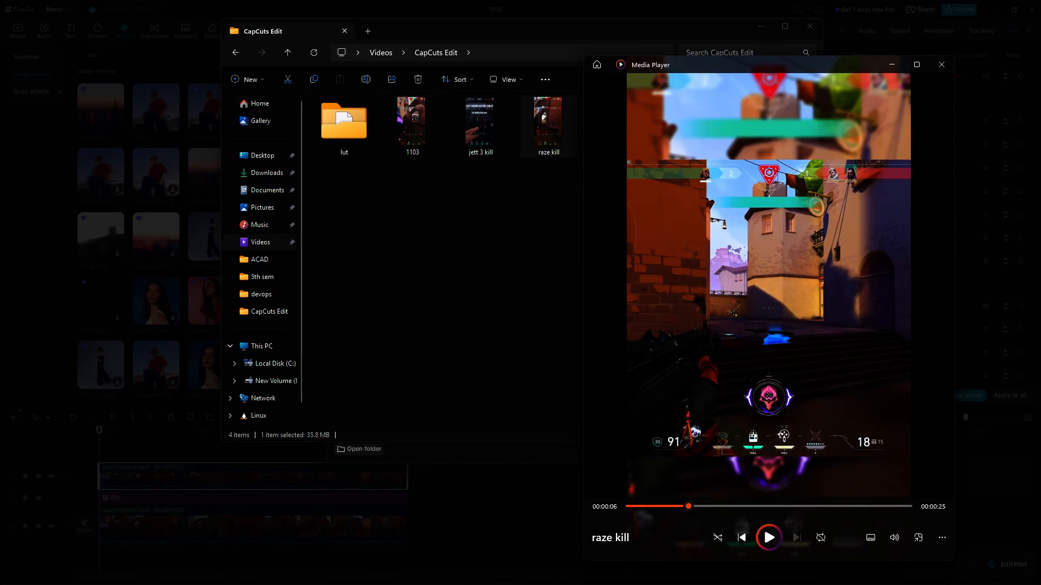
Play the 1103 video, rewind it to the start to review its quality, and close the player.
double_click(411, 112)
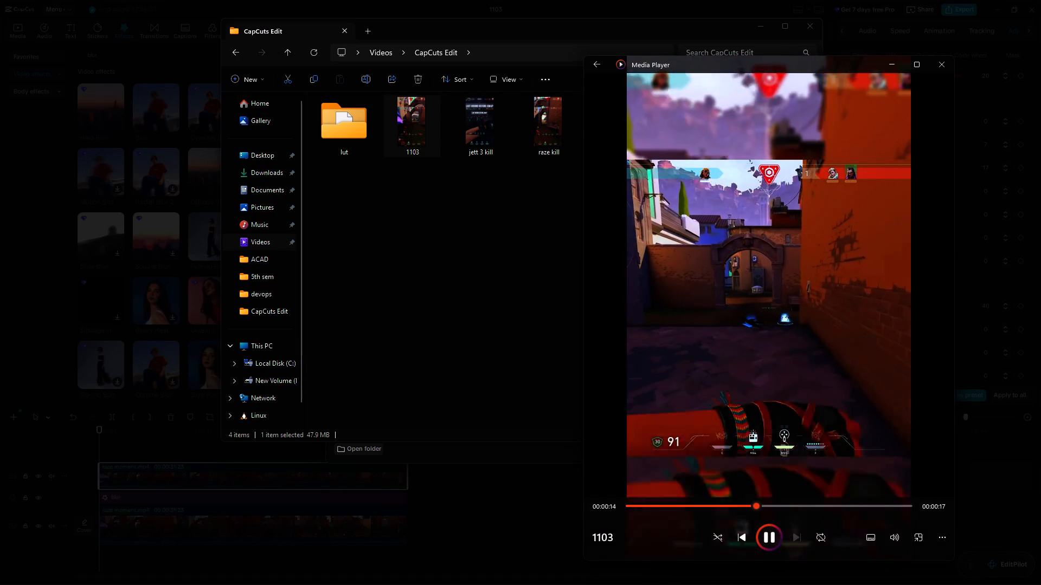
left_click_drag(752, 505, 595, 512)
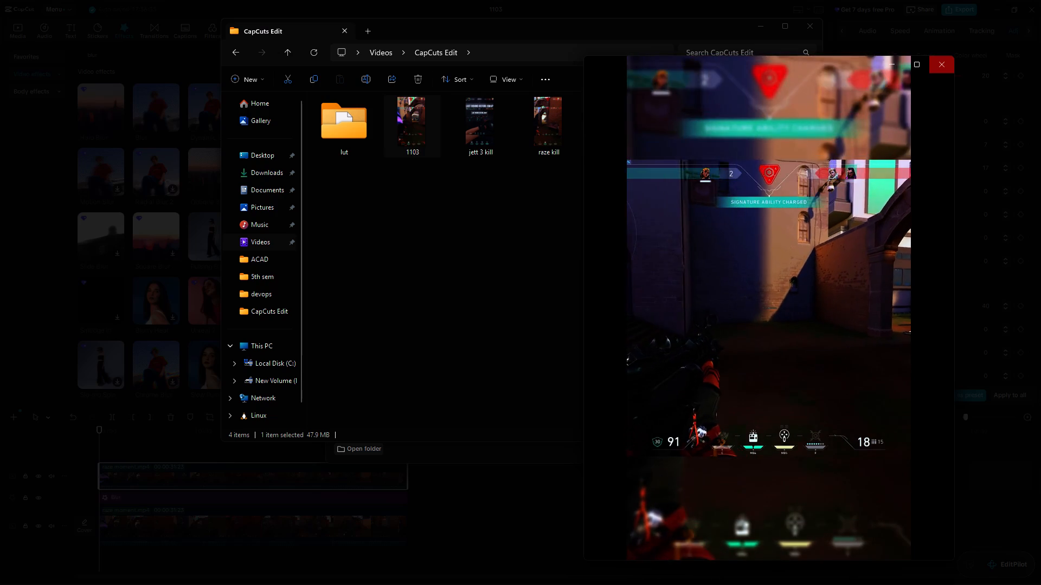
left_click(941, 66)
Compare the two exports by playing raze kill maximized and in the smaller window, the 1103 video, and raze kill again.
double_click(545, 109)
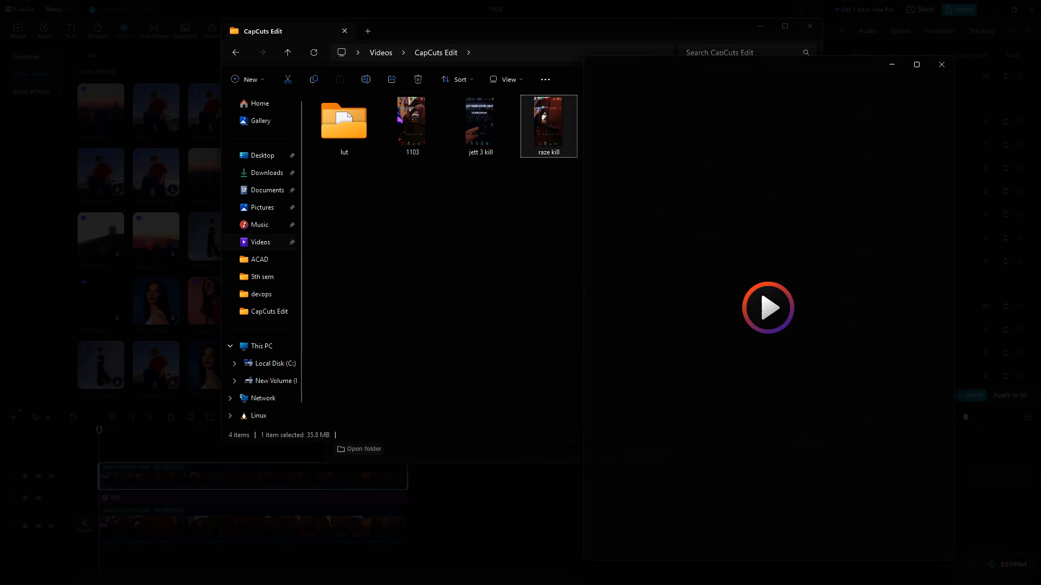
left_click(920, 64)
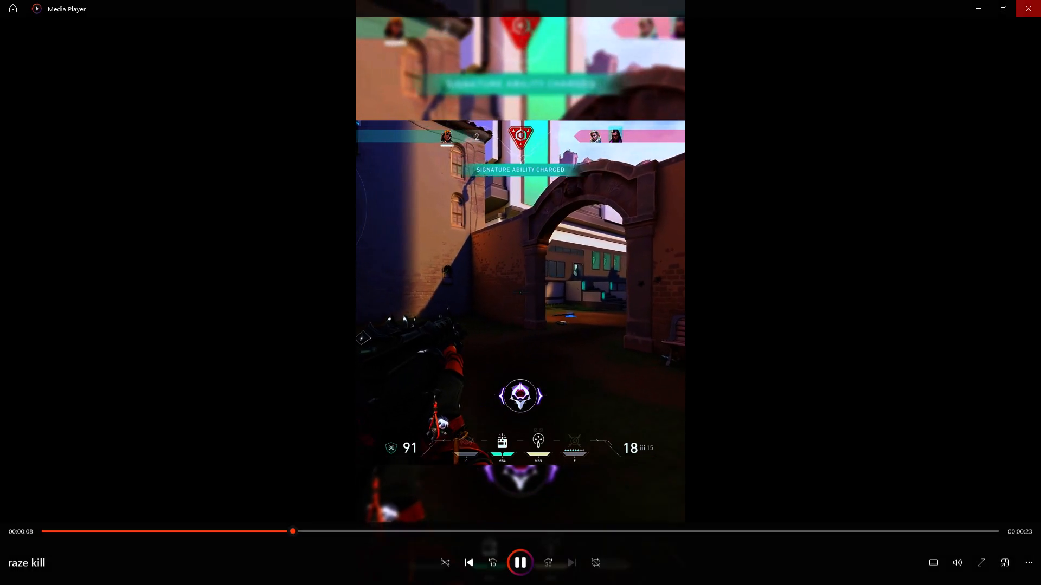
left_click(1008, 1)
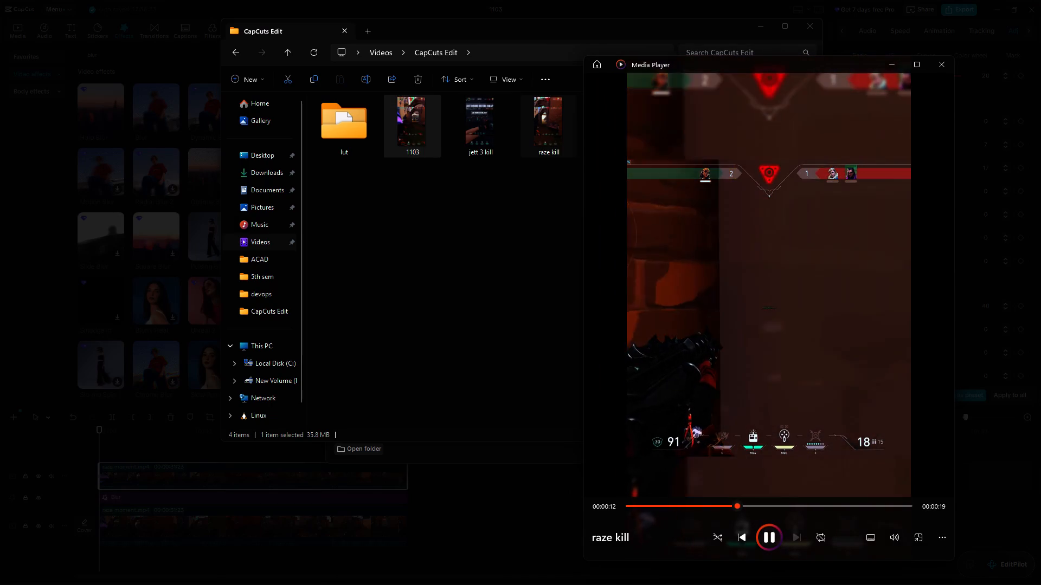
double_click(414, 118)
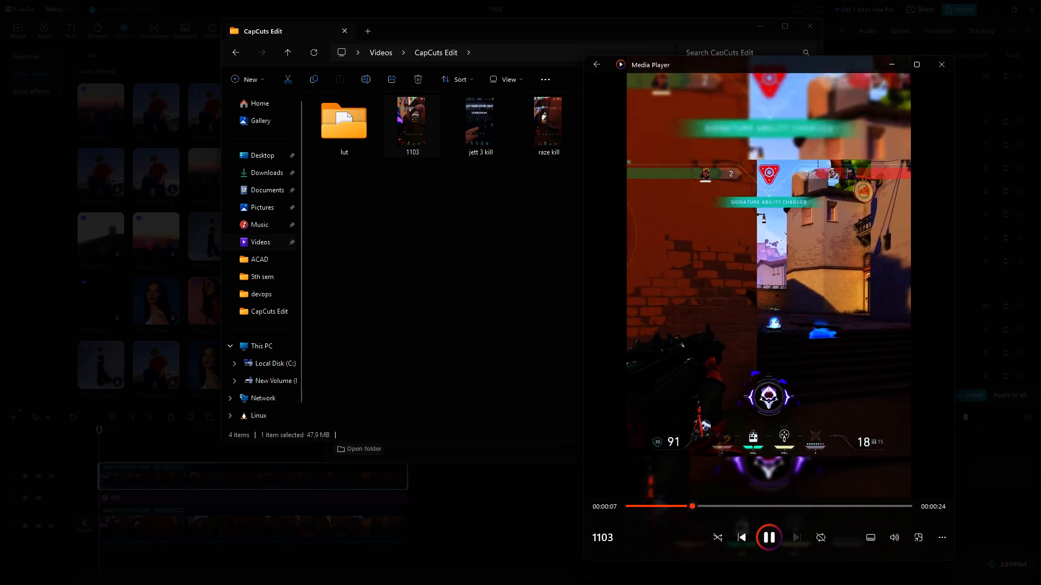
double_click(550, 113)
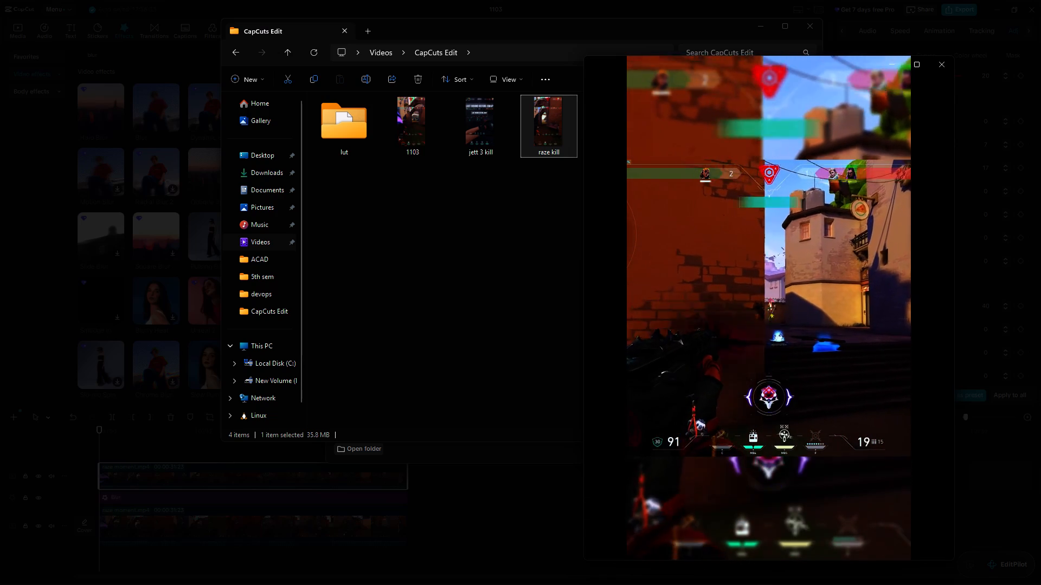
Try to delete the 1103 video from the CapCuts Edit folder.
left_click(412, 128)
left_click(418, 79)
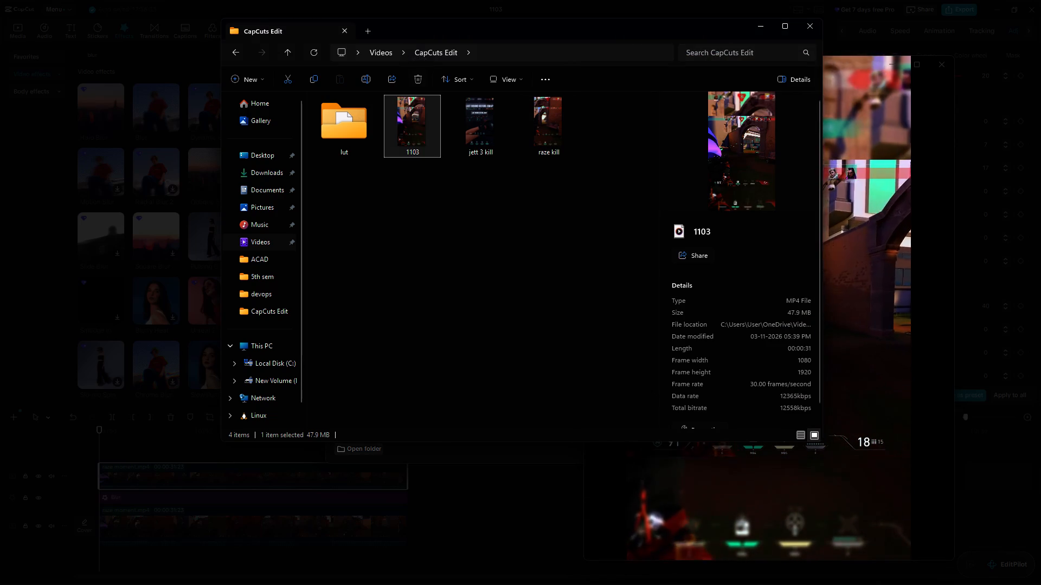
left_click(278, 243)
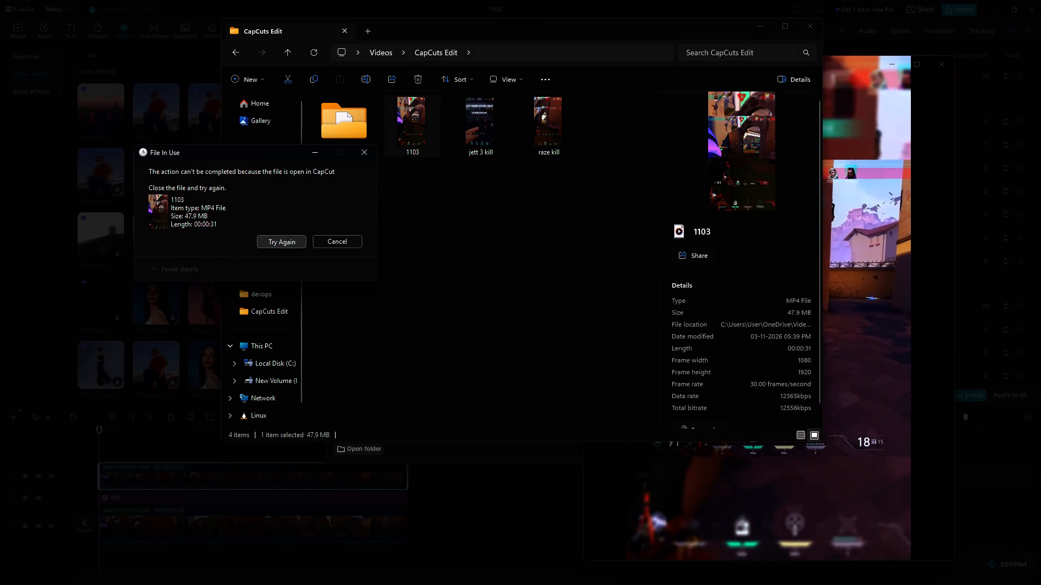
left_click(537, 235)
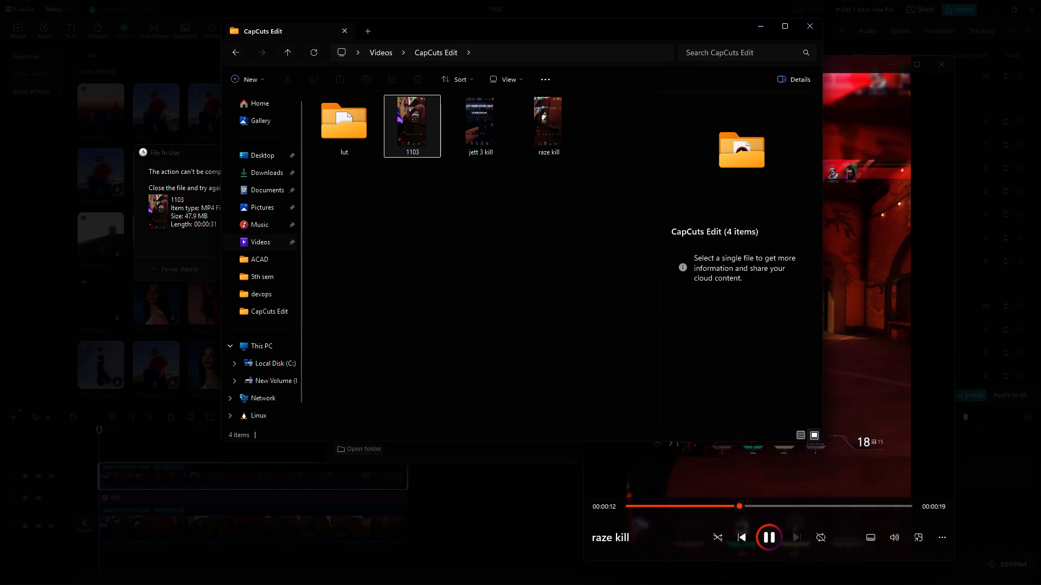
Play the raze kill video again from the CapCuts Edit folder.
double_click(552, 123)
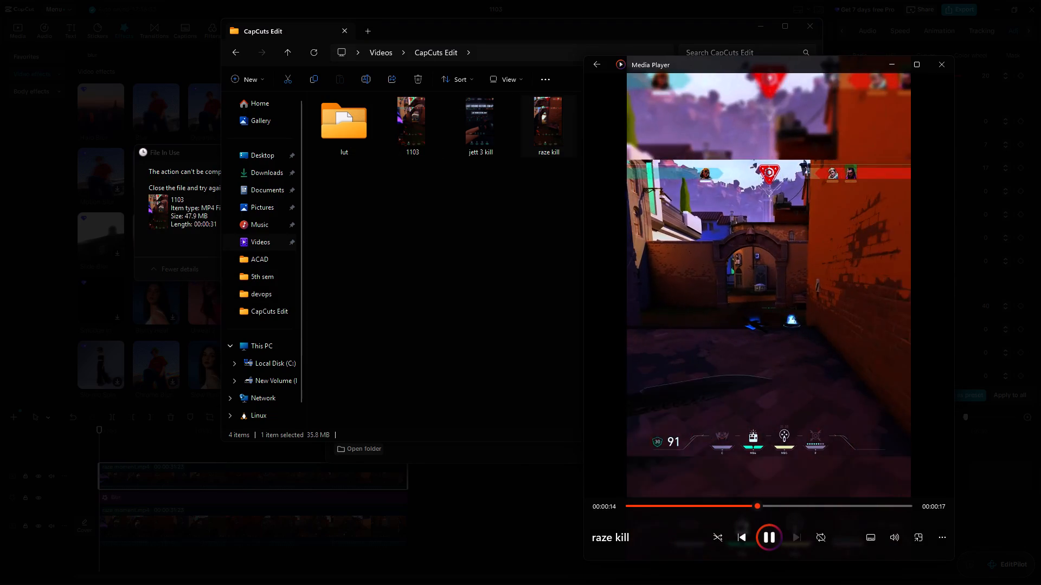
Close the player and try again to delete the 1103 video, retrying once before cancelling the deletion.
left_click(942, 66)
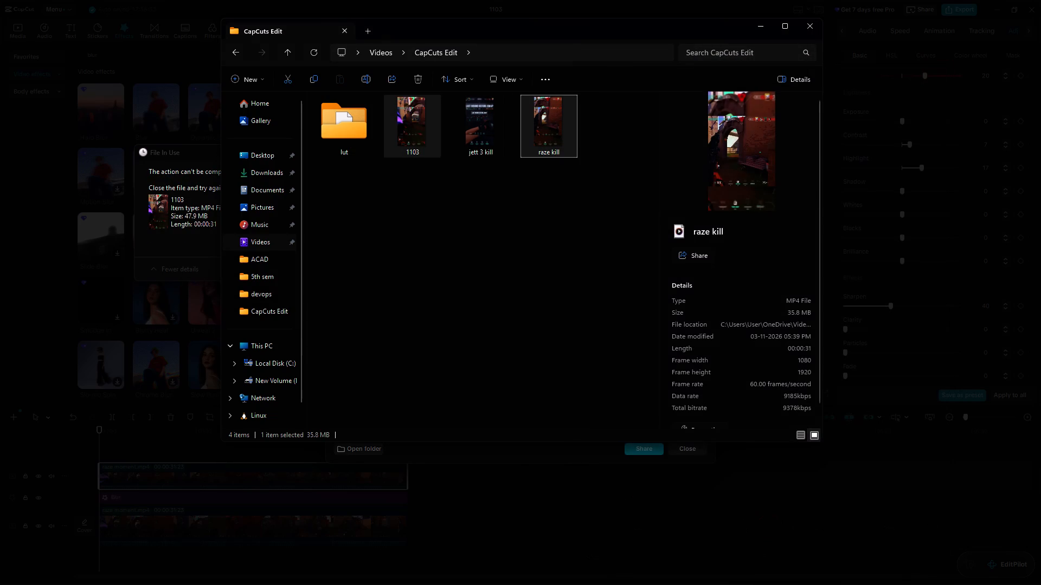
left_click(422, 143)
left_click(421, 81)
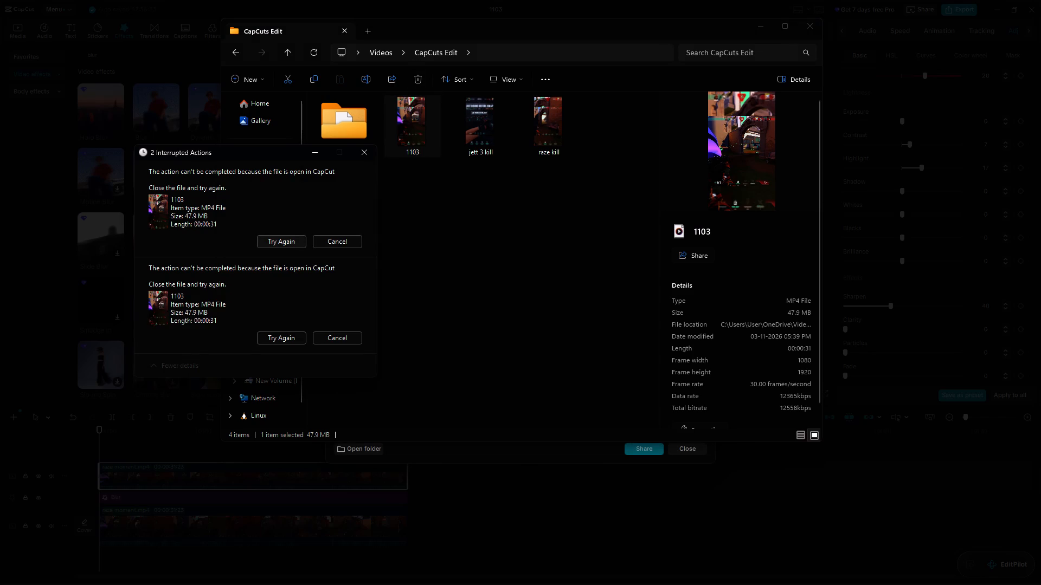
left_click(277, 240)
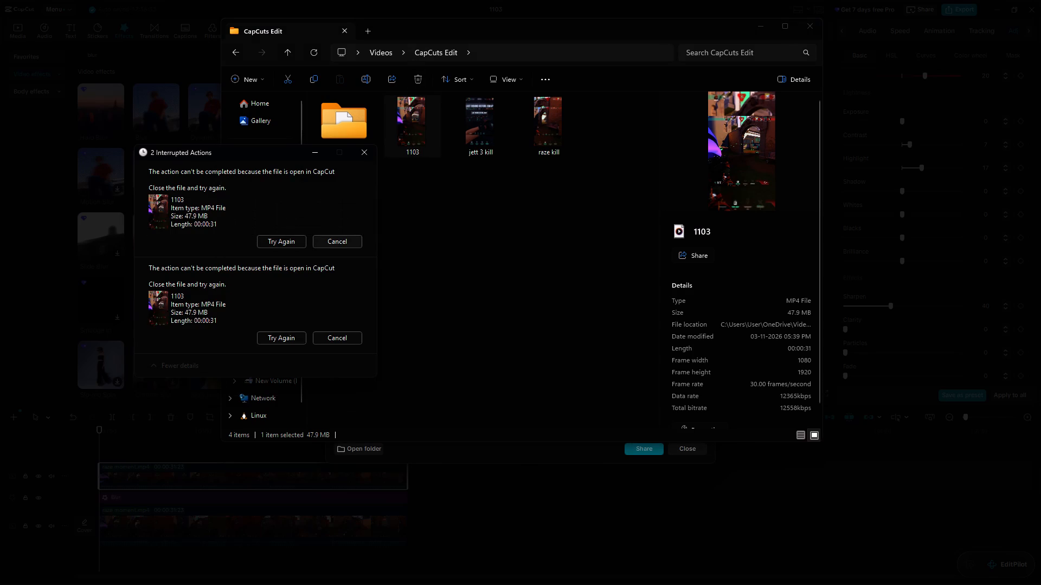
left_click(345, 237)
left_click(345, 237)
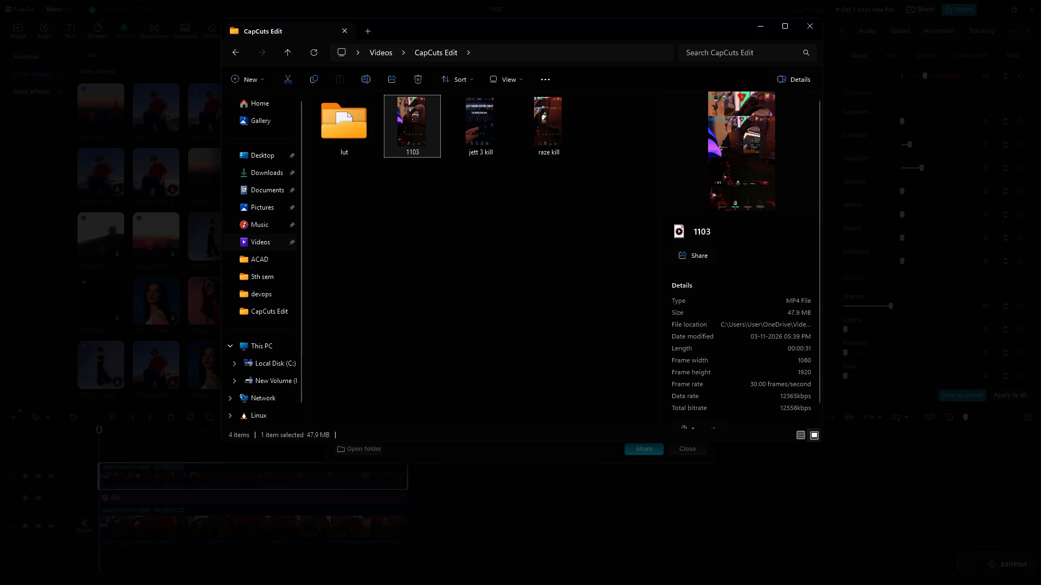
Return to CapCut, dismiss the finished export without sharing, and exit the 1103 project to the home screen.
left_click(552, 454)
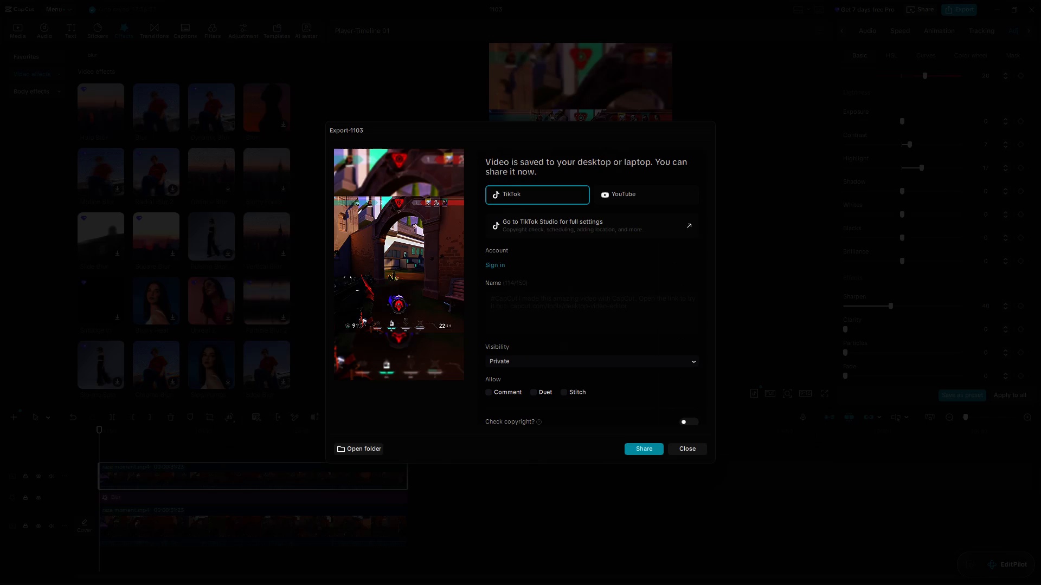
scroll(570, 271, "down", 6)
scroll(580, 326, "down", 6)
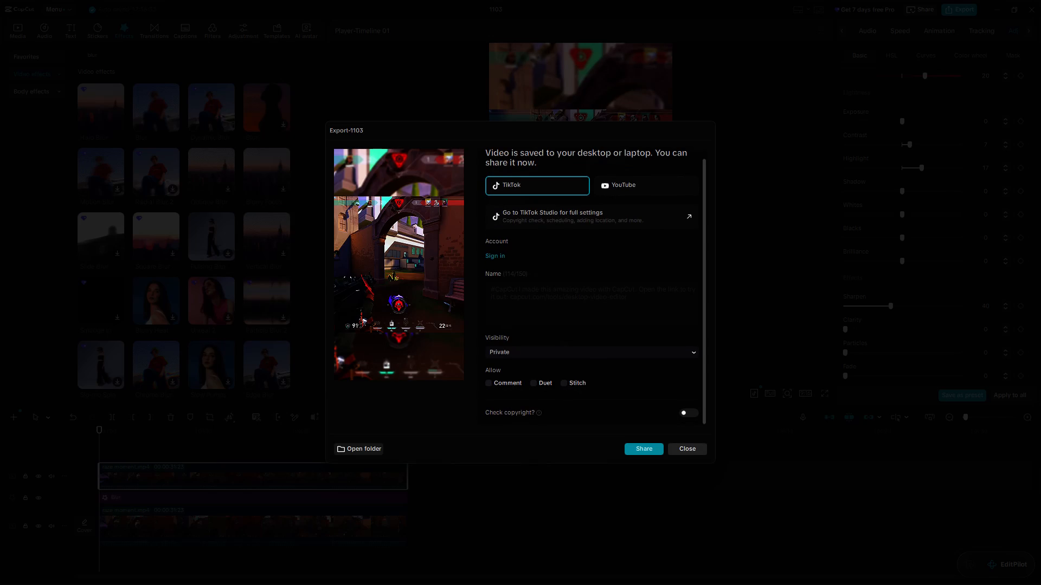
left_click(684, 451)
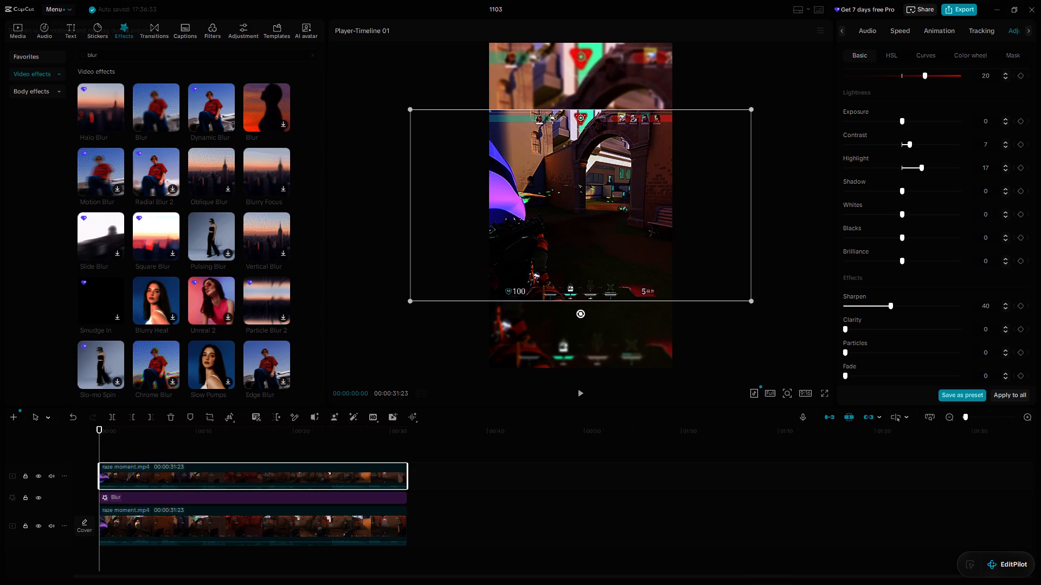
scroll(395, 435, "down", 5)
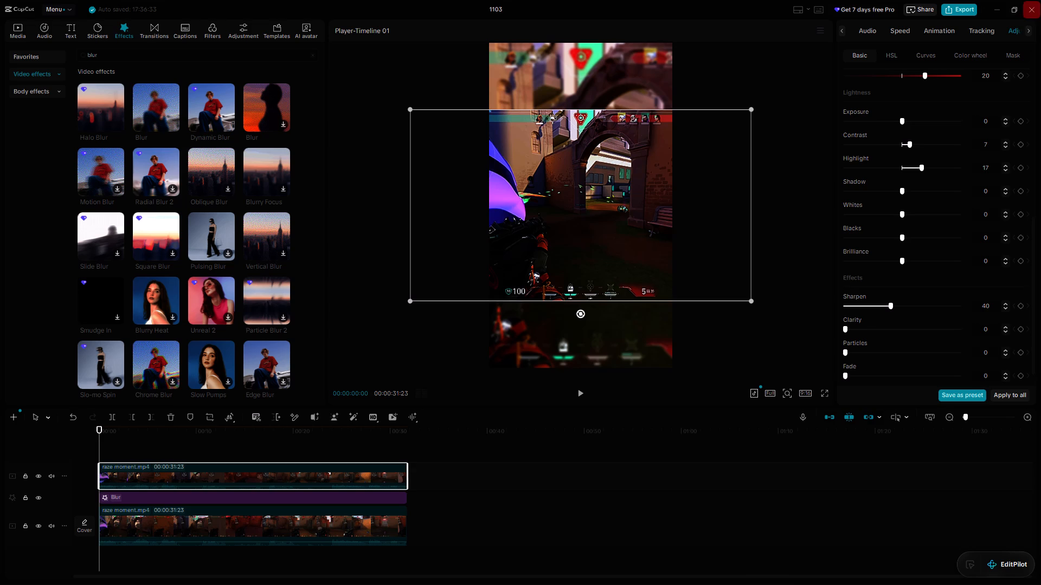
left_click(1033, 8)
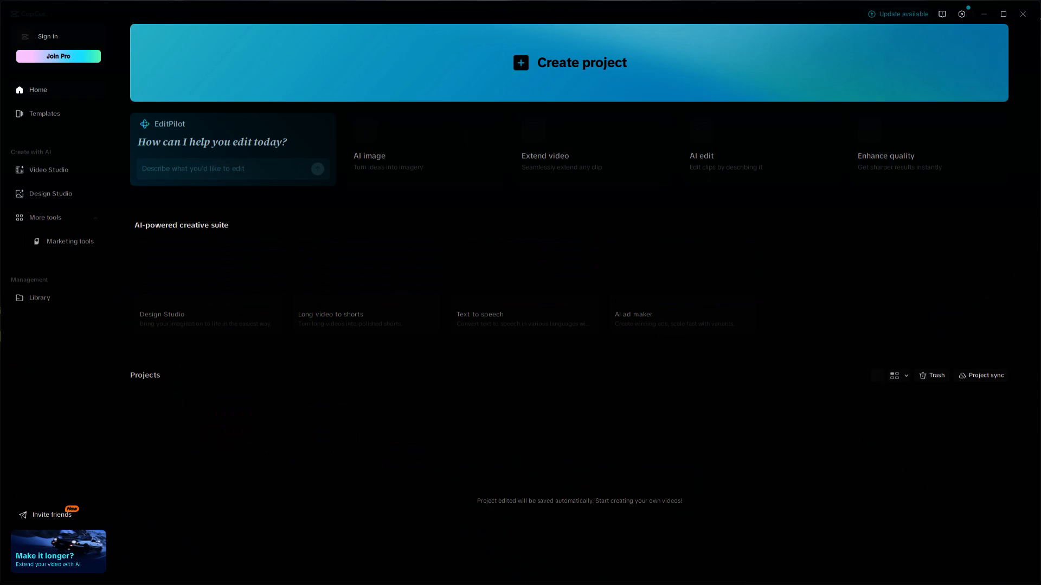
left_click(165, 445)
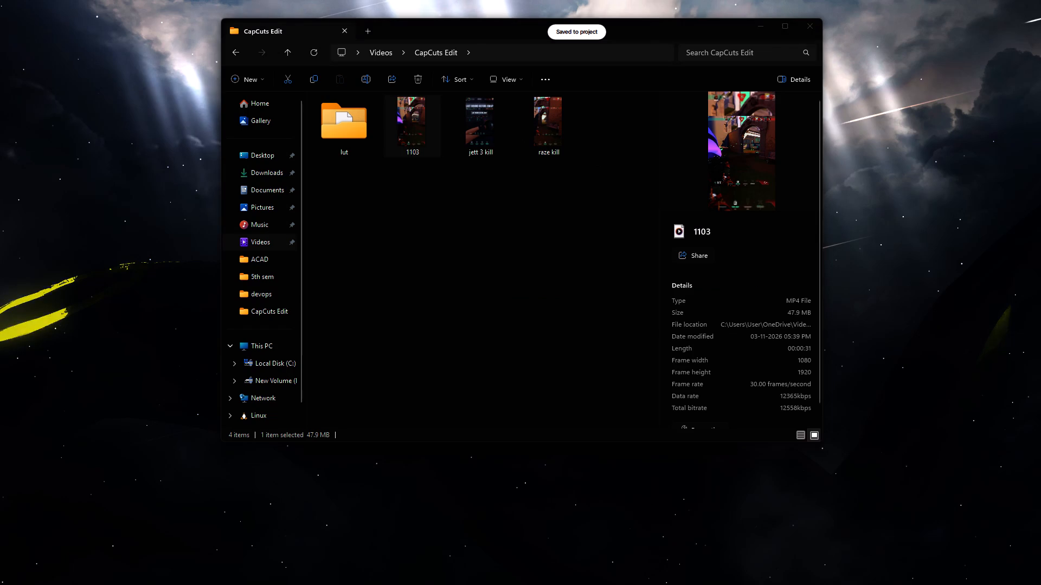
left_click(1034, 6)
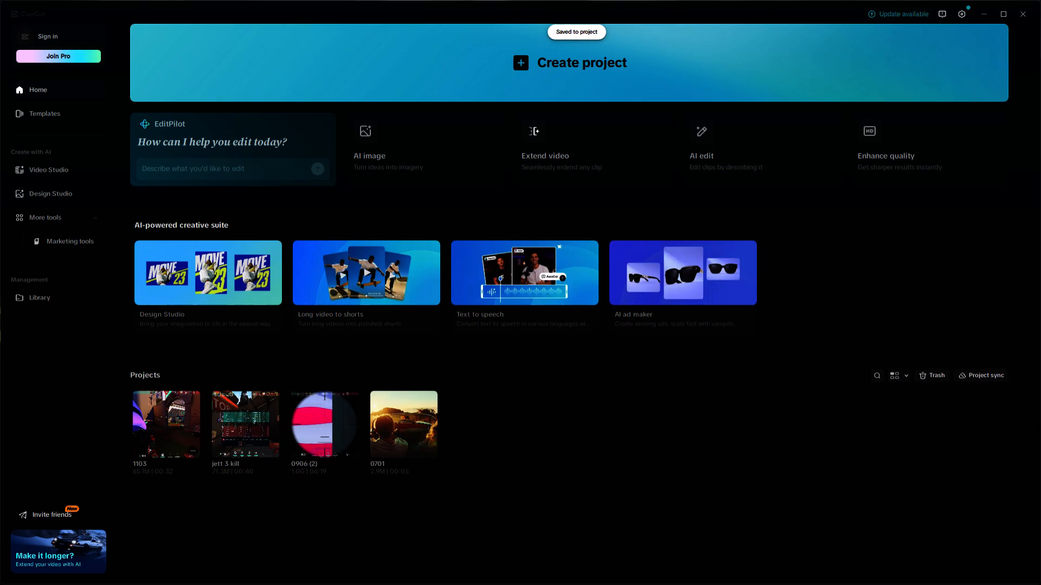
Rename the 1103 project as raze kill and close CapCut.
right_click(172, 439)
left_click(183, 466)
key("F2")
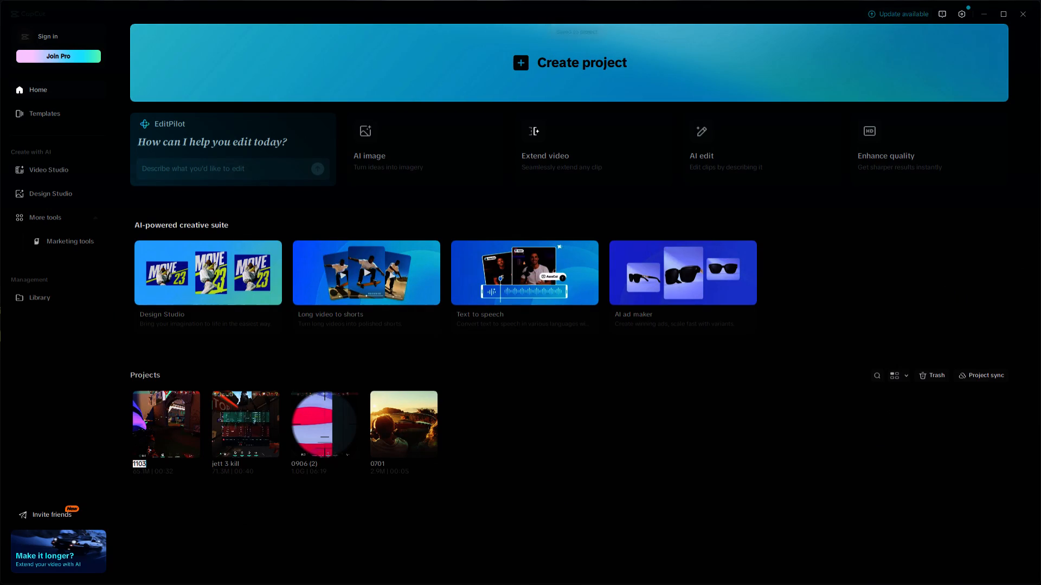
type("raze")
key("space")
type("kill")
key("Return")
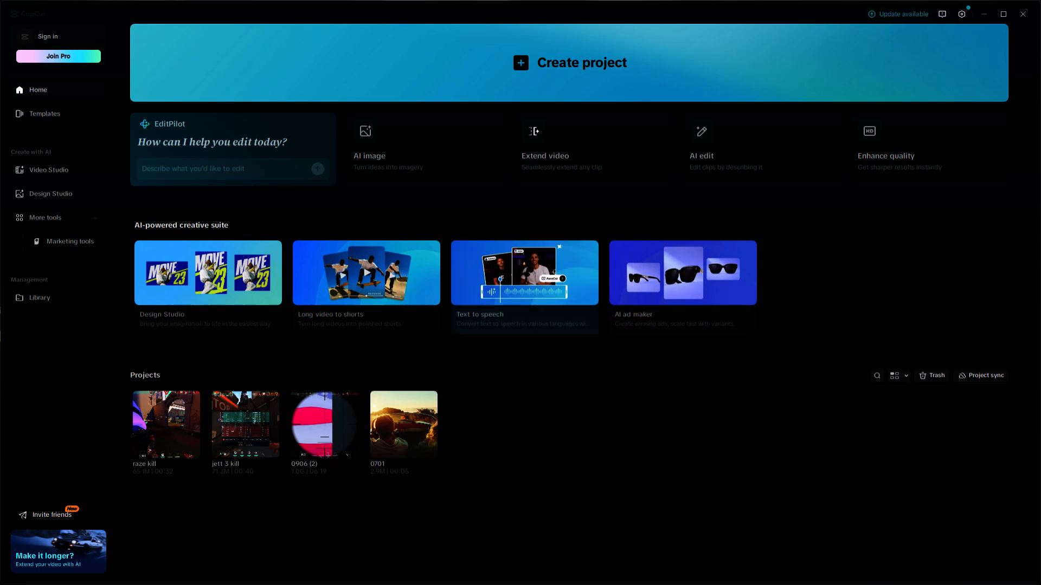
left_click(1025, 10)
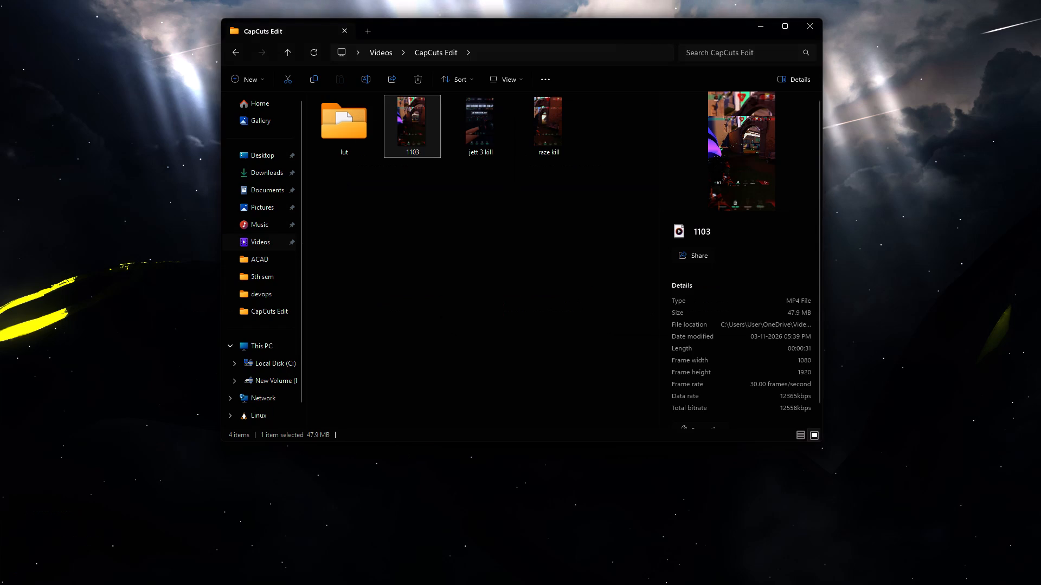
Play the 1103 video from the CapCuts Edit folder with the player moved off the file details, and pause it.
double_click(412, 127)
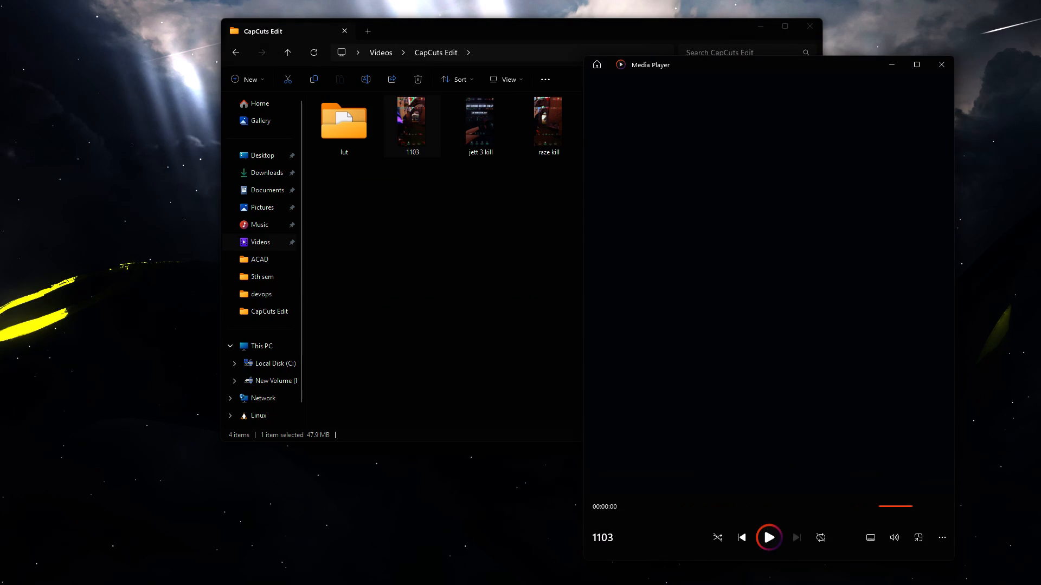
left_click_drag(774, 67, 233, 38)
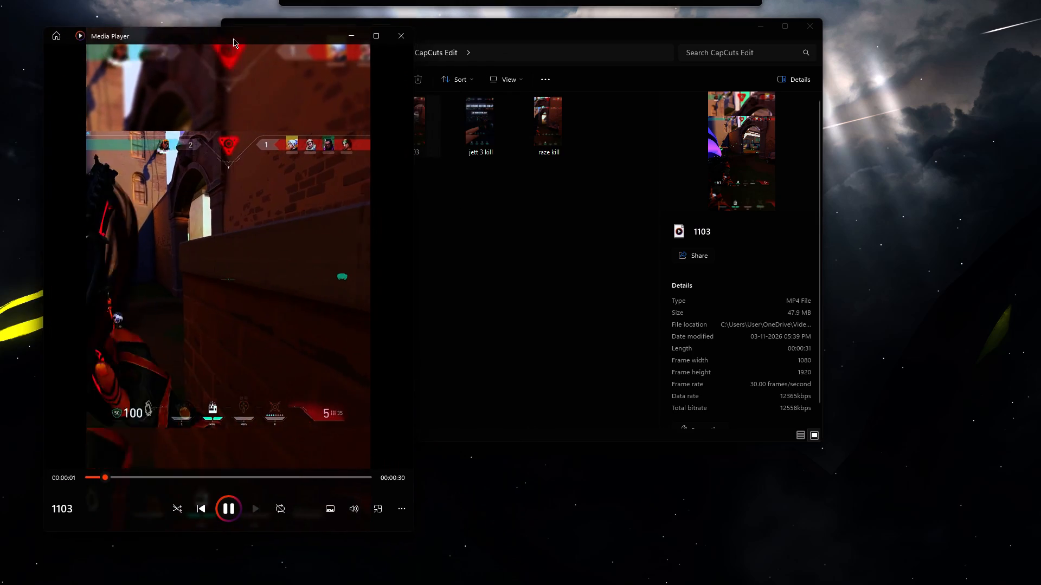
left_click_drag(233, 38, 209, 55)
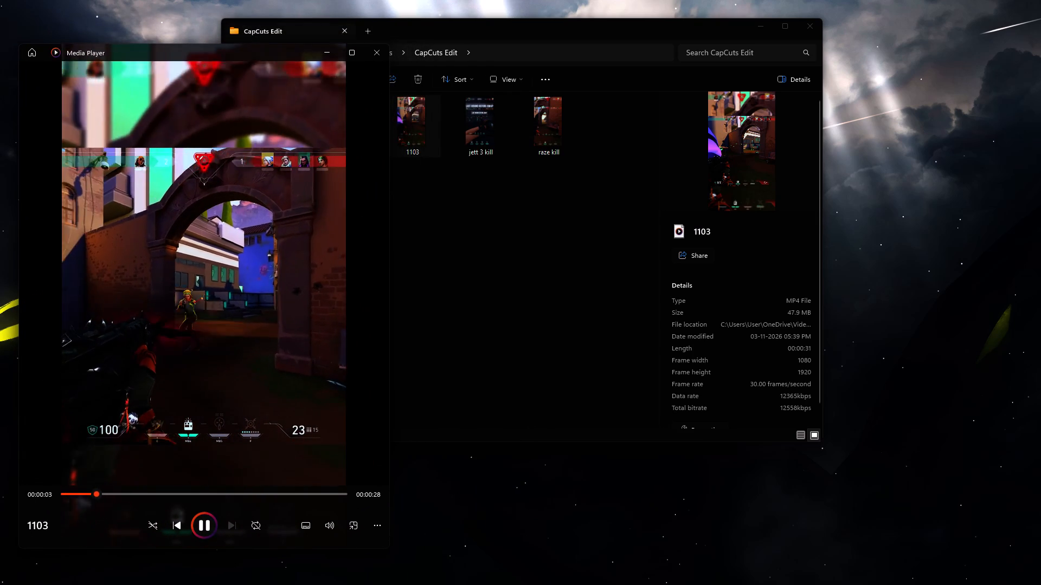
left_click(207, 526)
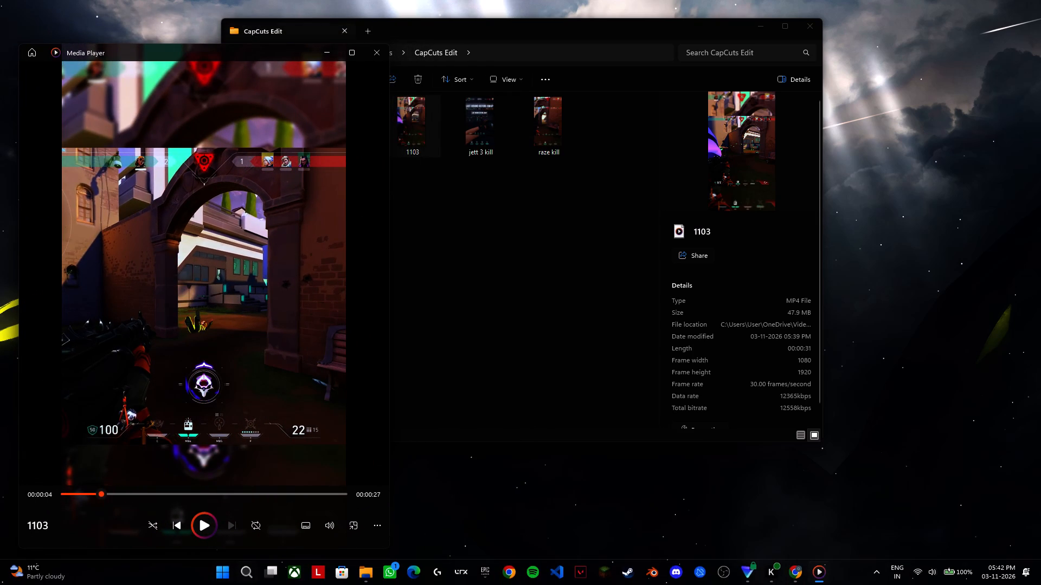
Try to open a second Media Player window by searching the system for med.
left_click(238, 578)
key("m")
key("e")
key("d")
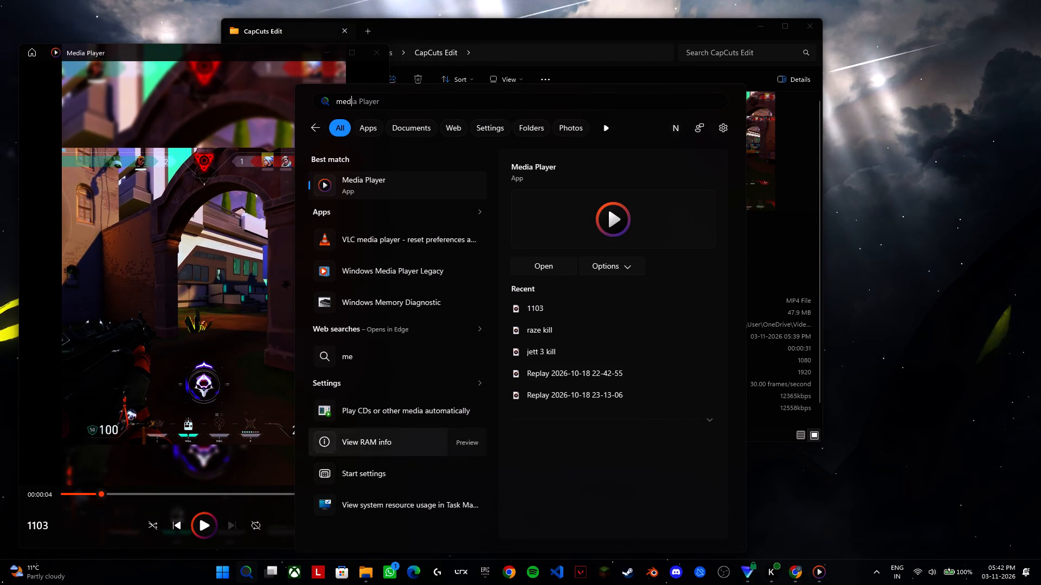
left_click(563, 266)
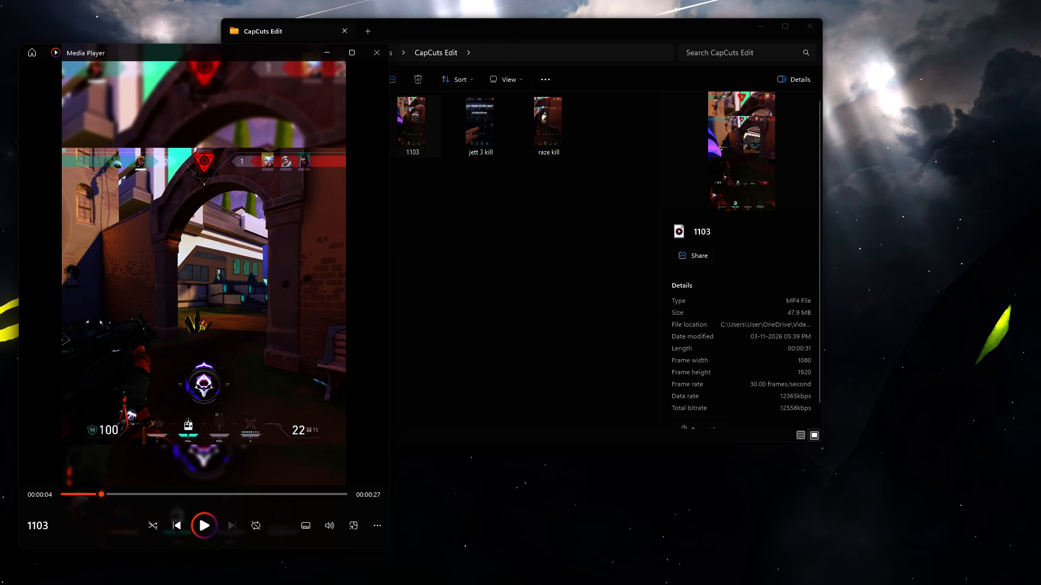
Resume 1103 and compare it with raze kill and the jett 3 kill video, finishing on raze kill, and close the player.
left_click(207, 524)
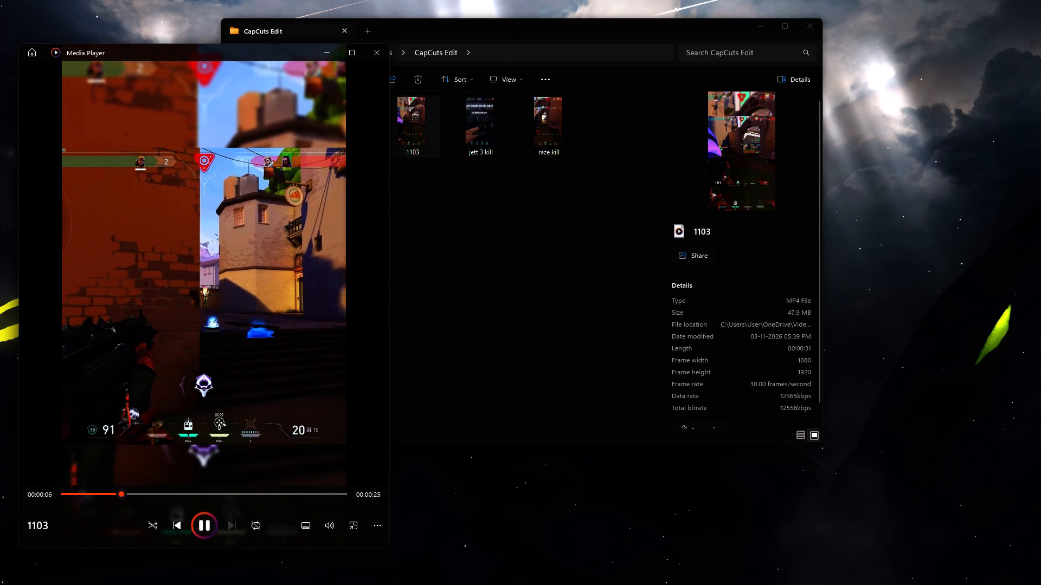
double_click(544, 121)
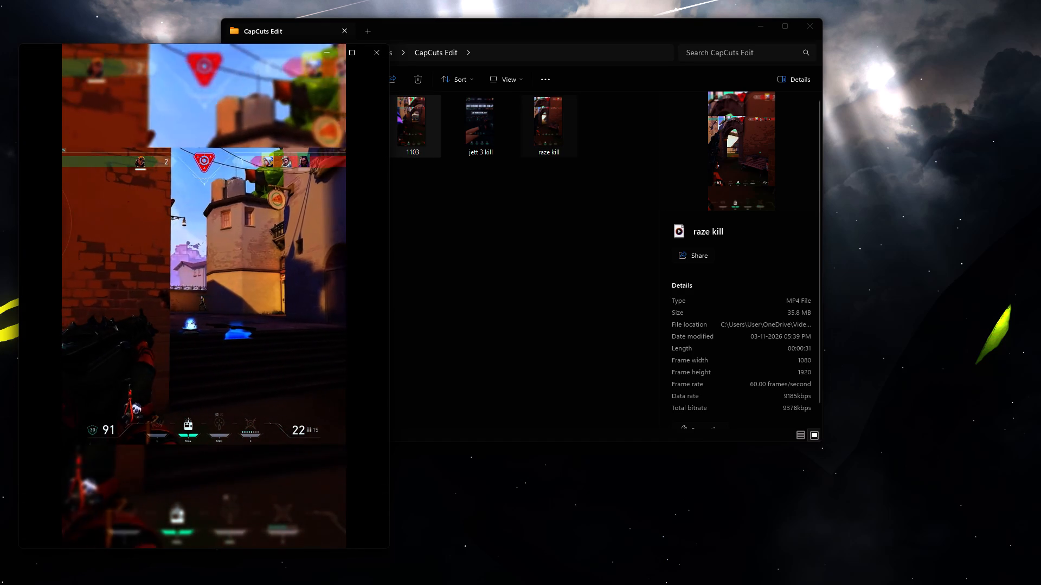
double_click(416, 117)
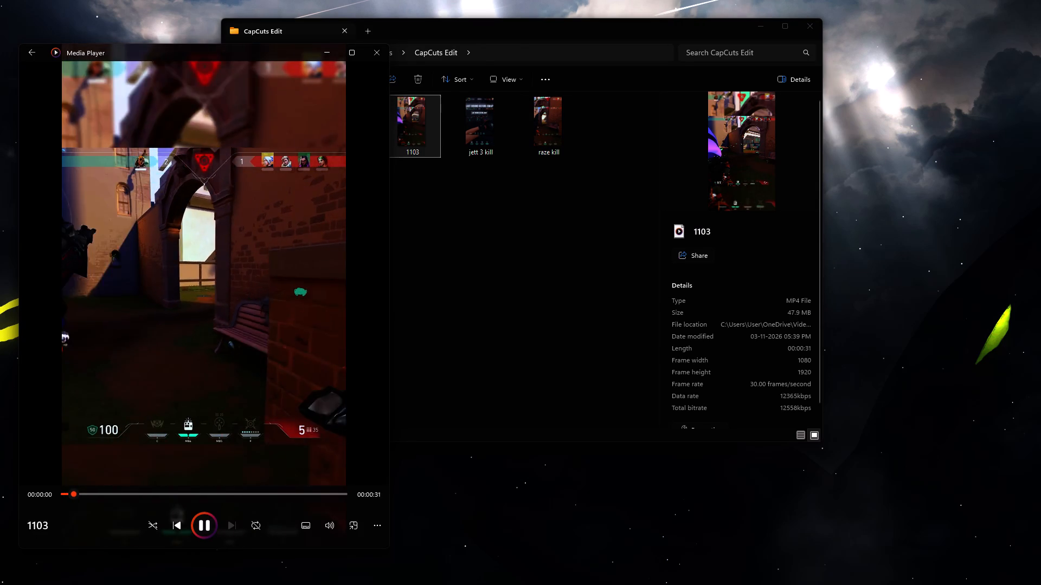
left_click(374, 56)
double_click(559, 124)
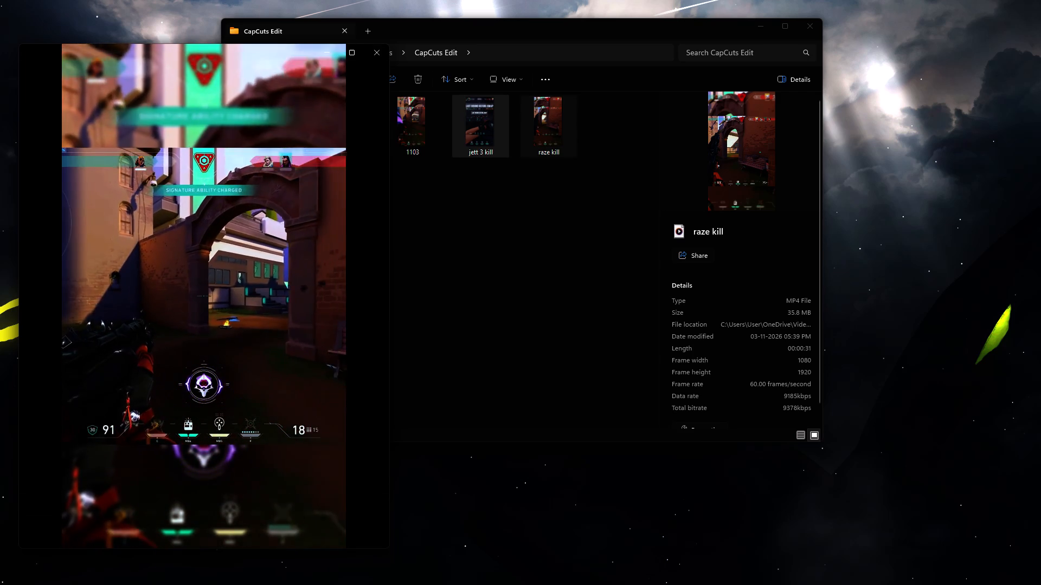
double_click(493, 108)
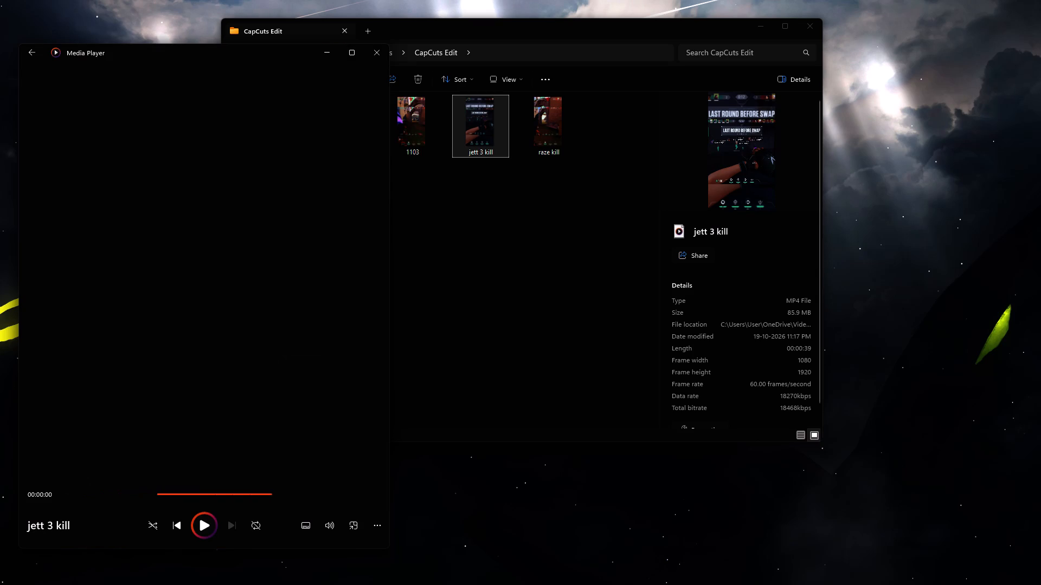
double_click(548, 112)
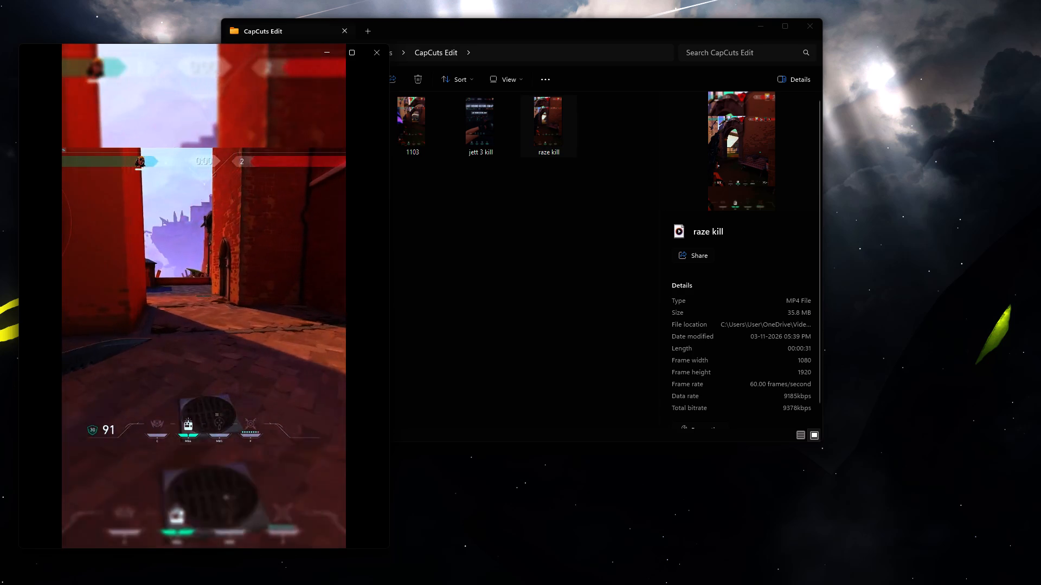
left_click(382, 58)
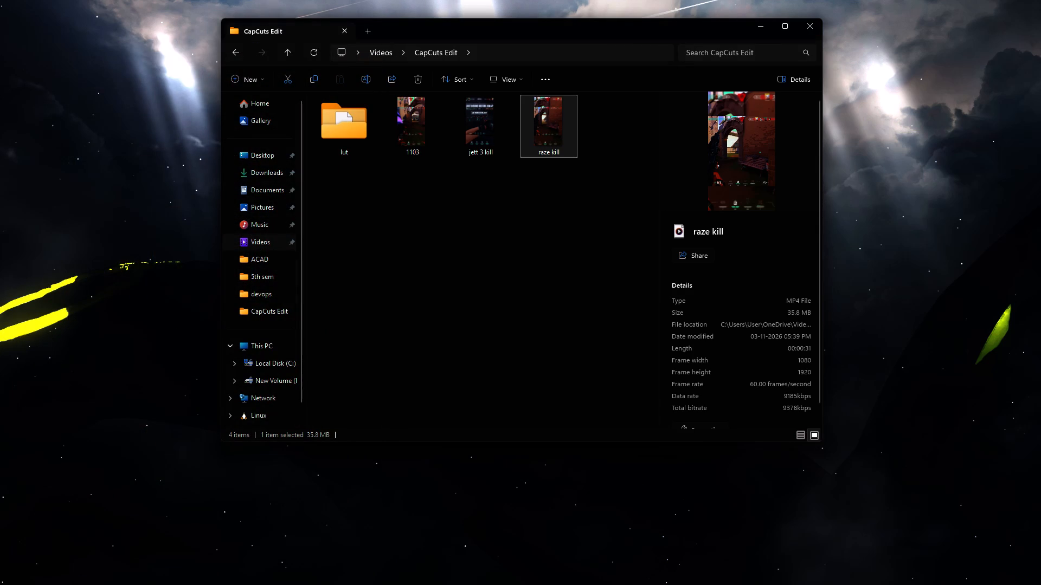
Compare the raze kill and 1103 files, delete 1103 from the CapCuts Edit folder, and select raze kill.
left_click(413, 135)
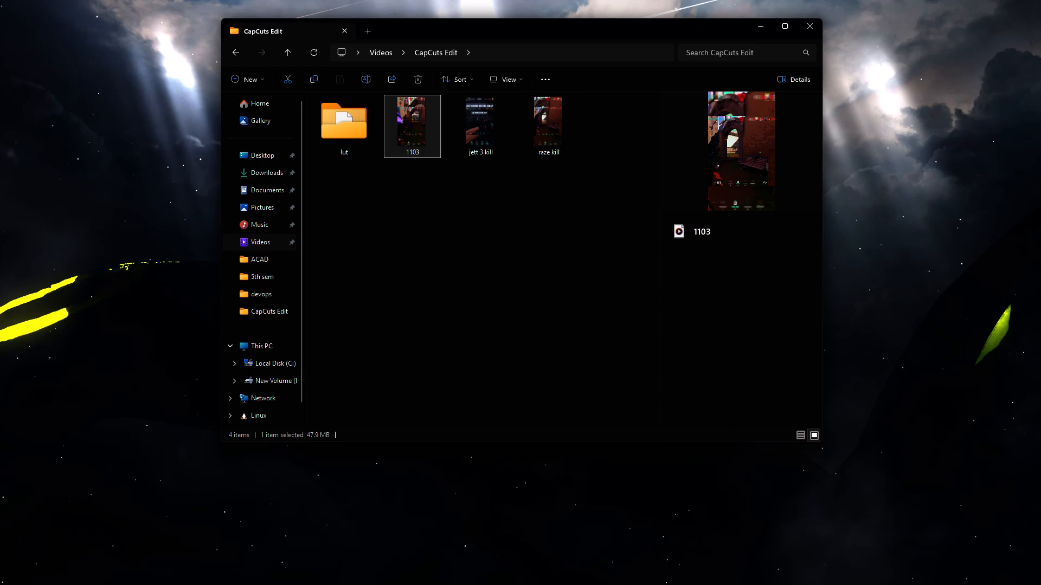
left_click(539, 127)
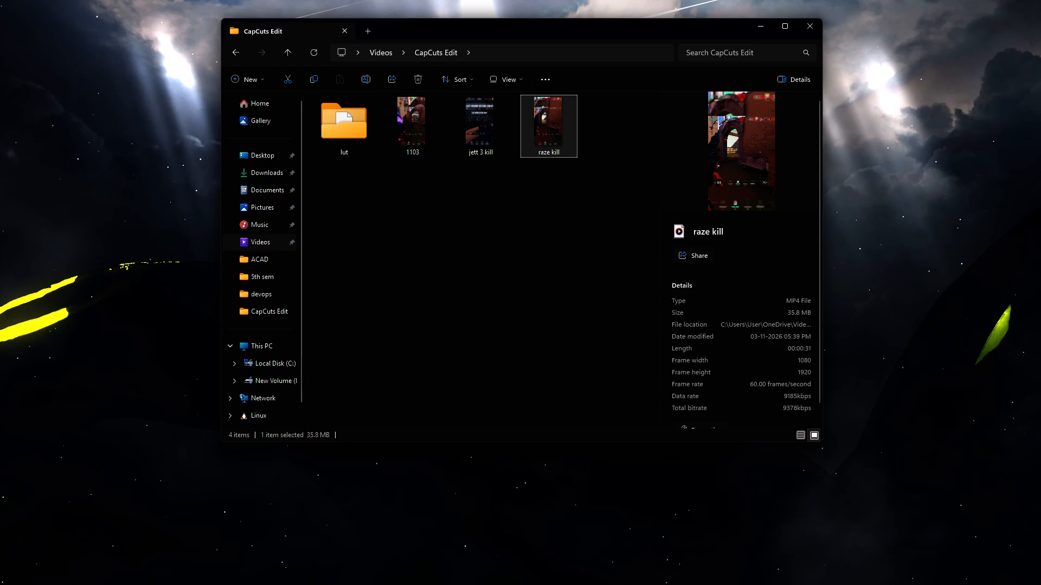
left_click(424, 136)
key("Delete")
left_click(483, 135)
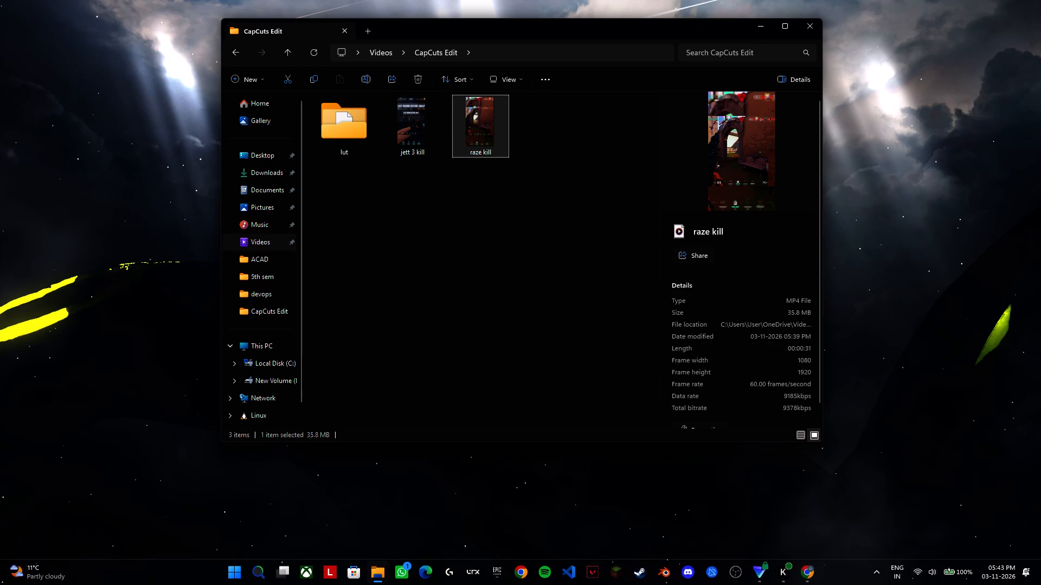
Switch to Proton VPN and disconnect from the fastest free server.
left_click(766, 582)
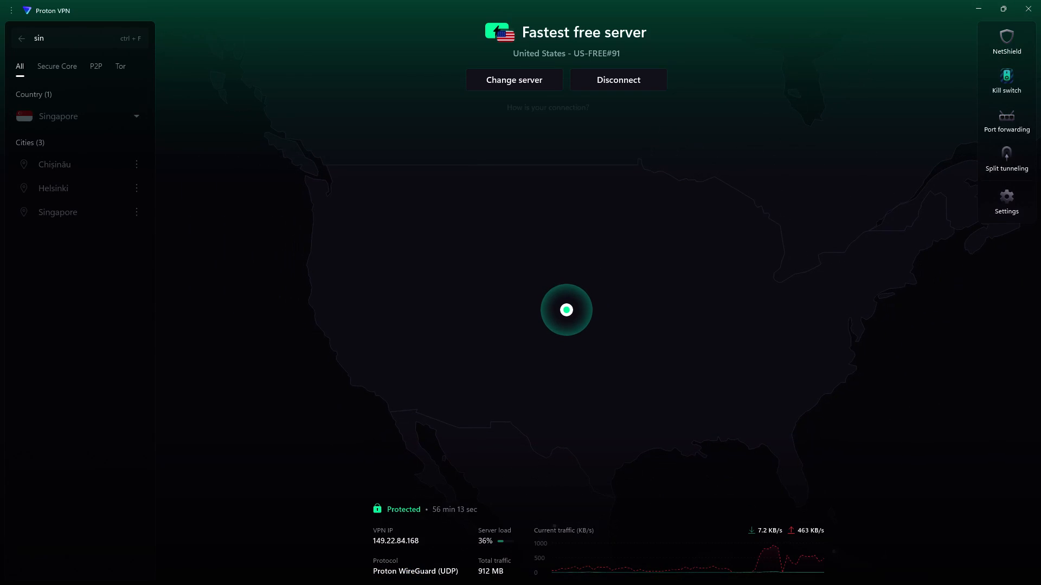
left_click(628, 82)
Turn off the VPN kill switch, apply the change, and close the Proton VPN window.
left_click(1002, 78)
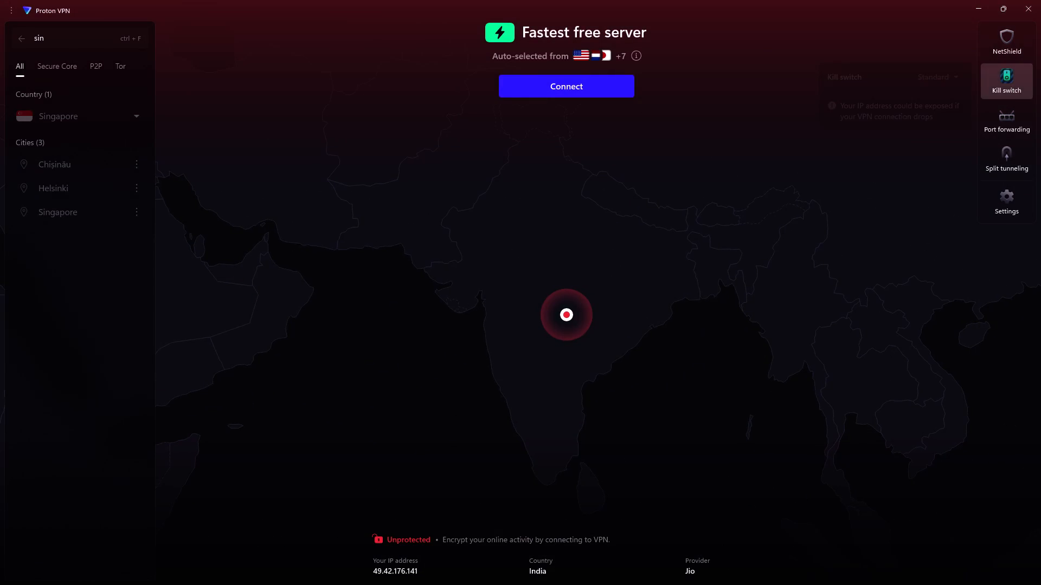
left_click(794, 84)
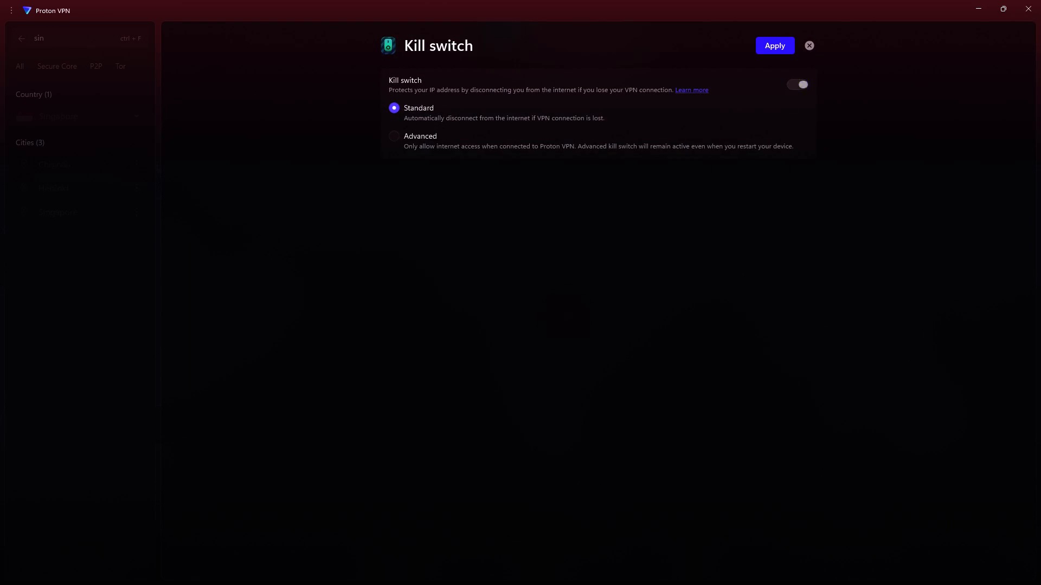
left_click(776, 35)
left_click(775, 40)
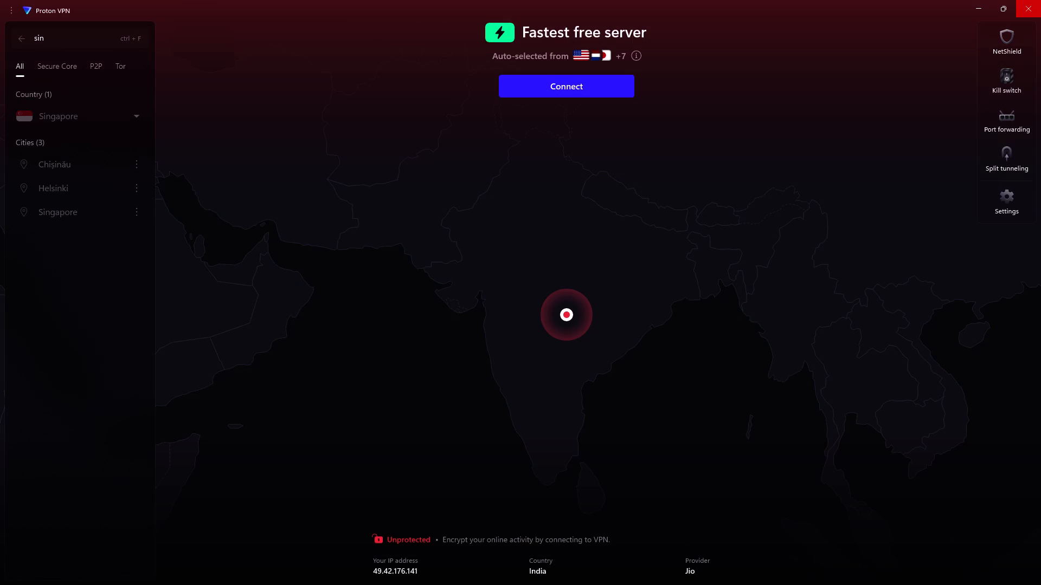
left_click(1038, 2)
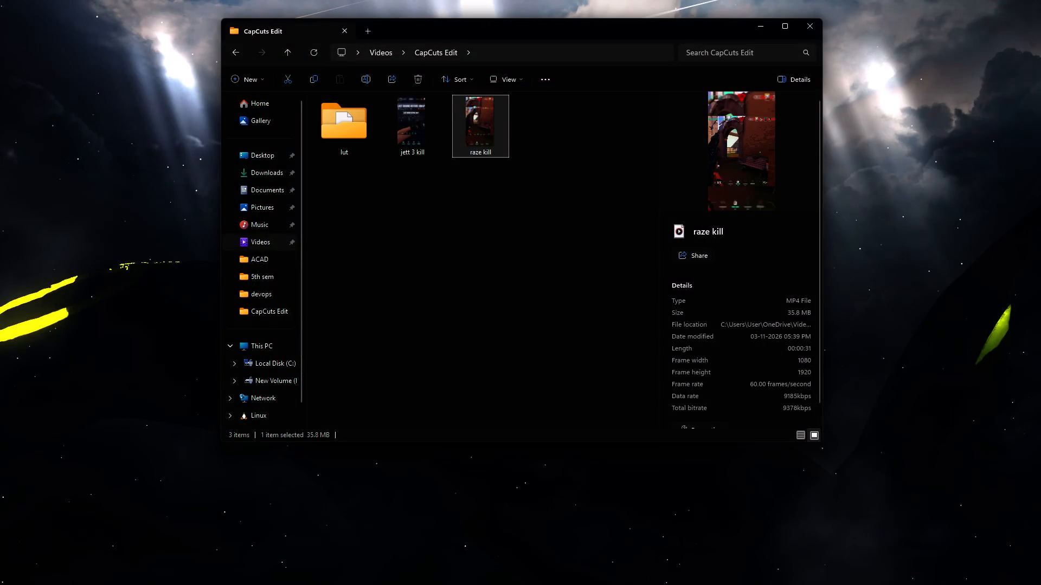